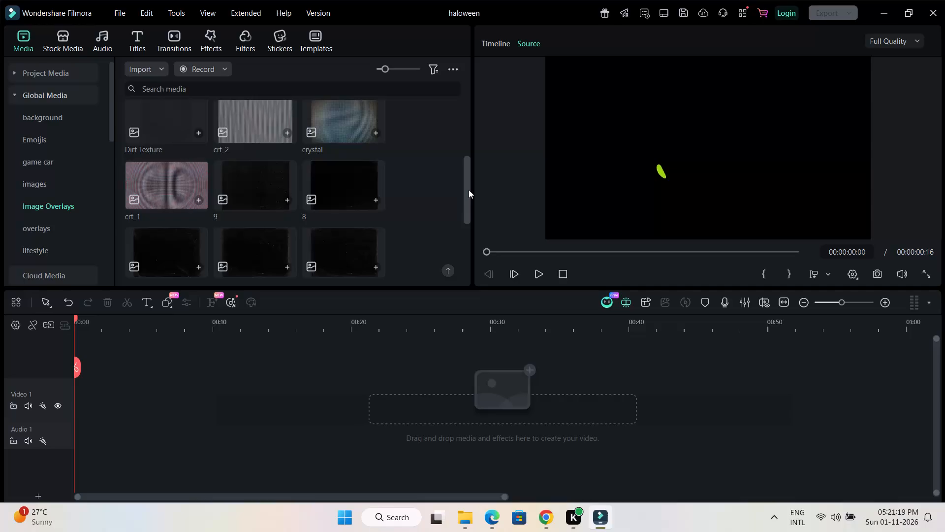
Collapse the Global Media category and open the Project Media library.
drag(469, 190, 469, 108)
click(11, 98)
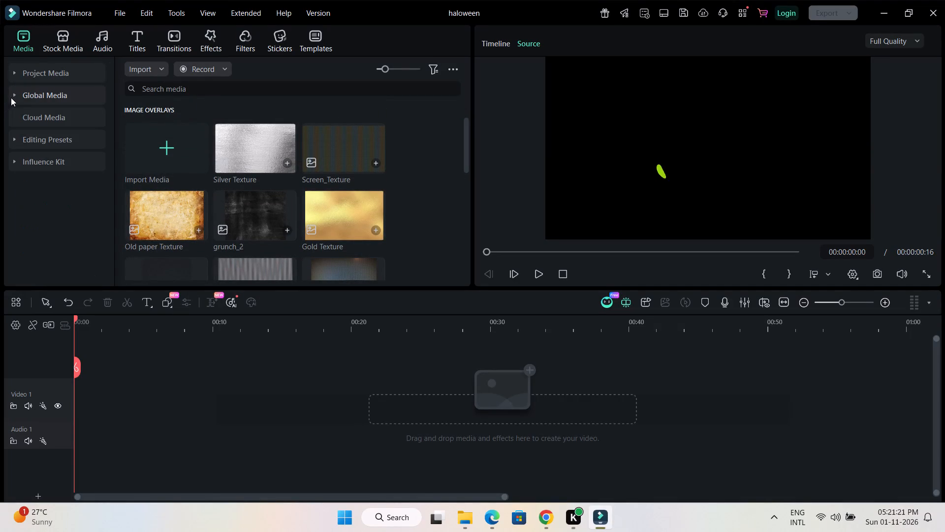
click(12, 71)
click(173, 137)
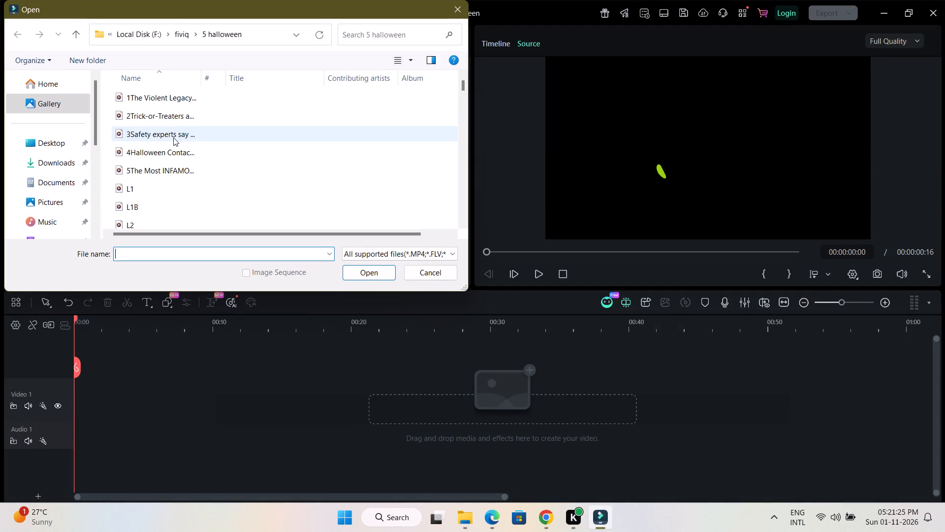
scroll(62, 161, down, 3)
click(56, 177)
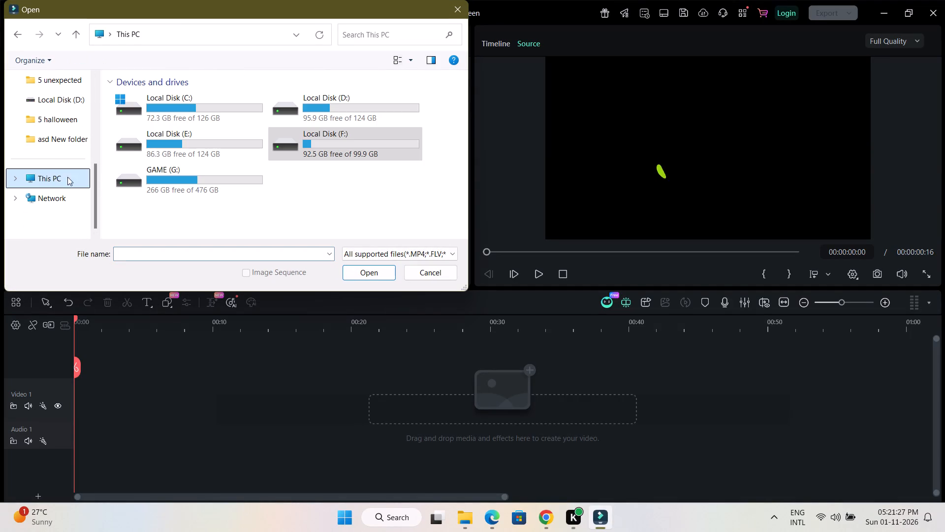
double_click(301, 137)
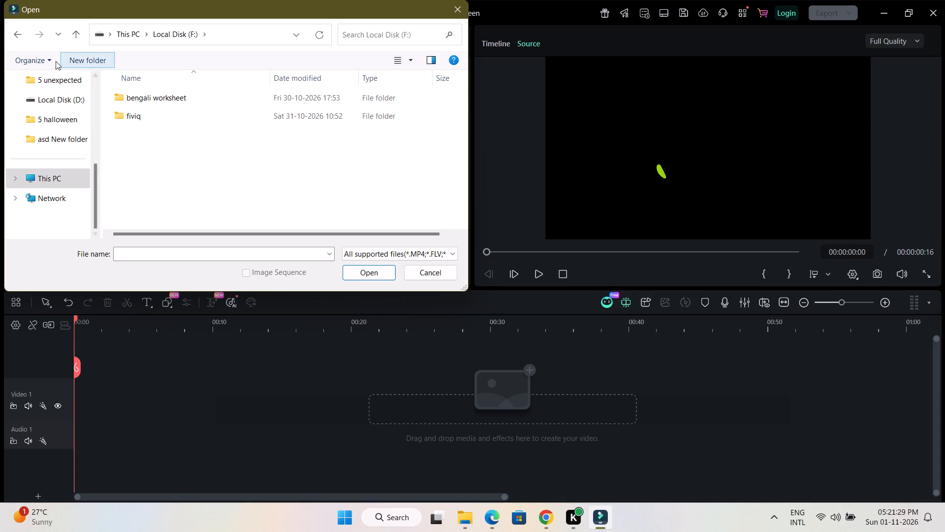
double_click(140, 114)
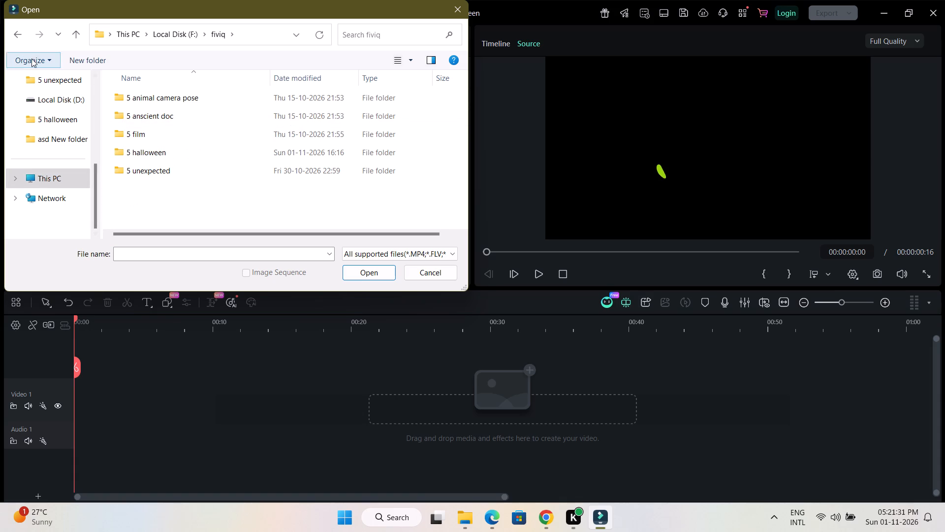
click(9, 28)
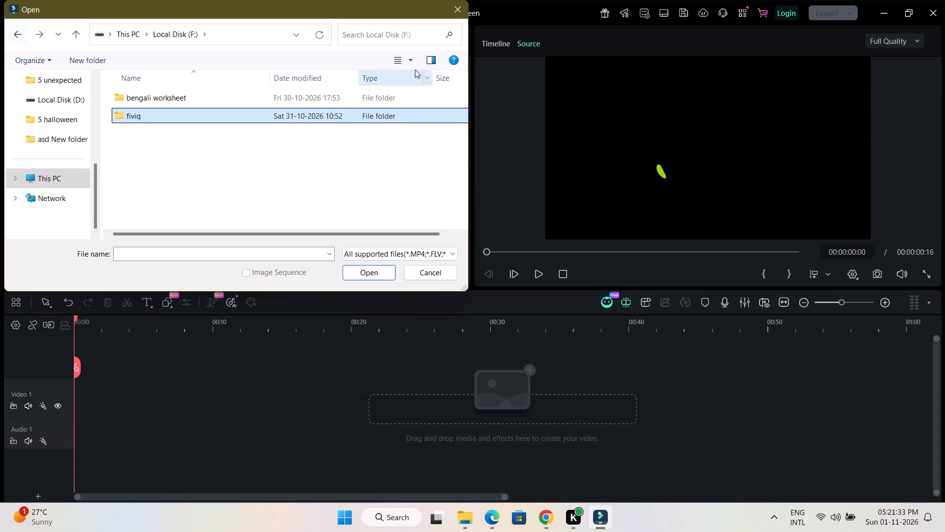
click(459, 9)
Switch to File Explorer, find the fiviq logo image in the local disk d folder on GAME (G:), and preview it.
click(467, 512)
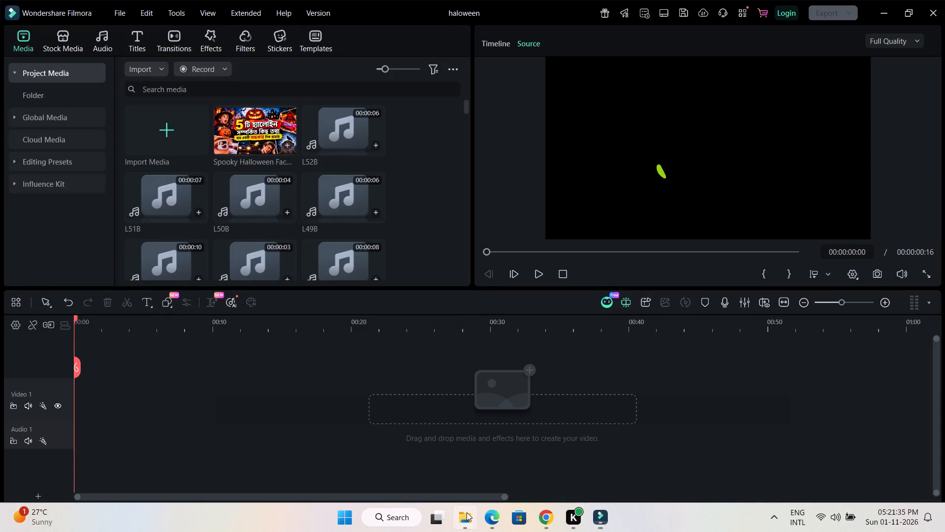
click(303, 81)
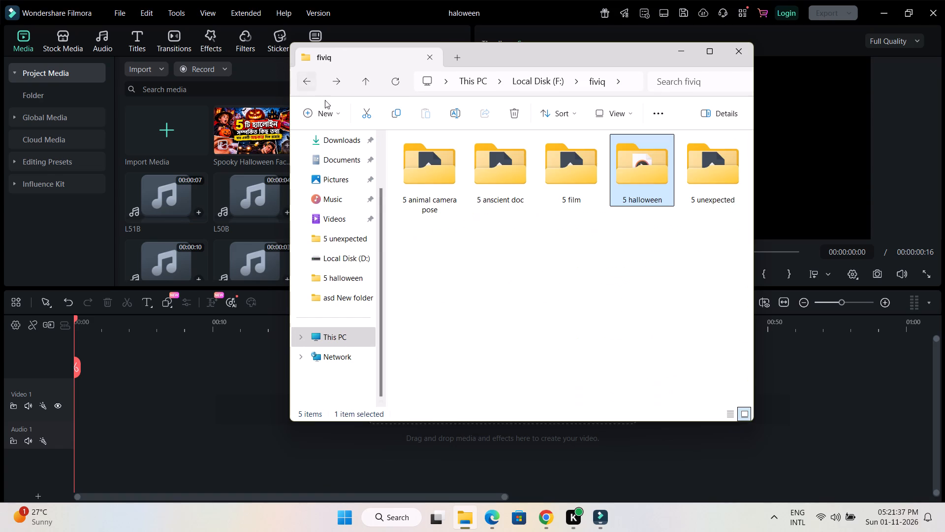
click(307, 83)
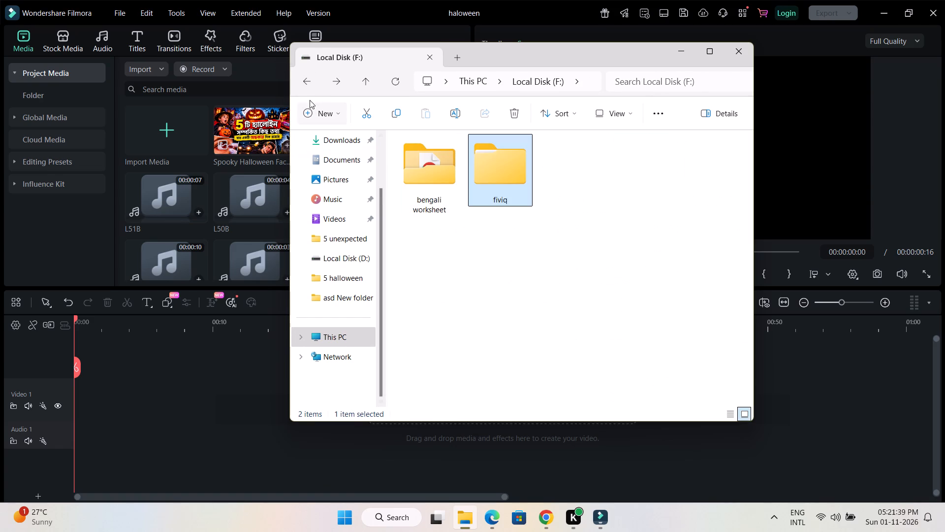
click(309, 87)
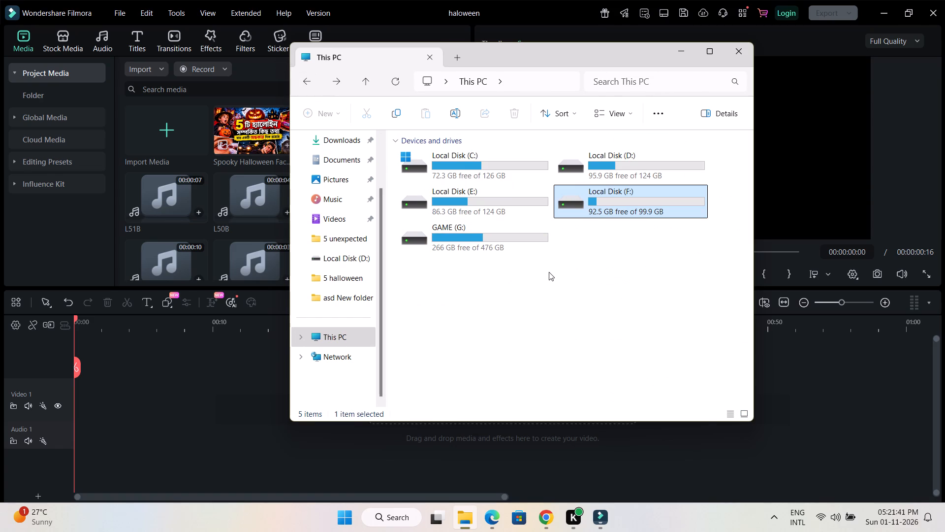
double_click(482, 241)
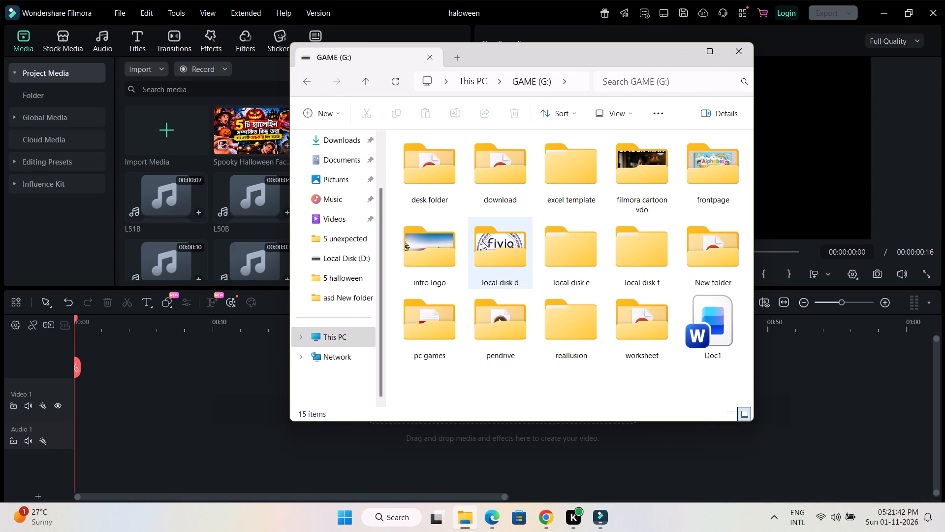
double_click(482, 241)
scroll(509, 259, down, 3)
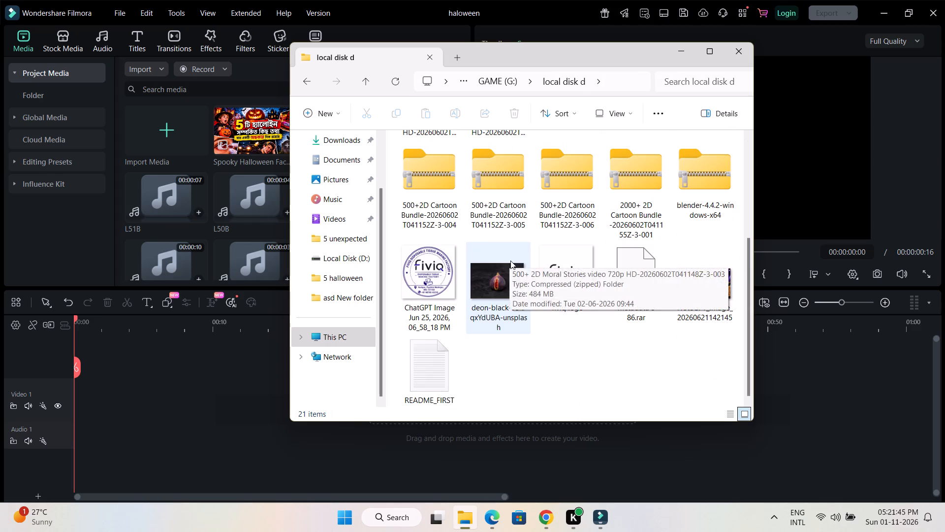
double_click(566, 284)
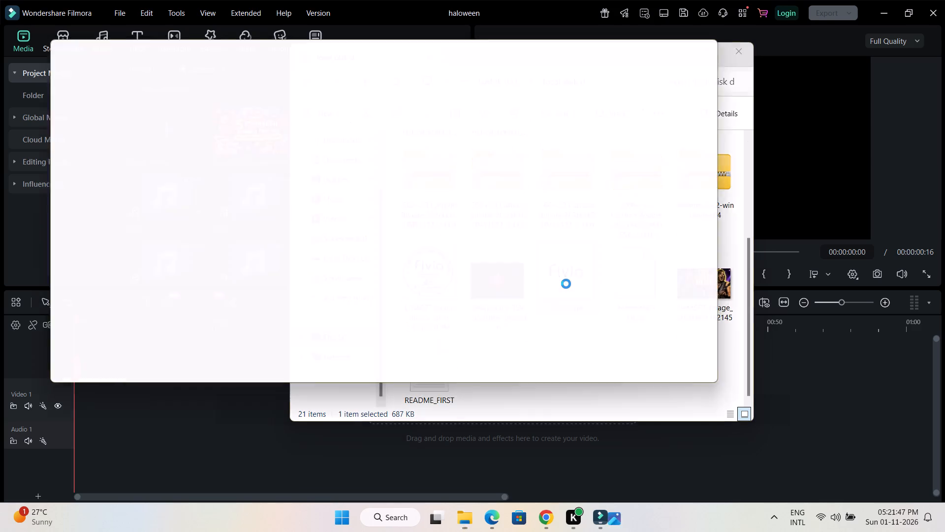
click(725, 47)
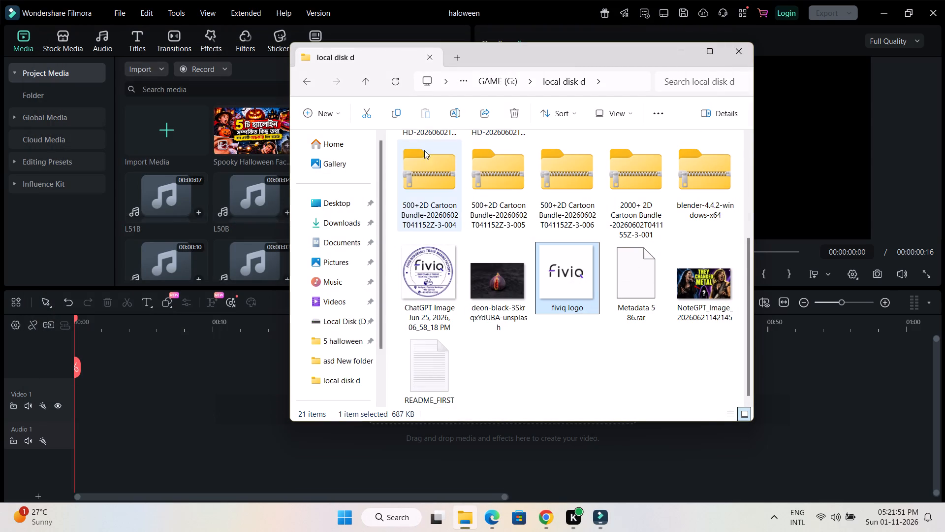
Copy the fiviq logo file into the fiviq folder on Local Disk (F:).
click(395, 114)
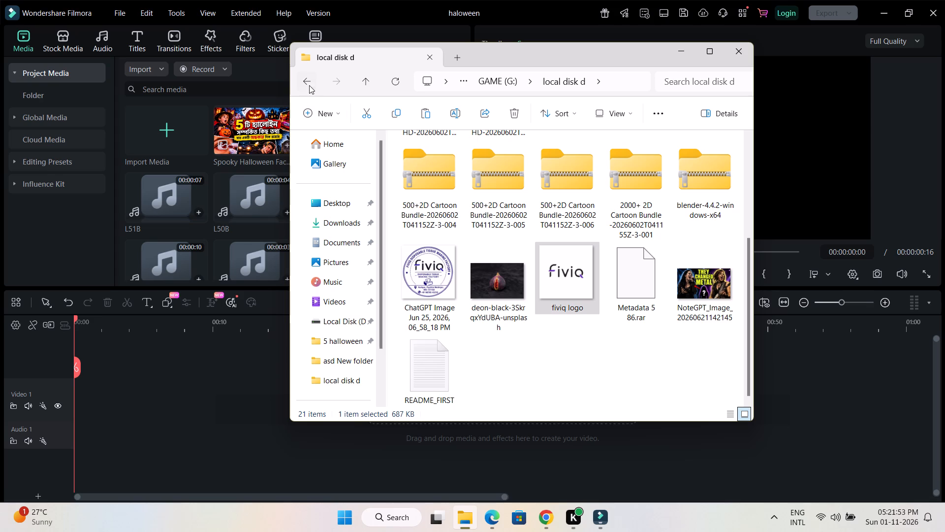
click(307, 81)
click(307, 81)
double_click(590, 194)
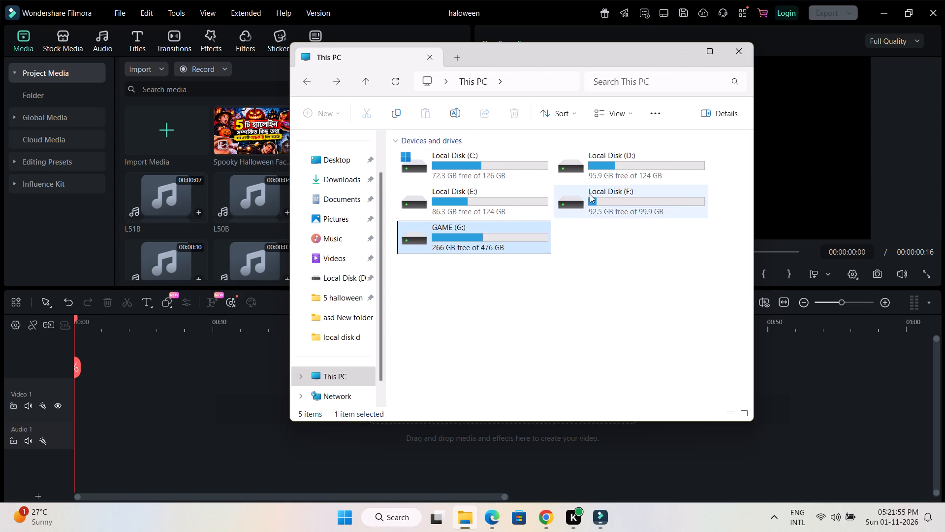
double_click(514, 178)
right_click(509, 263)
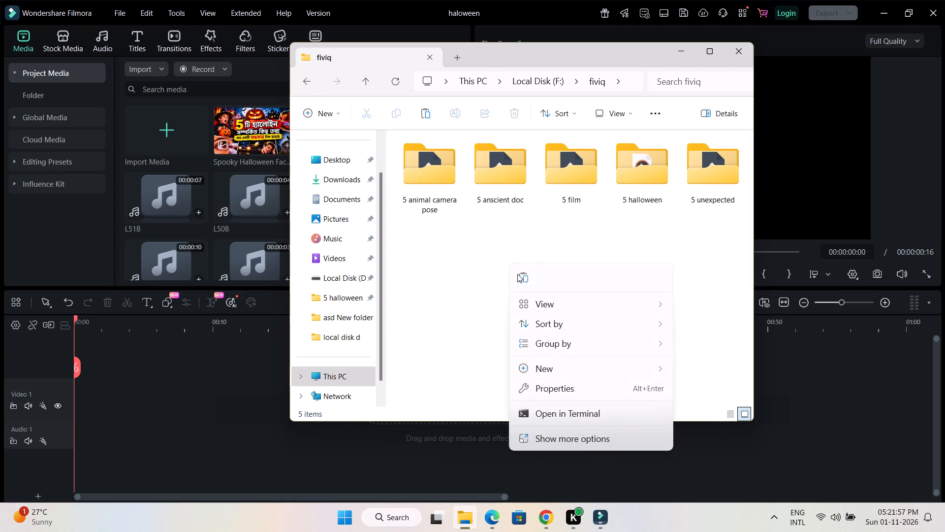
click(524, 289)
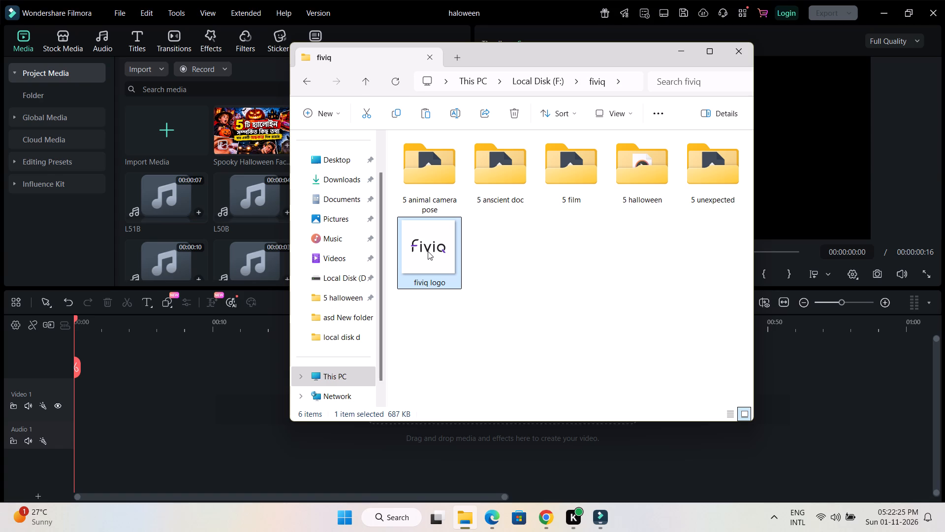
Import the fiviq logo image from the fiviq folder into the Filmora project media.
drag(428, 251, 175, 137)
click(464, 179)
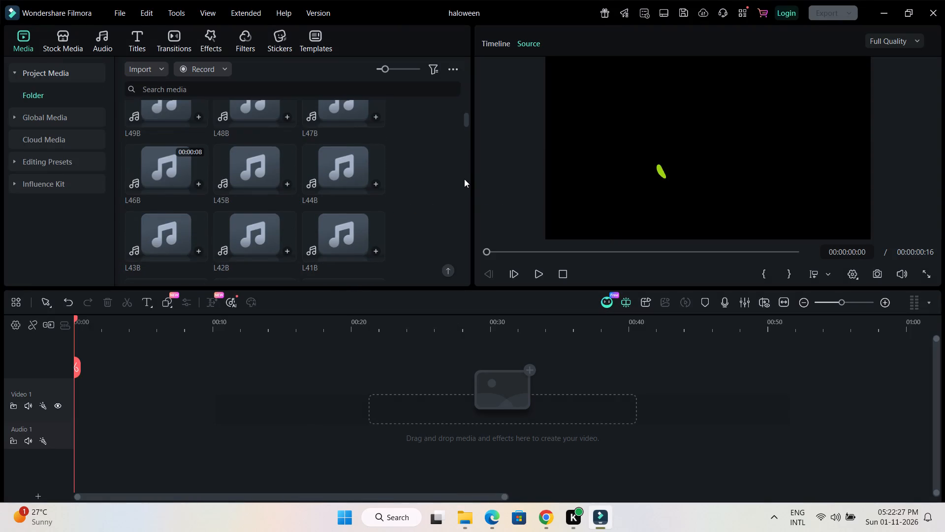
scroll(449, 207, down, 2)
scroll(448, 207, up, 3)
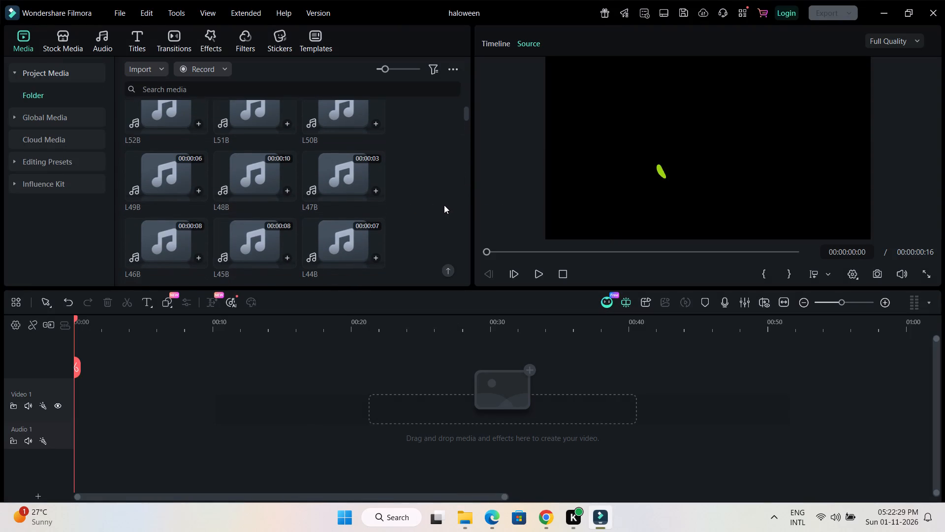
scroll(442, 199, up, 6)
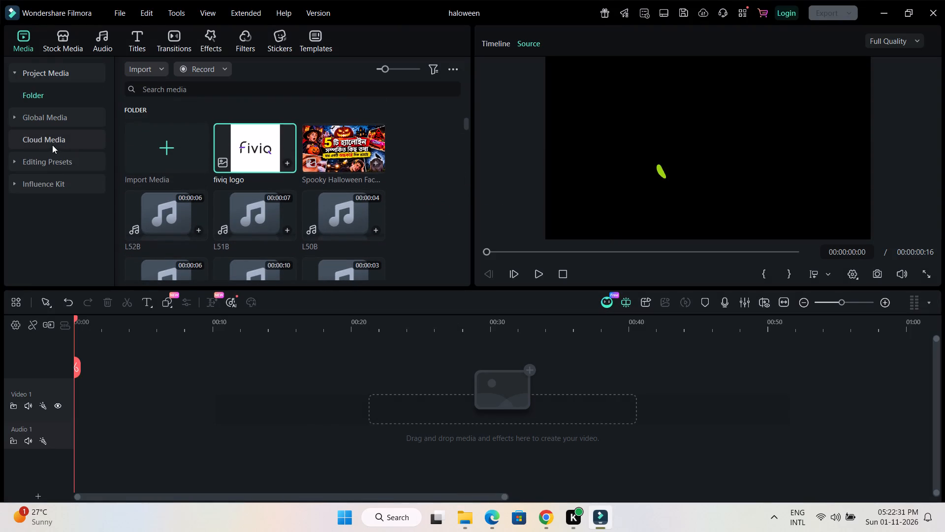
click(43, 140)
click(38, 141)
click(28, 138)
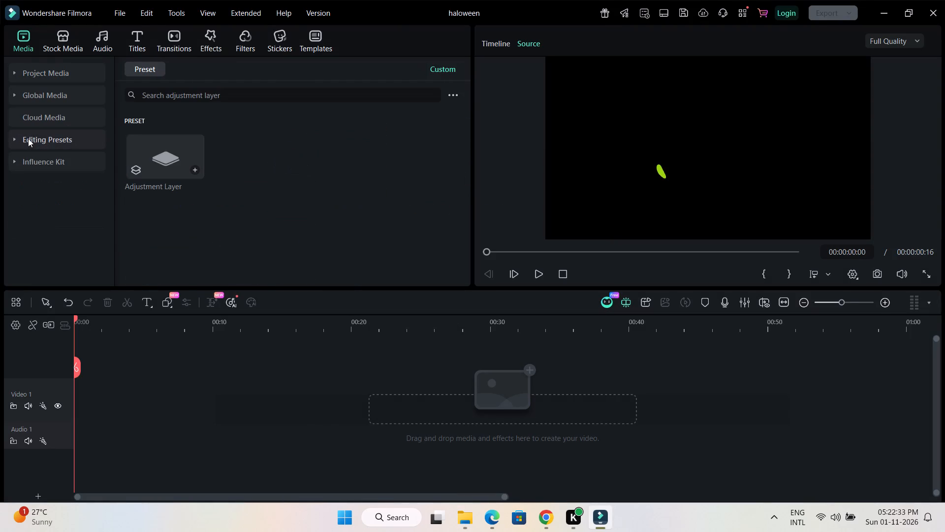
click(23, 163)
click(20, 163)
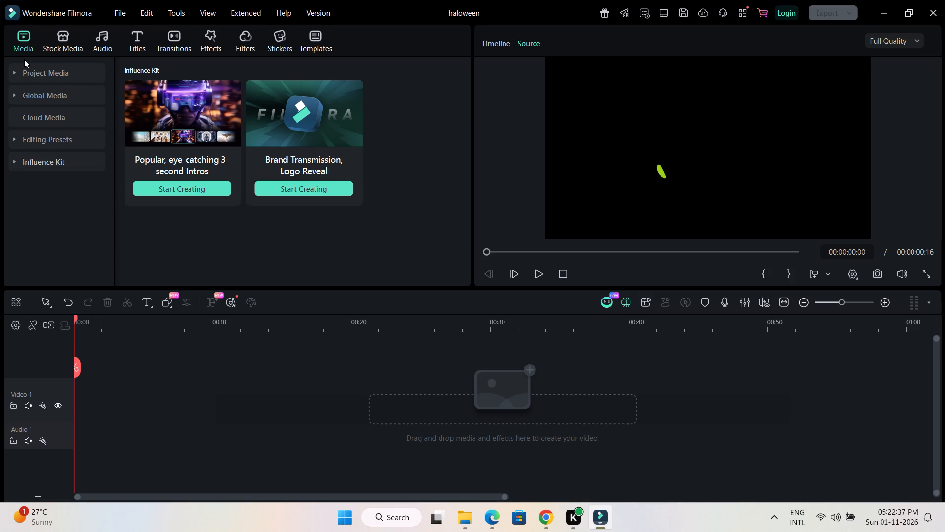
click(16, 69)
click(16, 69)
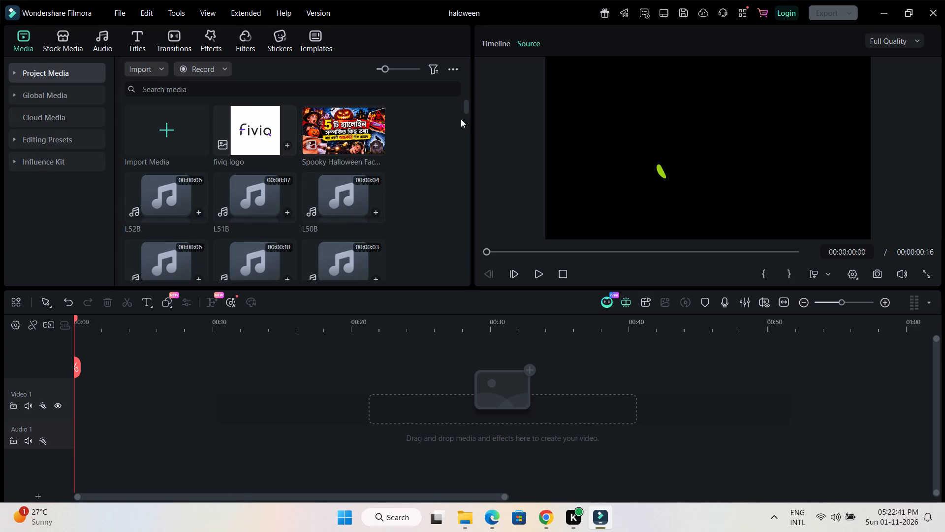
Place the audio clips L1, L2, L3 and L4 end to end on the Audio 1 track, starting at 00:00.
drag(465, 109, 466, 261)
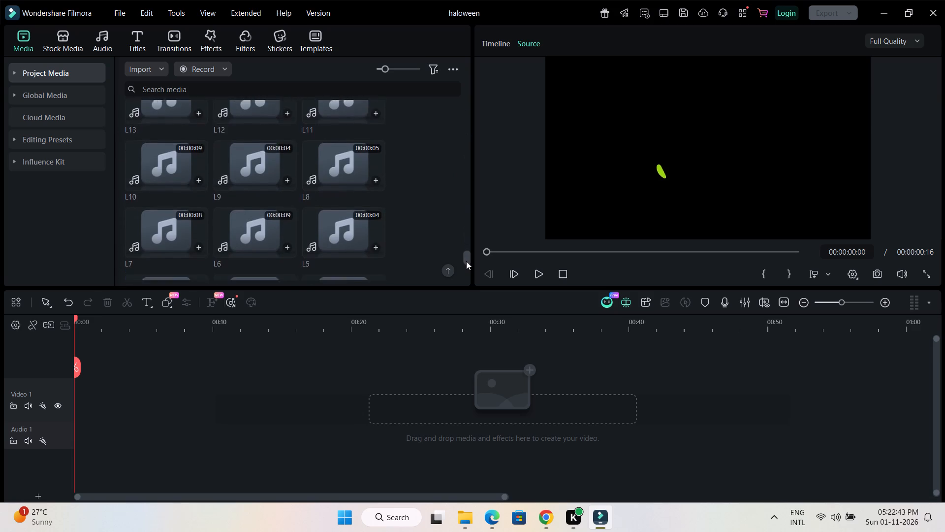
drag(466, 261, 466, 275)
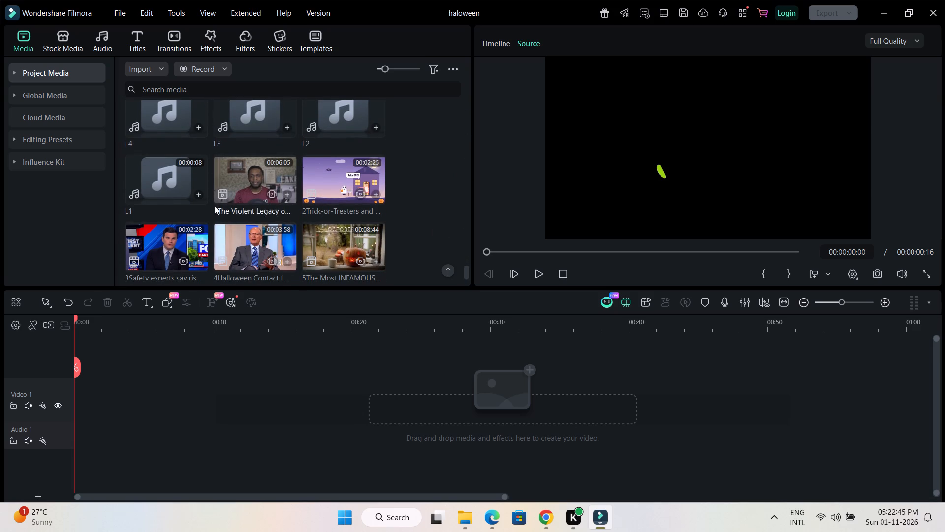
drag(168, 176, 157, 323)
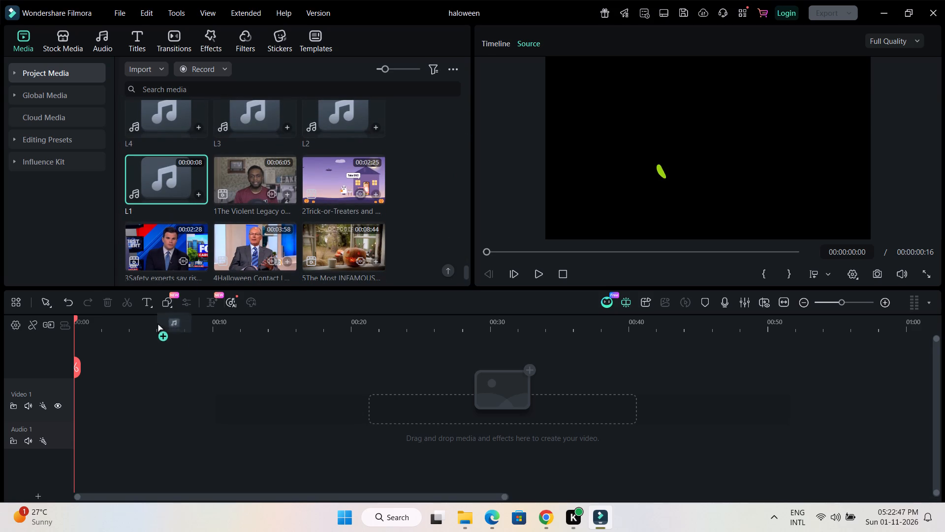
drag(157, 323, 73, 437)
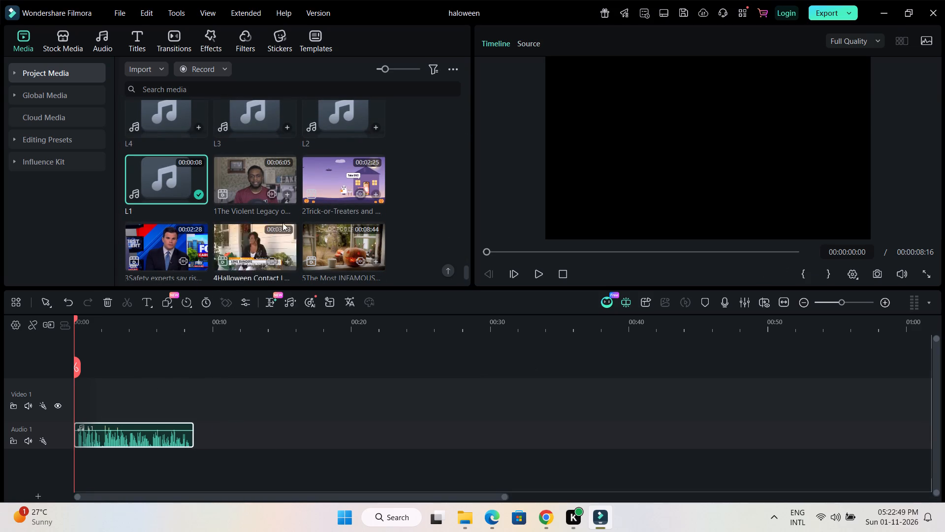
drag(338, 114, 197, 448)
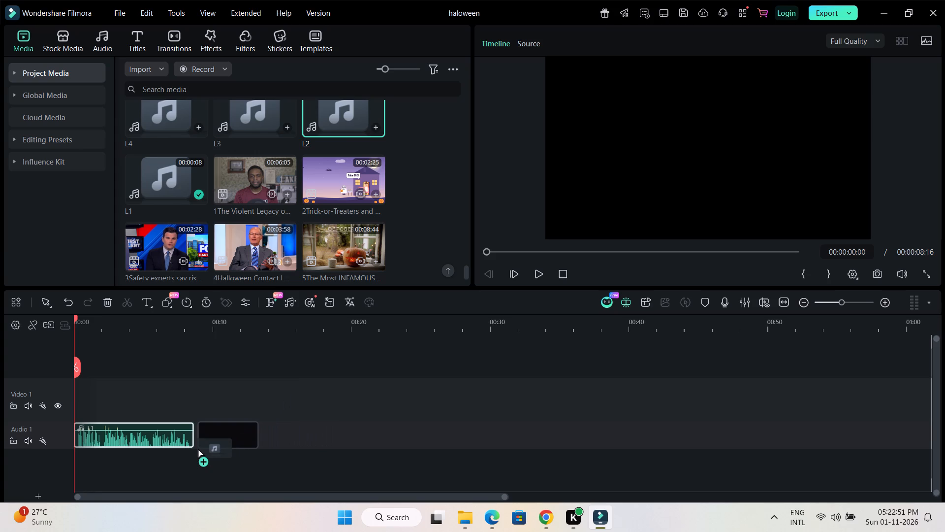
drag(197, 448, 197, 448)
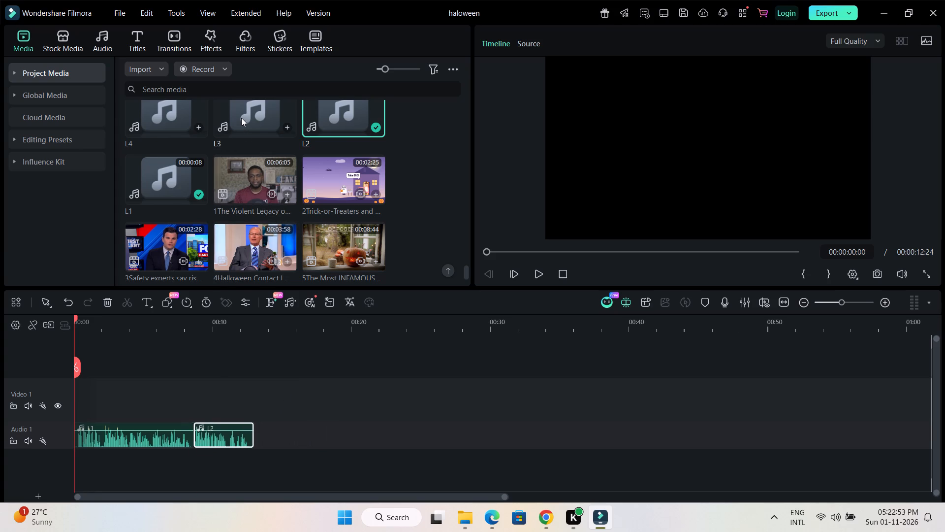
drag(241, 118, 257, 420)
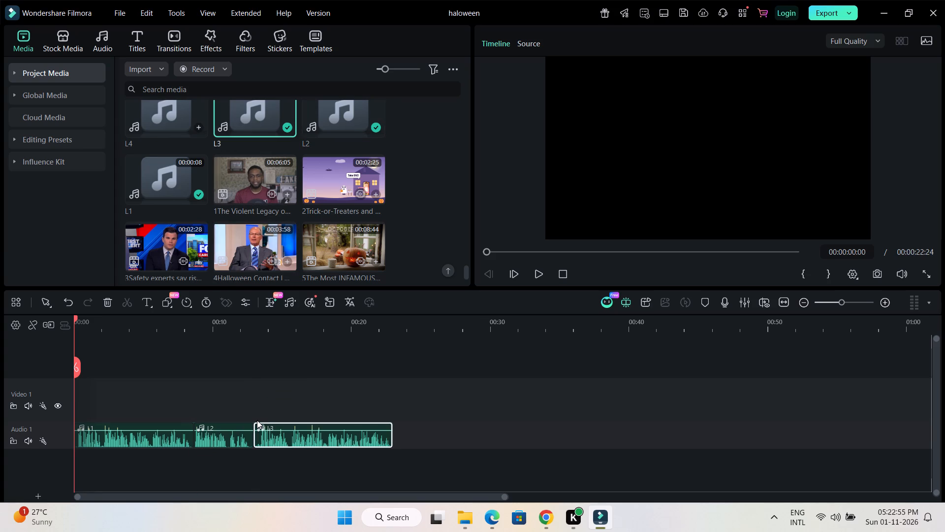
scroll(408, 200, up, 1)
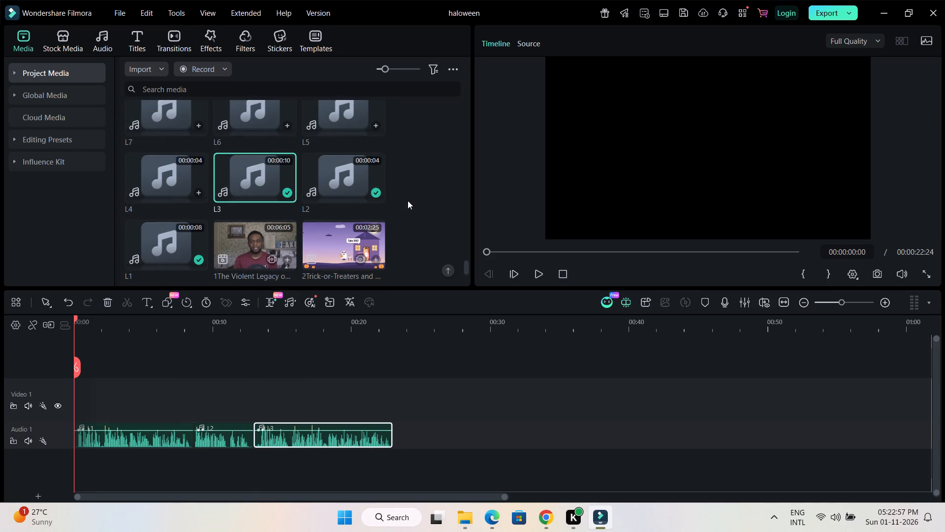
drag(162, 182, 303, 333)
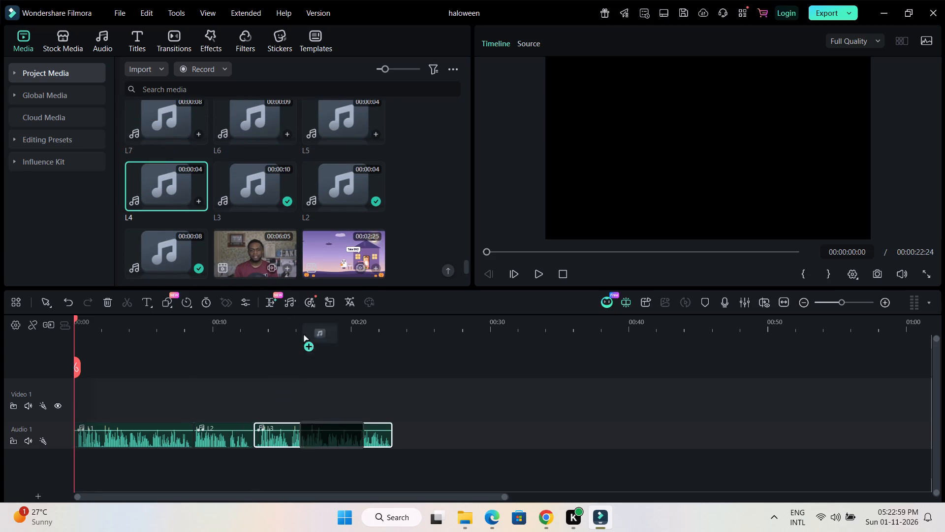
drag(303, 333, 391, 404)
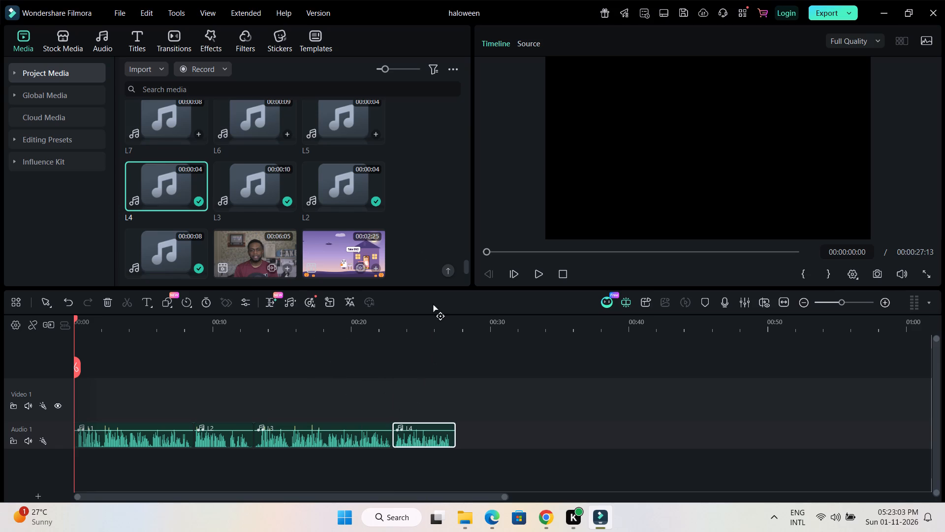
click(412, 215)
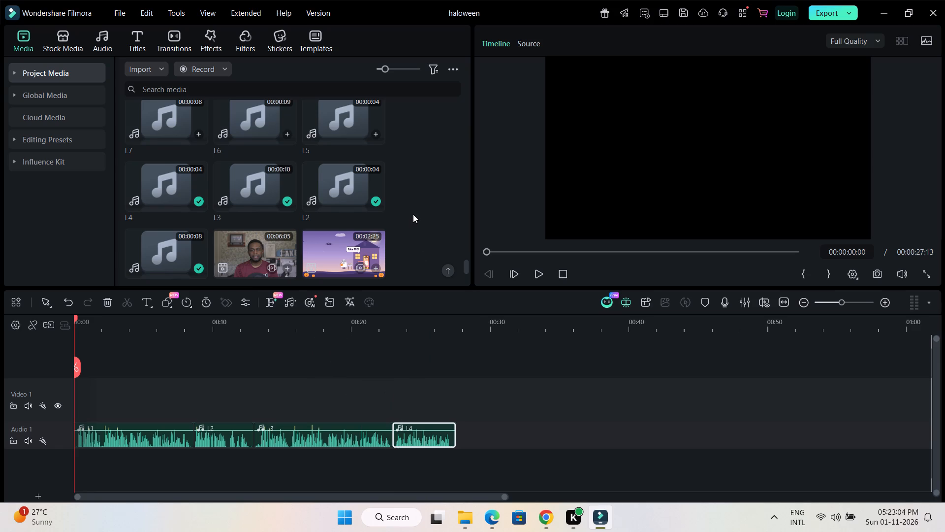
Spread out clips L4, L3 and L2 on the Audio 1 track so they start at about 00:29, 00:17 and 00:11.
click(443, 374)
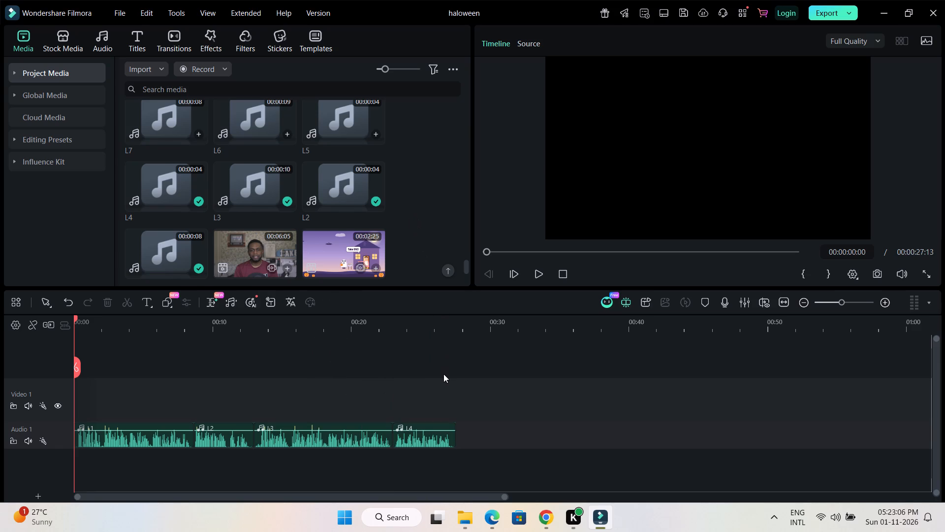
drag(426, 441, 511, 441)
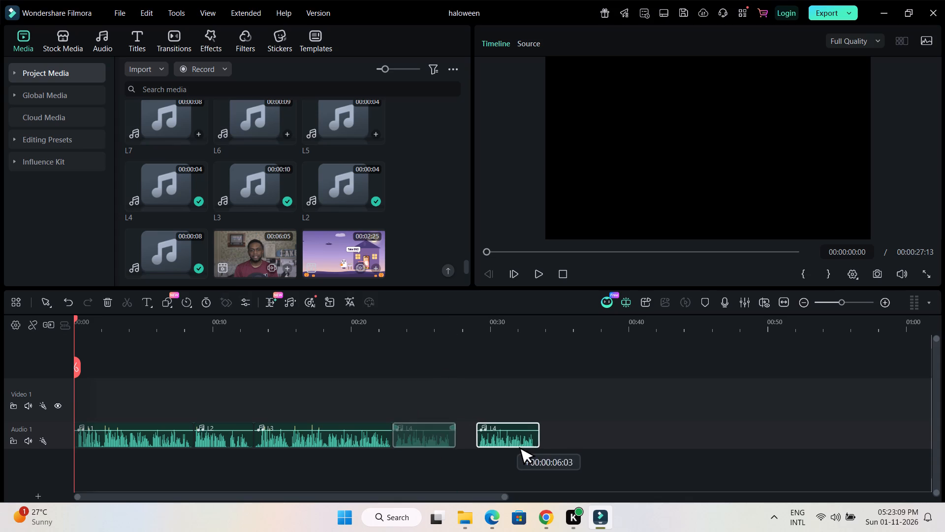
drag(511, 441, 512, 441)
drag(355, 441, 411, 444)
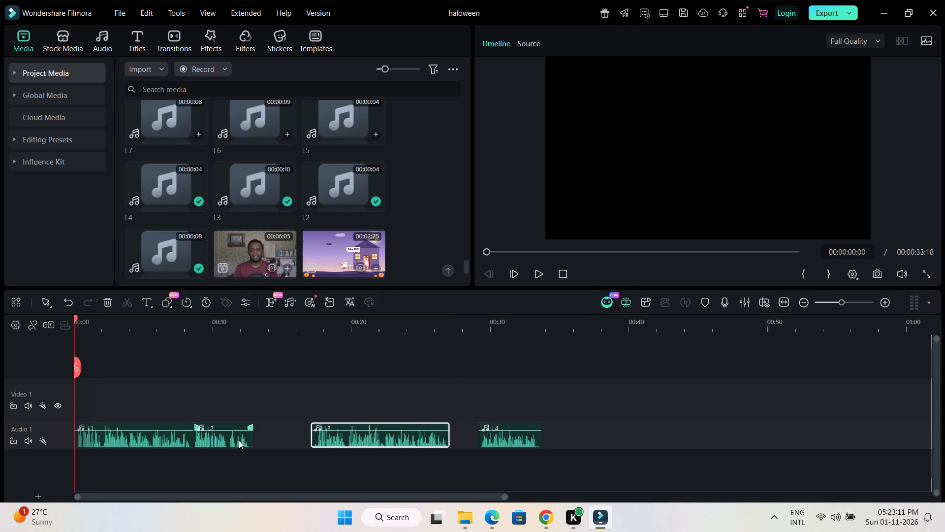
drag(236, 440, 268, 440)
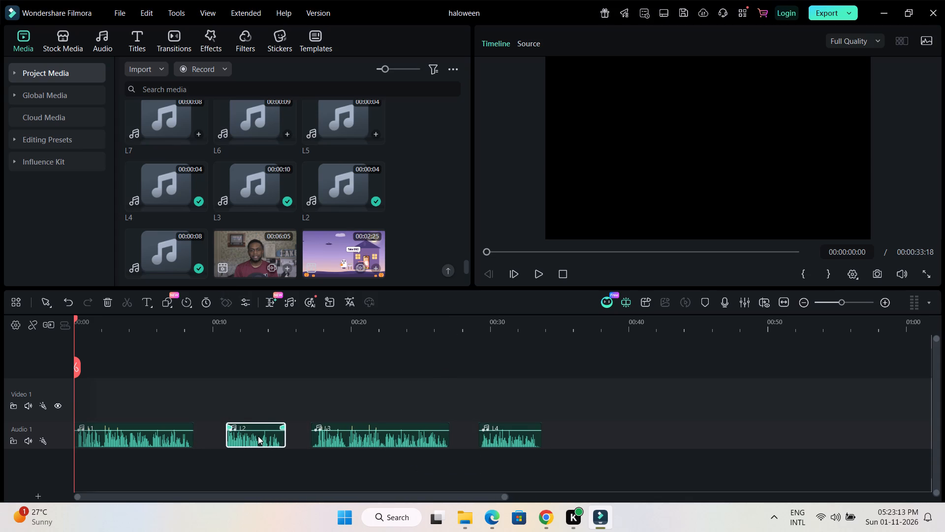
scroll(418, 216, up, 3)
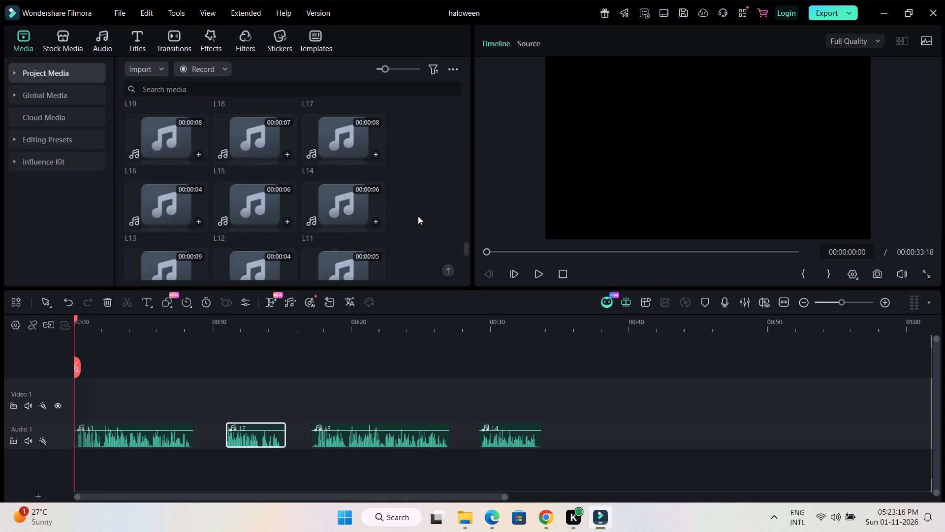
scroll(418, 216, down, 1)
drag(562, 431, 307, 445)
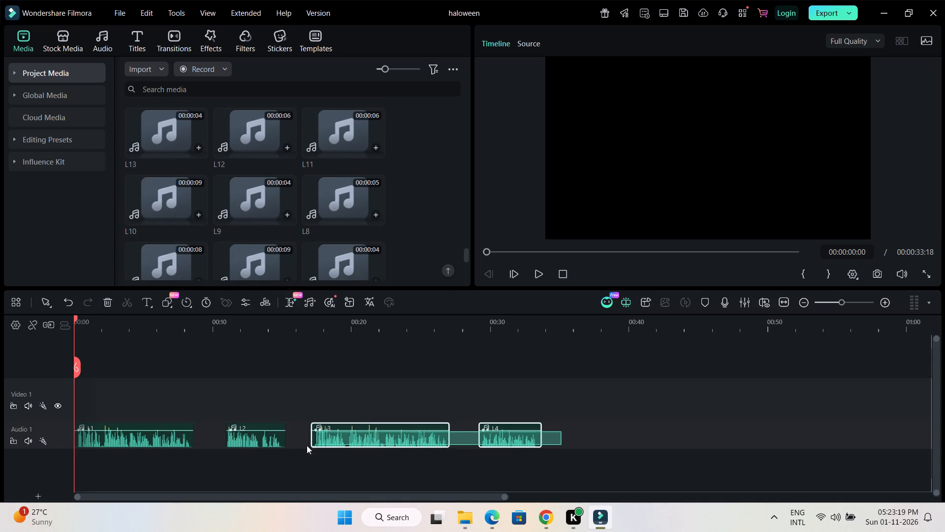
drag(307, 445, 637, 444)
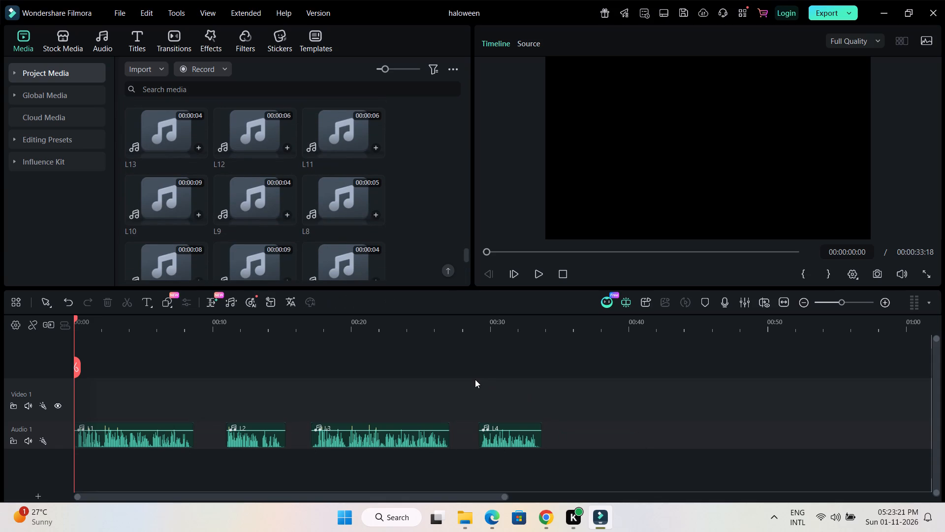
click(543, 525)
click(411, 247)
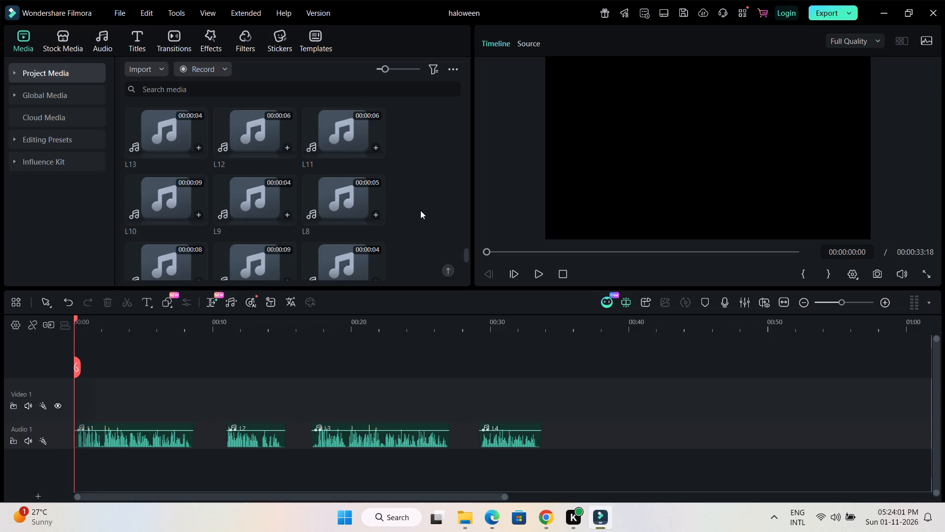
scroll(420, 209, up, 4)
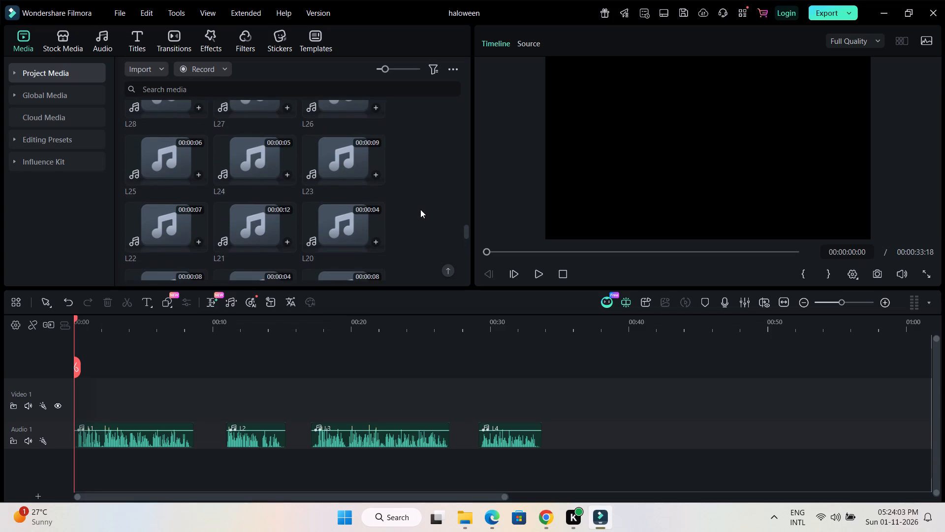
scroll(420, 209, up, 6)
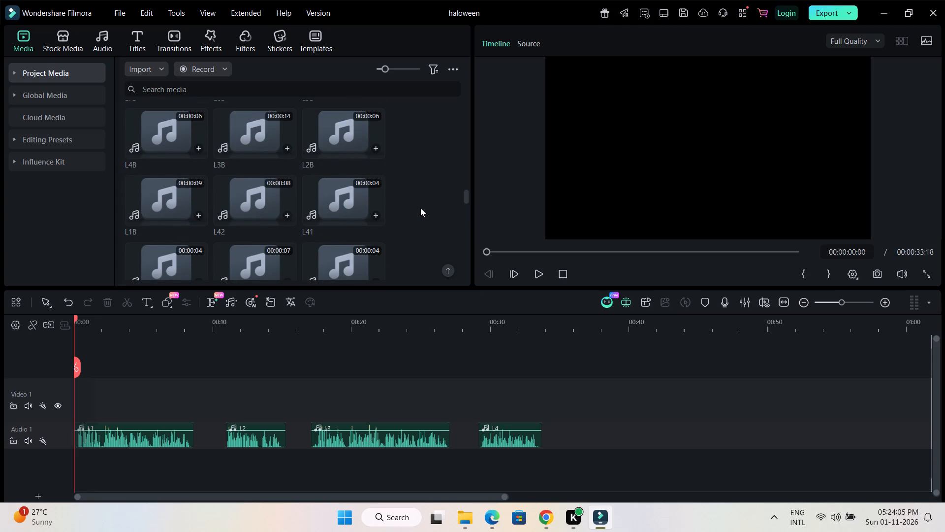
scroll(420, 208, down, 2)
scroll(420, 208, up, 1)
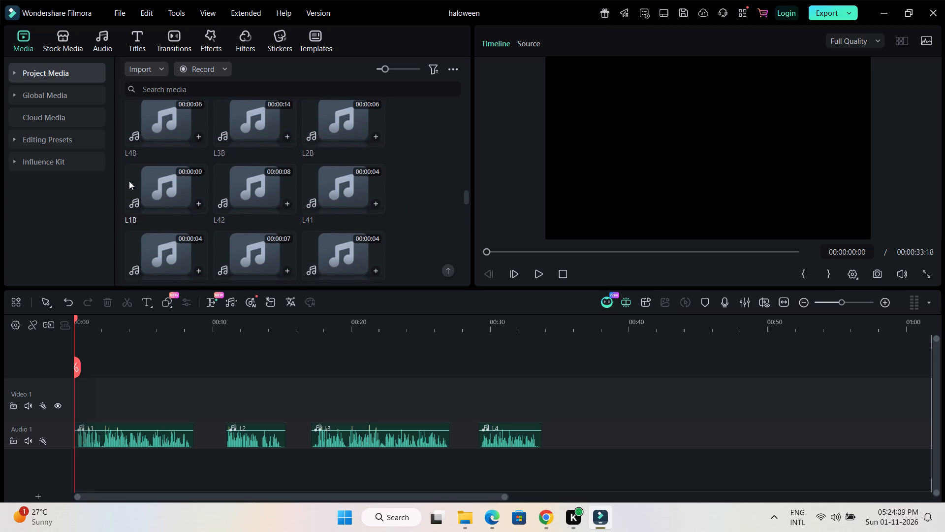
drag(157, 188, 84, 359)
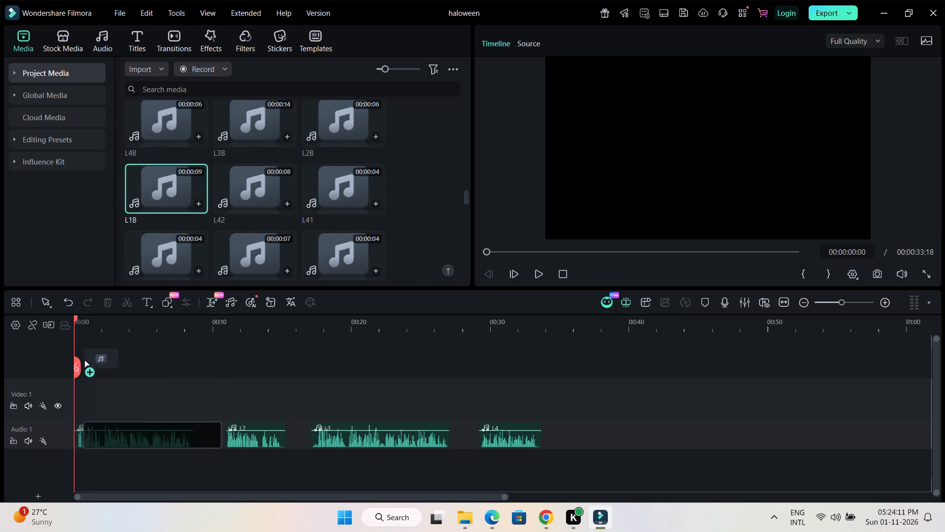
drag(84, 359, 78, 461)
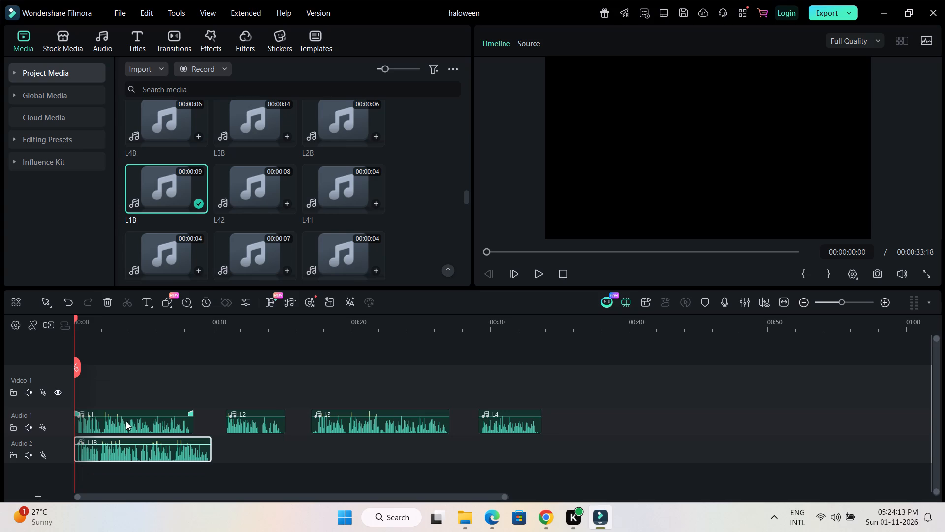
Swap the two opening clips so L1B sits on Audio 1 and L1 on Audio 2, both starting at 00:00.
drag(130, 419, 288, 459)
drag(178, 452, 174, 428)
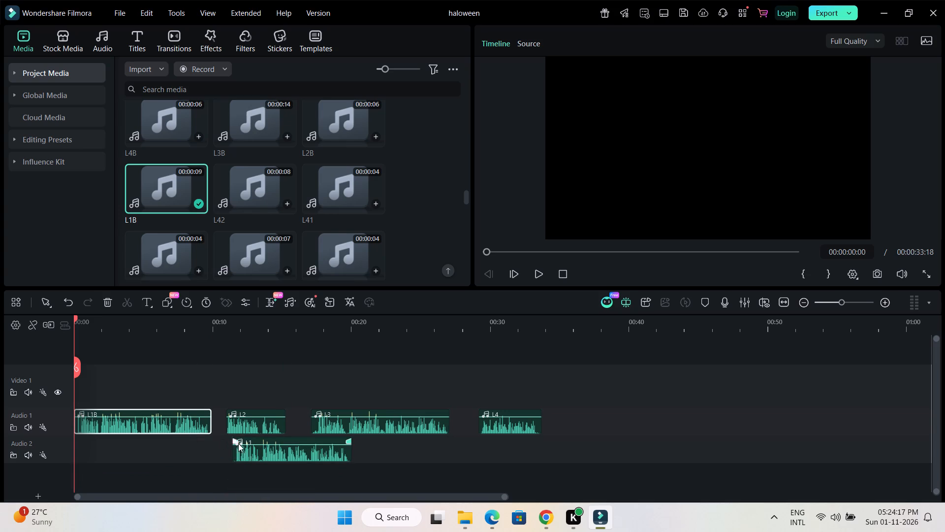
drag(281, 455, 110, 455)
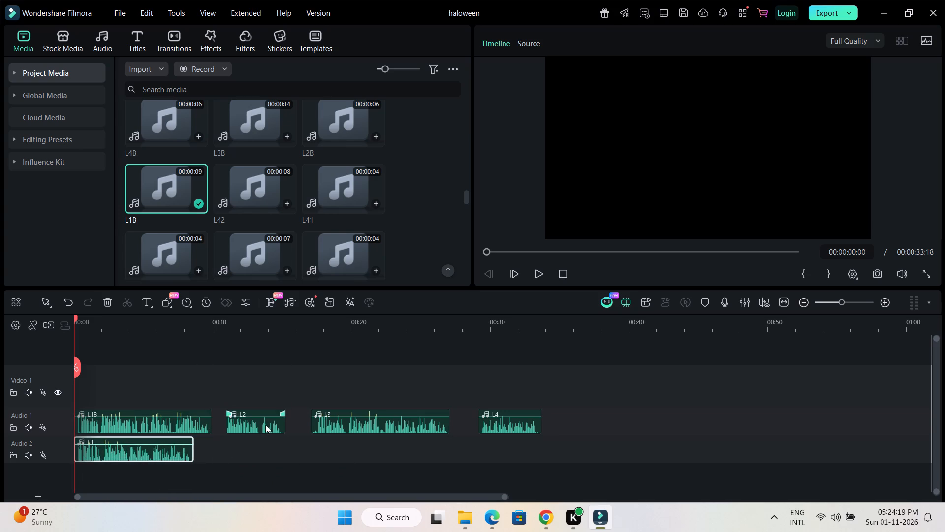
Move clips L2, L3 and L4 down to Audio 2, starting at about 00:10.5, 00:16 and 00:27.
drag(265, 423, 254, 453)
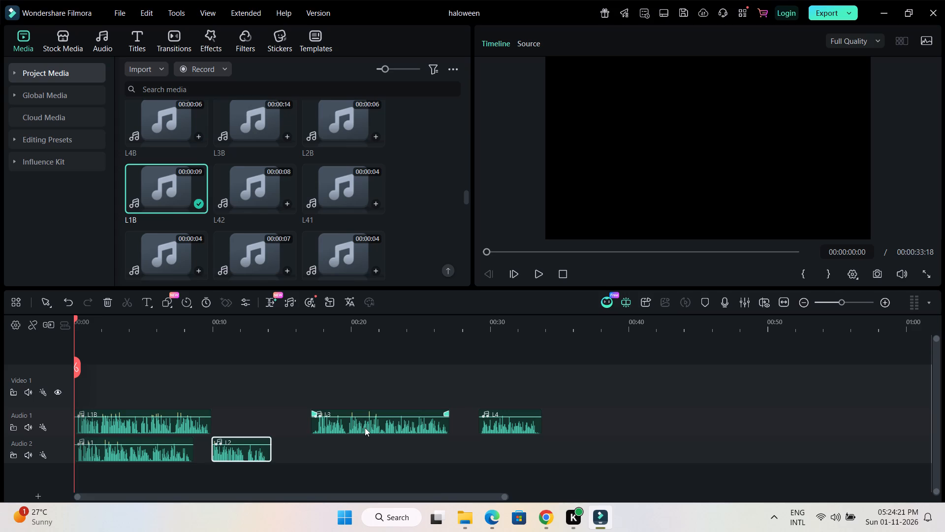
drag(365, 428, 345, 453)
drag(504, 425, 491, 443)
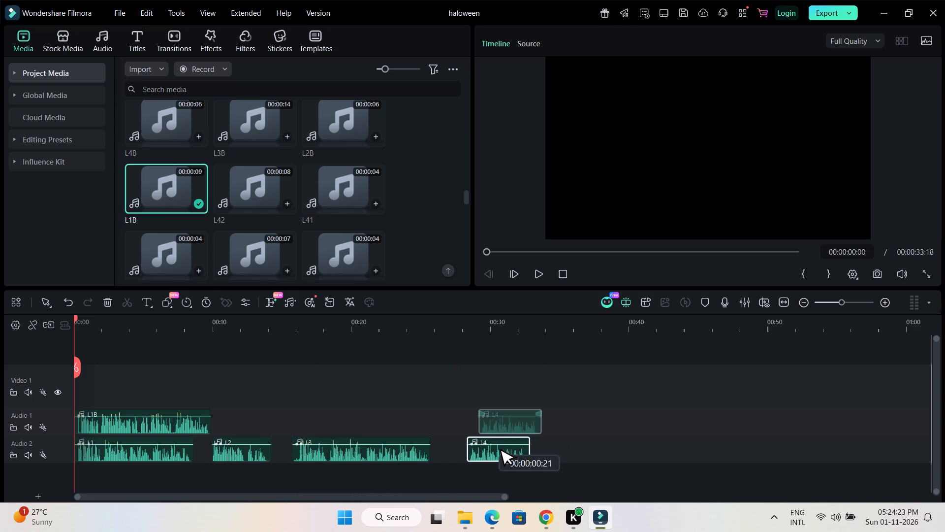
drag(491, 443, 475, 452)
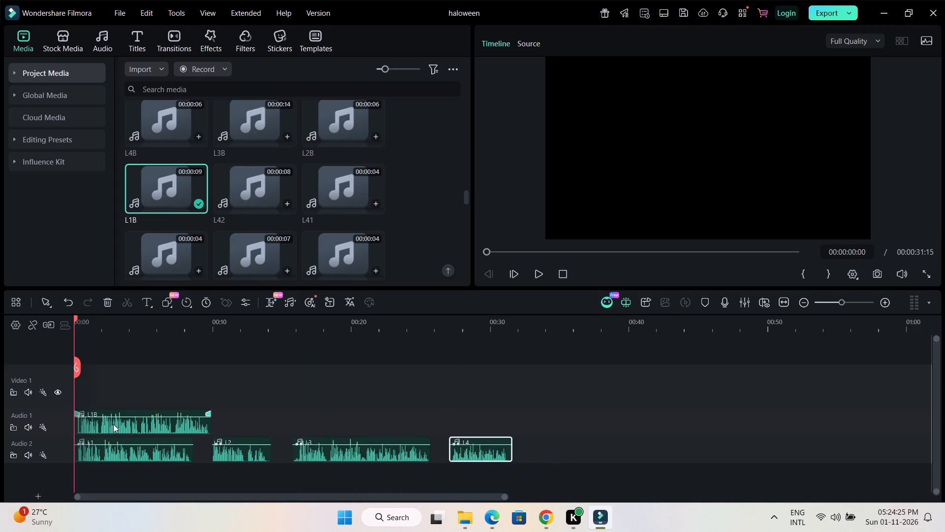
drag(246, 454, 254, 455)
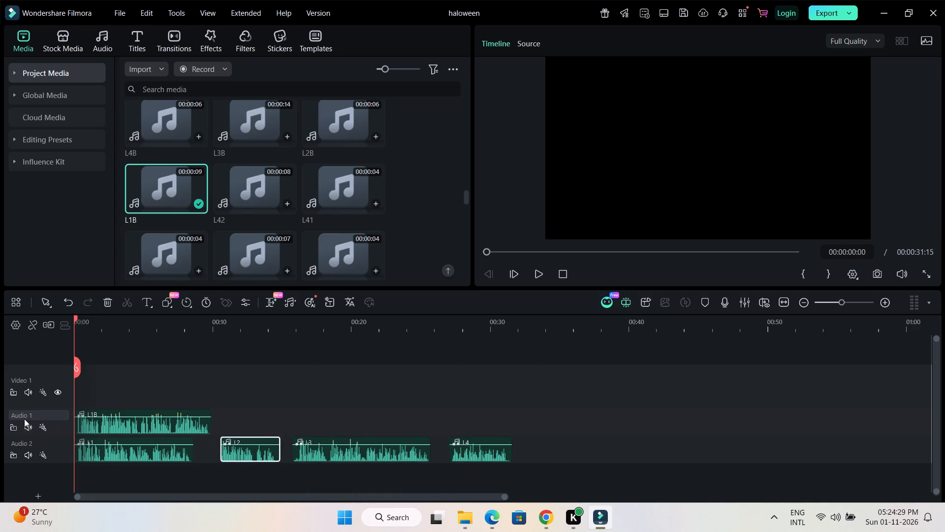
Rename the Audio 1 track as bengali and the Audio 2 track as english.
click(24, 419)
double_click(24, 415)
text(bengali)
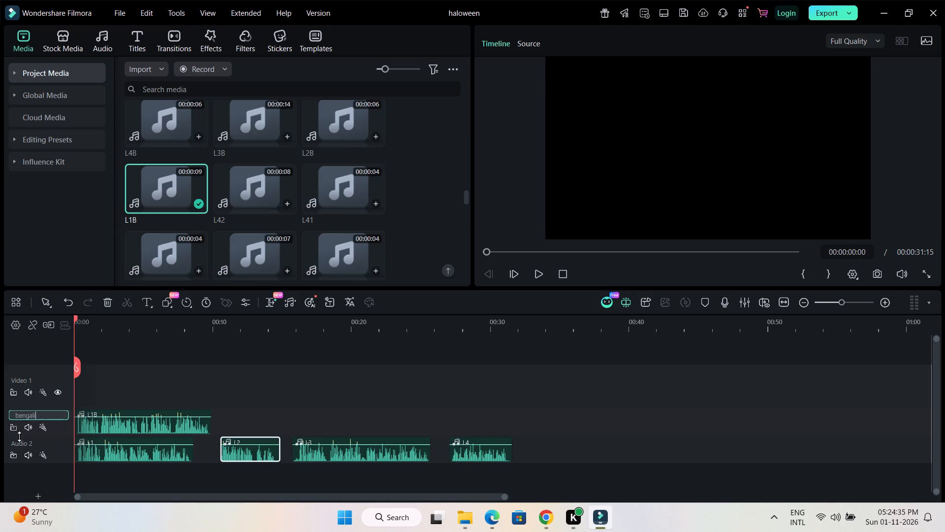
click(19, 441)
click(19, 441)
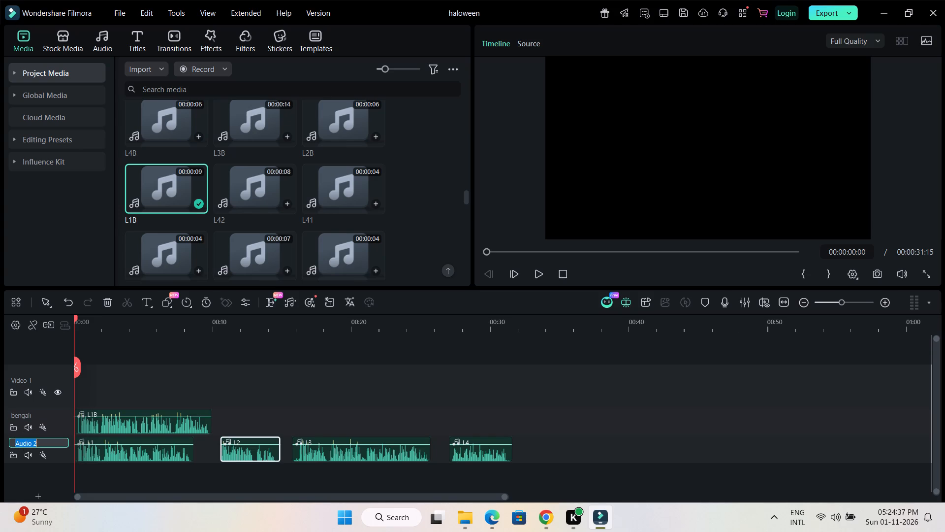
text(eng)
text(lish)
click(17, 474)
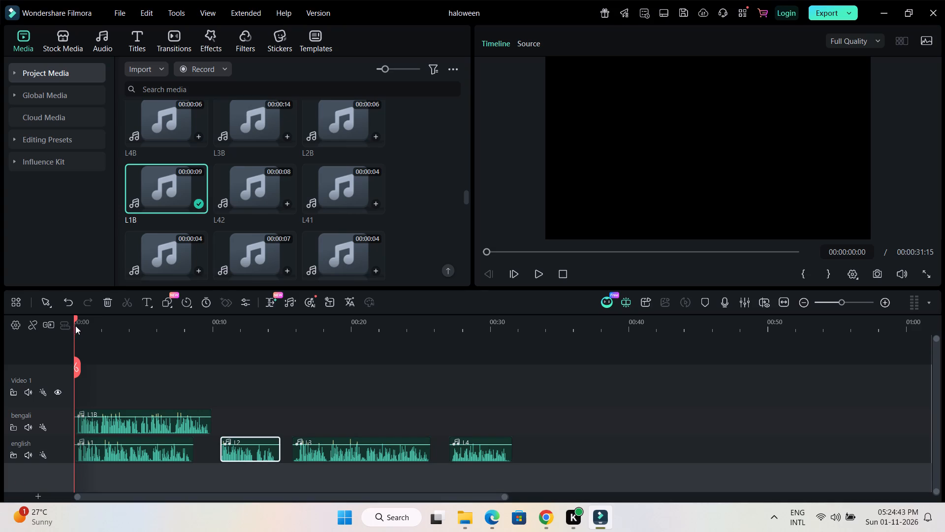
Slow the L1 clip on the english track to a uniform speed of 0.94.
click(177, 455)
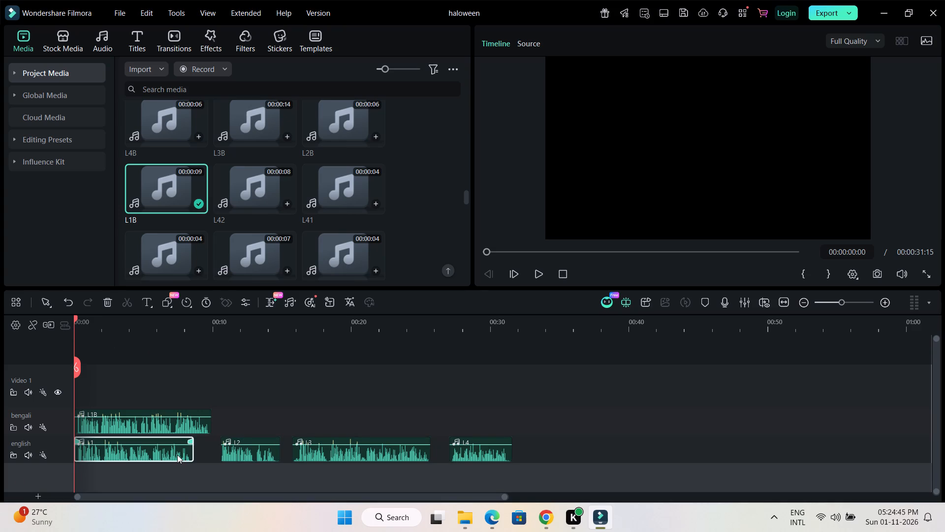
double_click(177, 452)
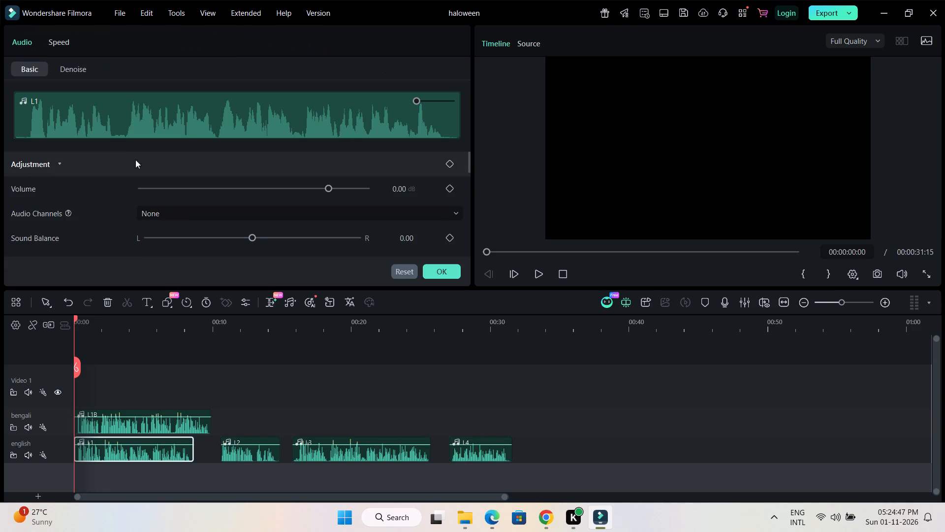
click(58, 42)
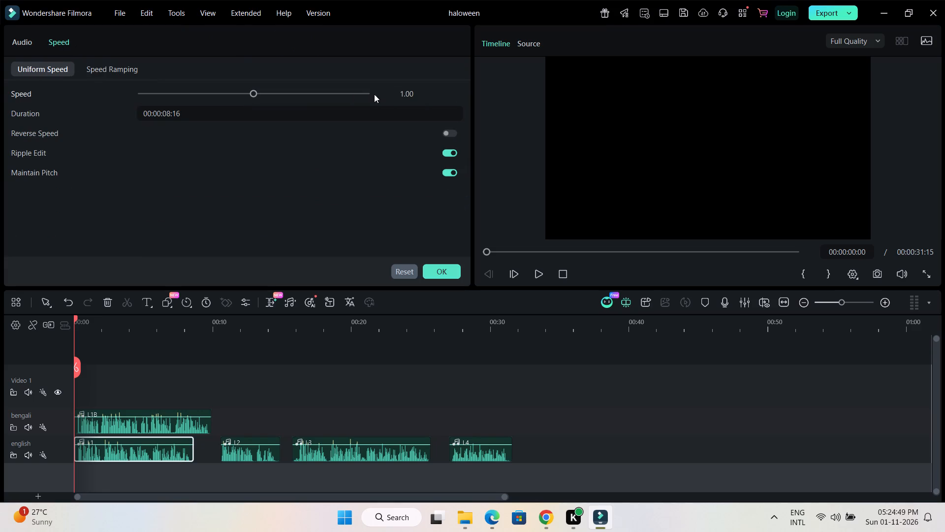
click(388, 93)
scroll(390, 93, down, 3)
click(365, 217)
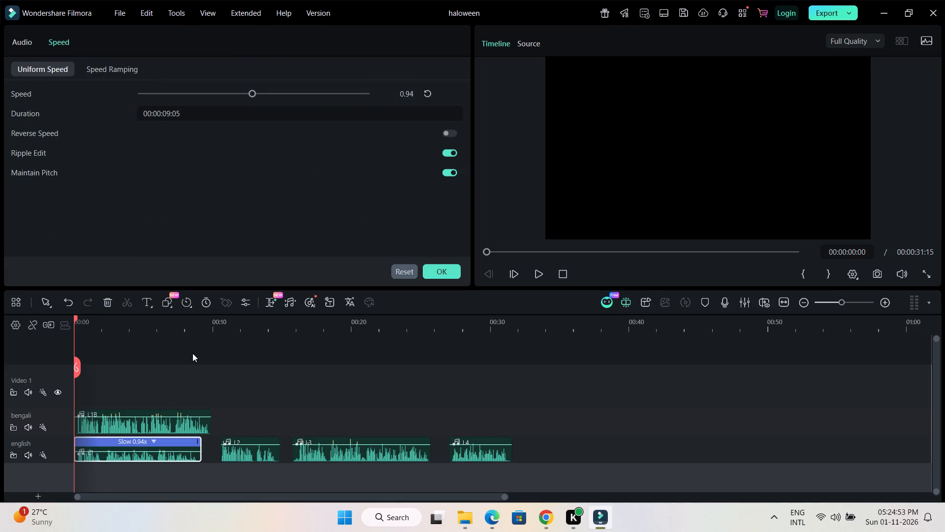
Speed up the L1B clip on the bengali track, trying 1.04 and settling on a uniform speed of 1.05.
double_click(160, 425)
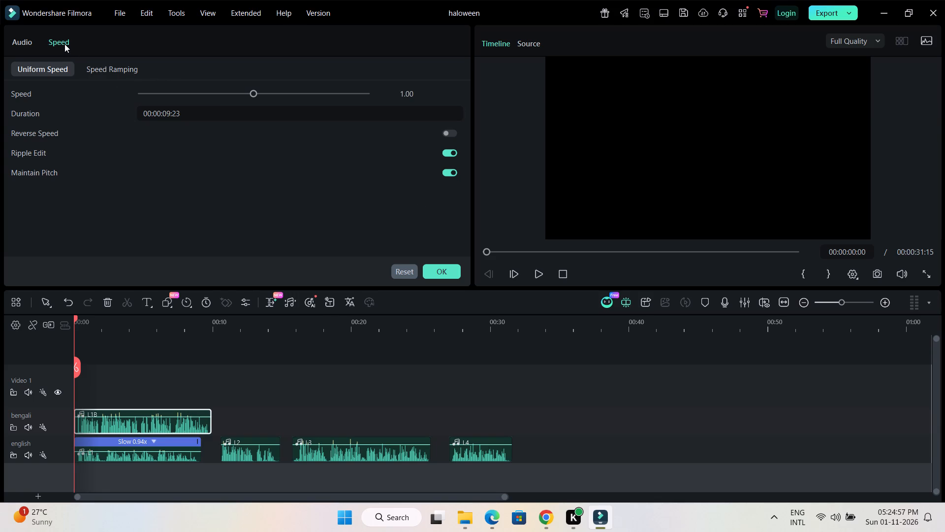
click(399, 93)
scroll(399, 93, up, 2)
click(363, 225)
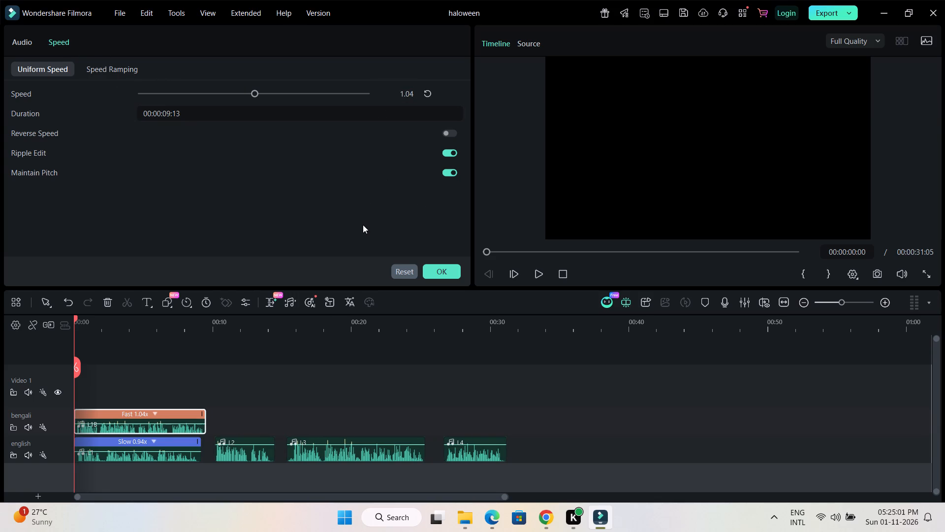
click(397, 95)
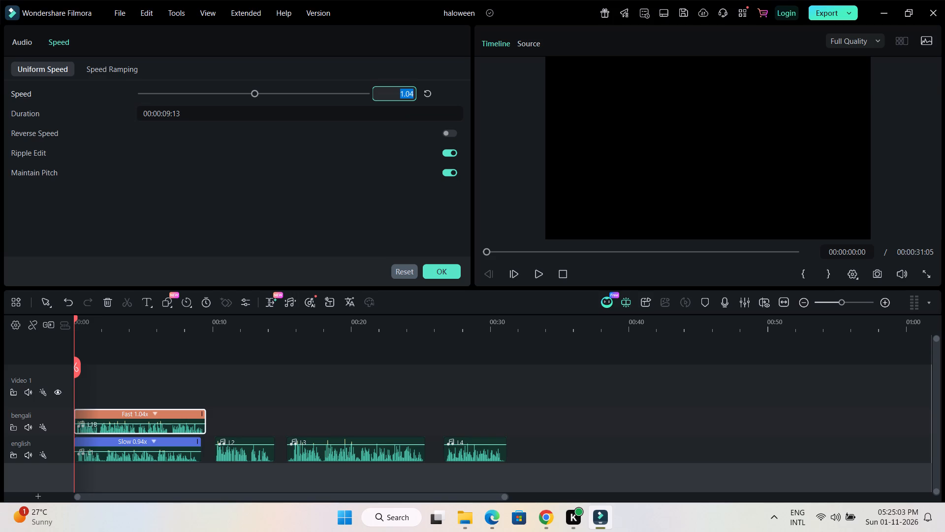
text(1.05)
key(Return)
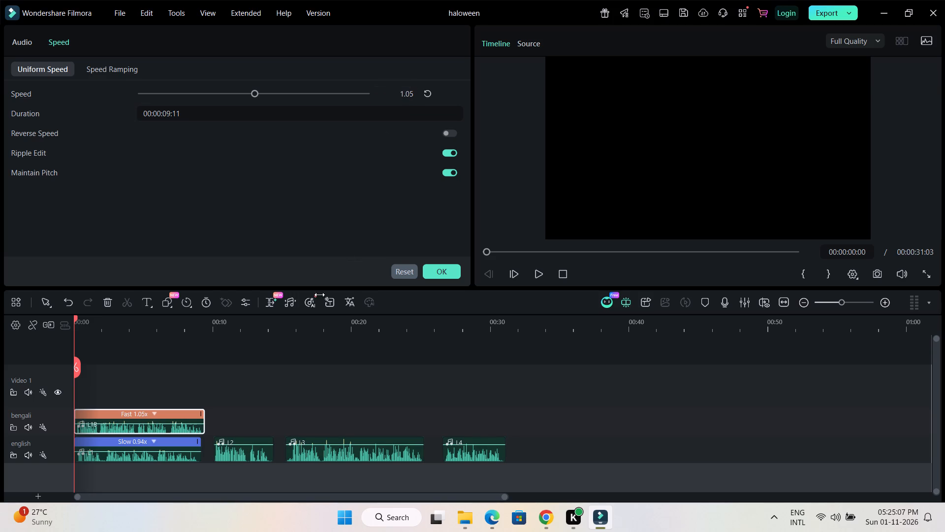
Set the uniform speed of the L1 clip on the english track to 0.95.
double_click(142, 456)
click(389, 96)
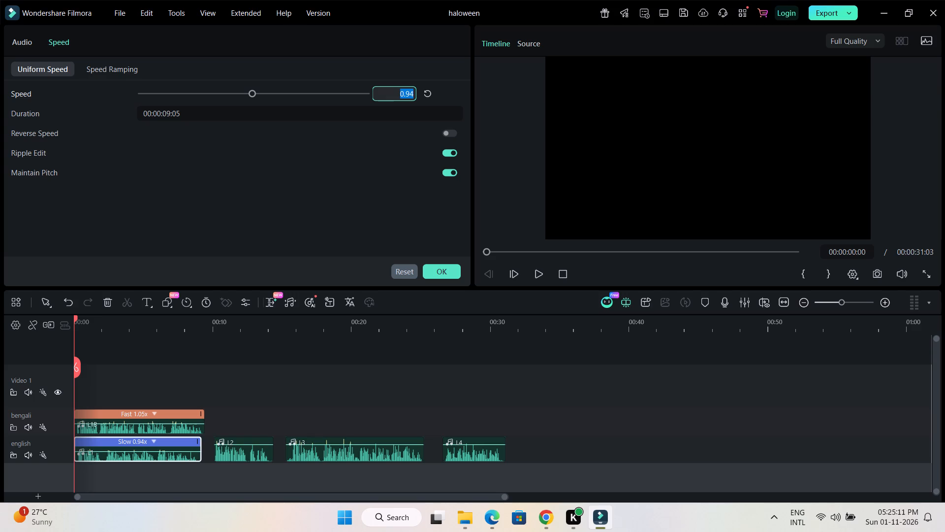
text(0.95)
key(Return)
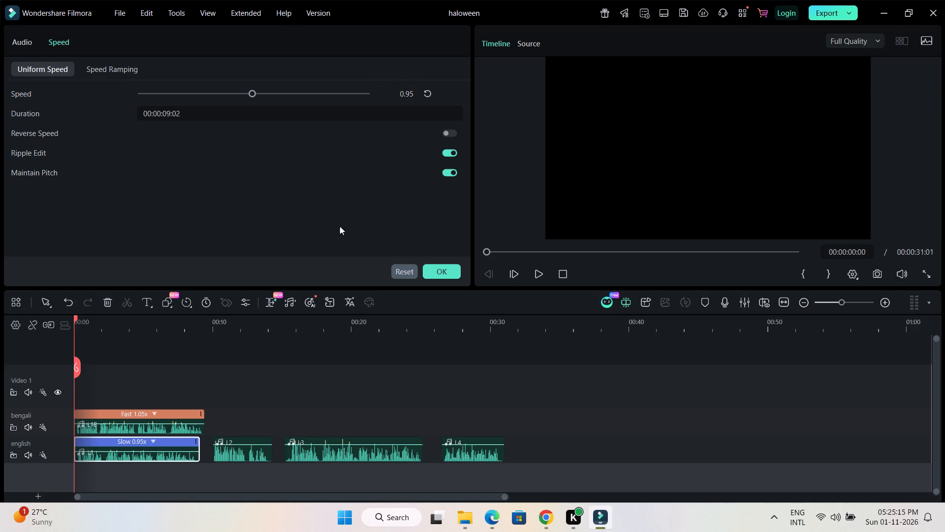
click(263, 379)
Mute the english track and play the opening Bengali clip L1B through from the start.
drag(201, 331, 324, 336)
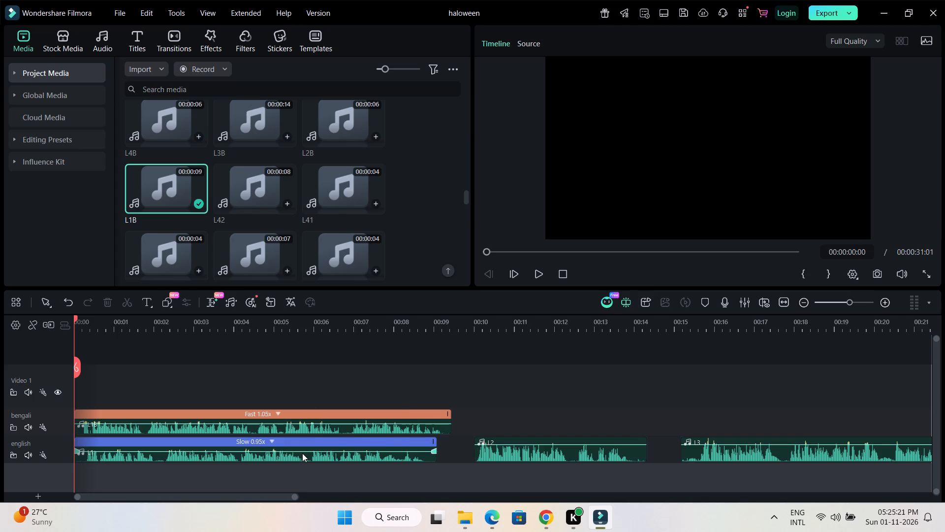
drag(237, 452, 238, 452)
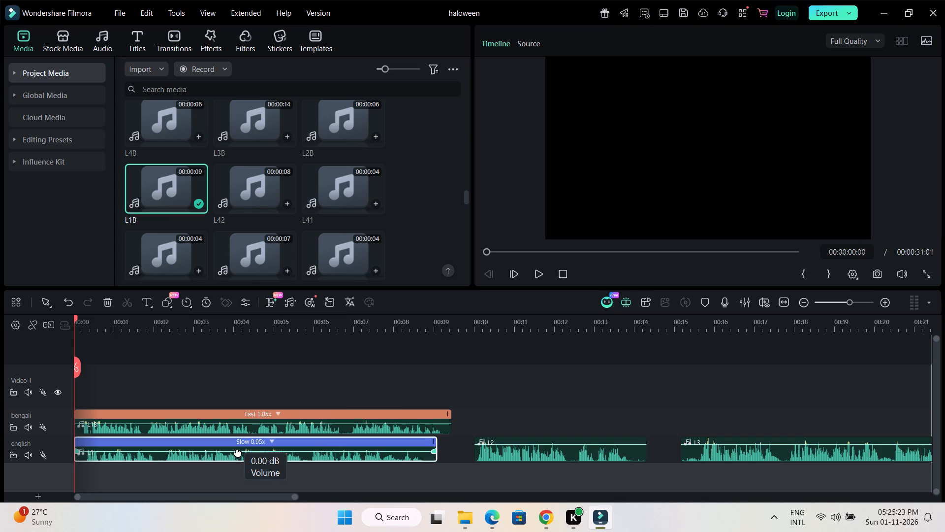
drag(238, 452, 259, 453)
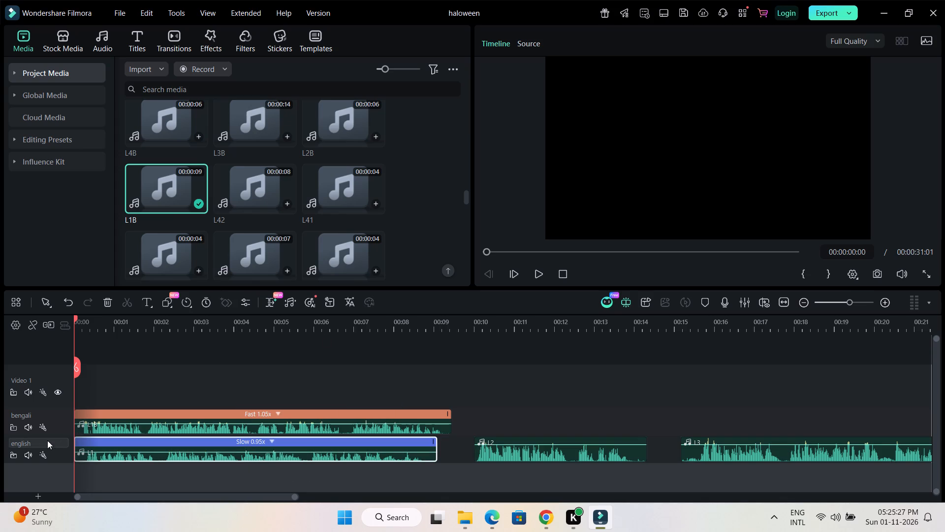
click(28, 454)
key(space)
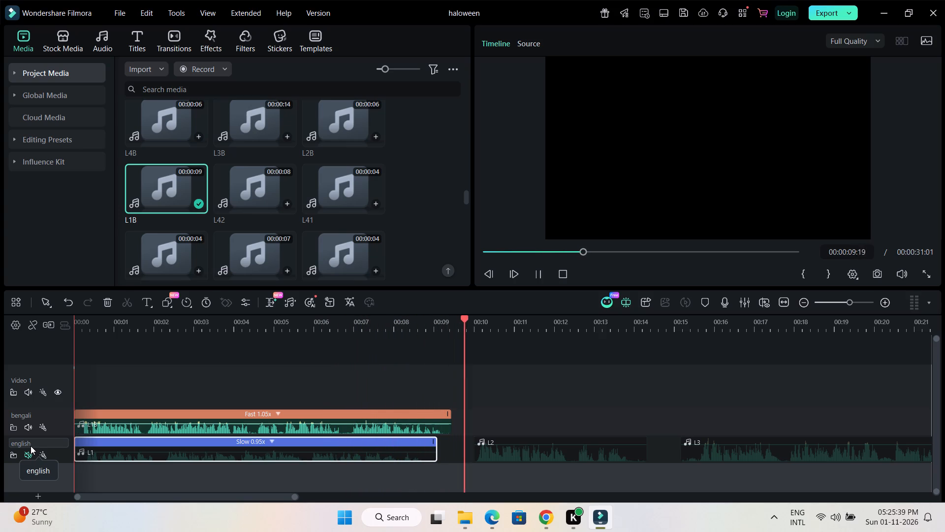
key(space)
click(246, 381)
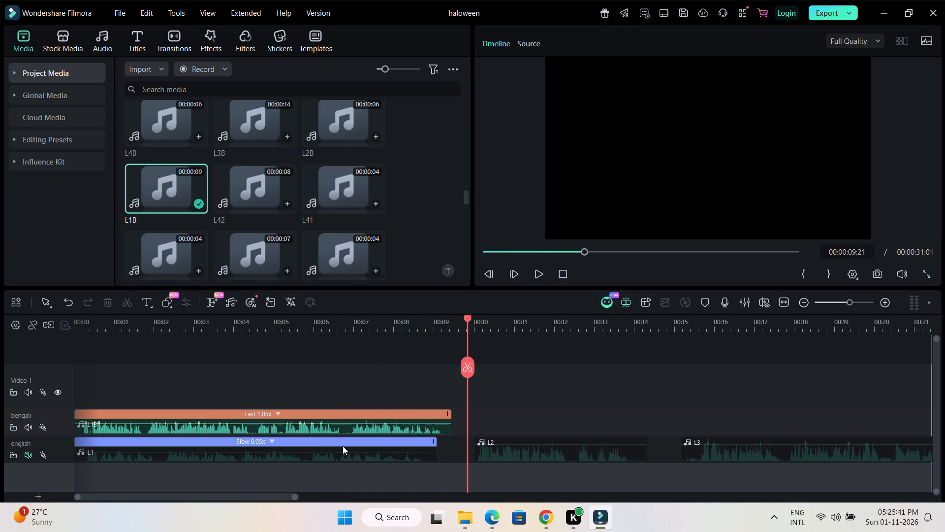
Set the uniform speed of the L1B clip on the bengali track to 1.07.
double_click(363, 430)
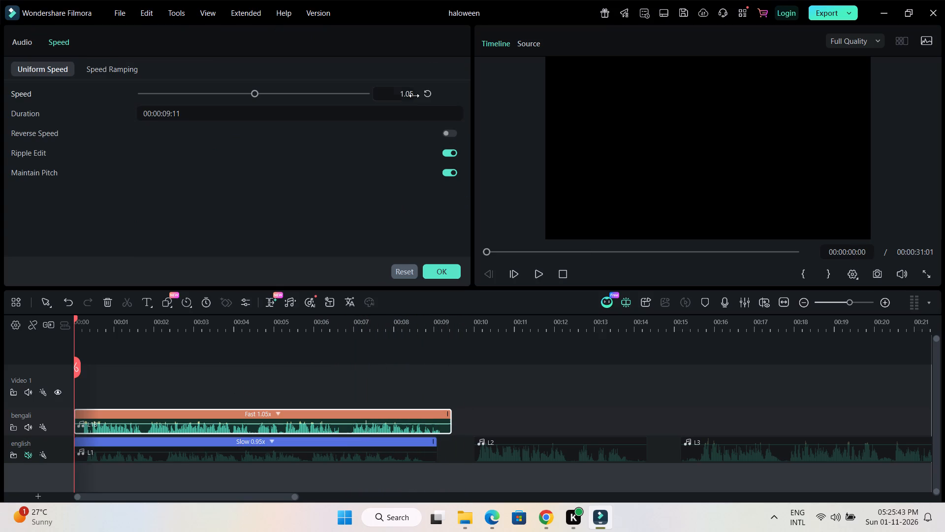
click(403, 94)
scroll(403, 94, up, 1)
click(379, 215)
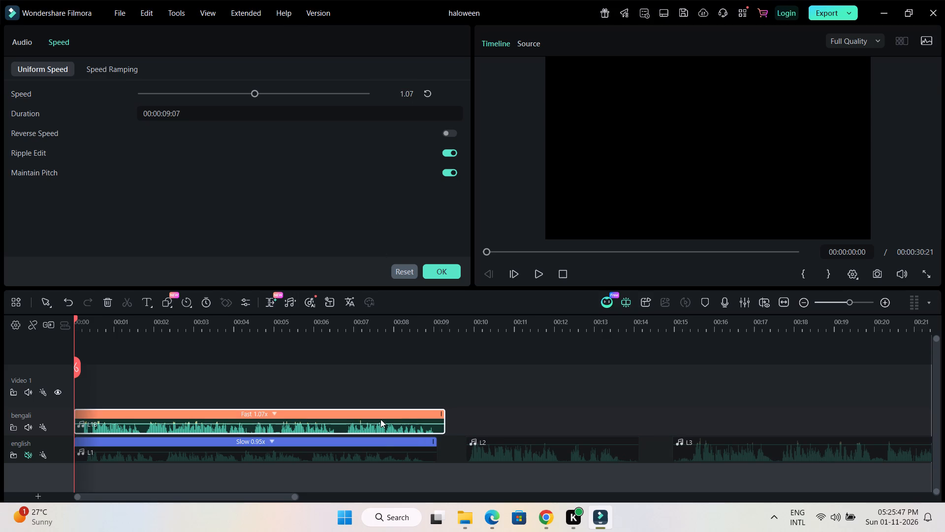
Set the uniform speed of the L1 clip on the english track to 0.93 and play back the opening narration.
double_click(381, 461)
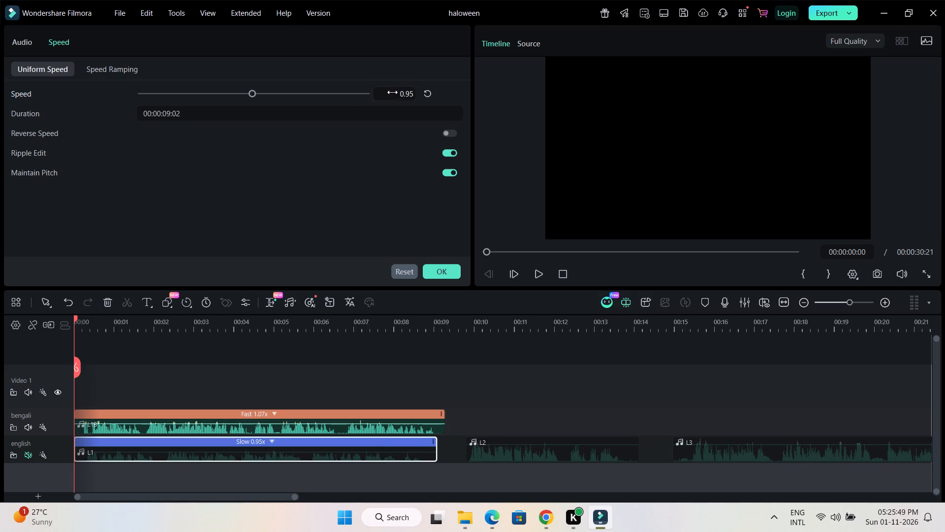
click(394, 92)
scroll(394, 92, down, 1)
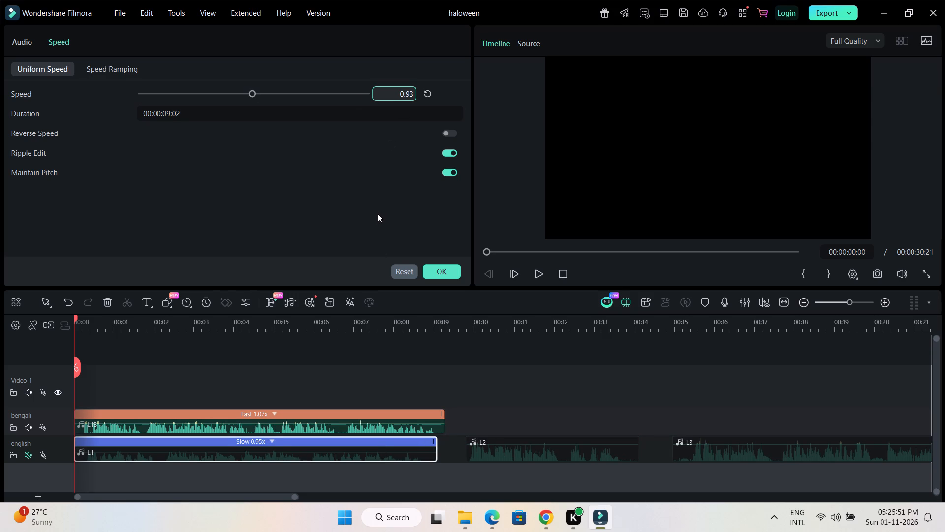
click(377, 214)
click(425, 361)
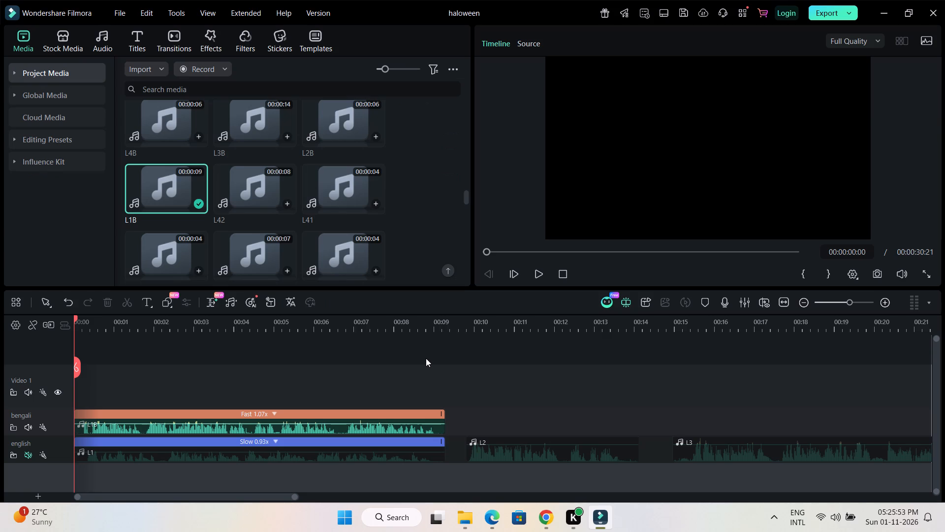
key(space)
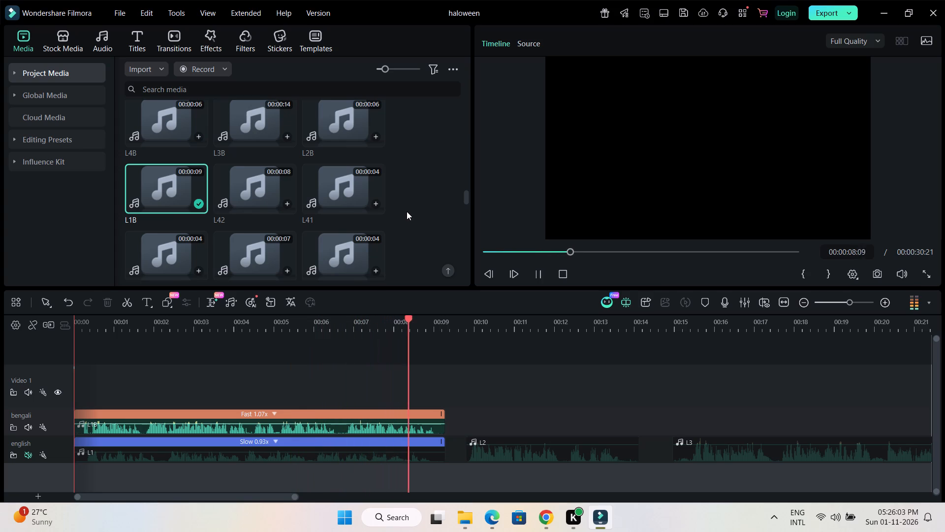
key(space)
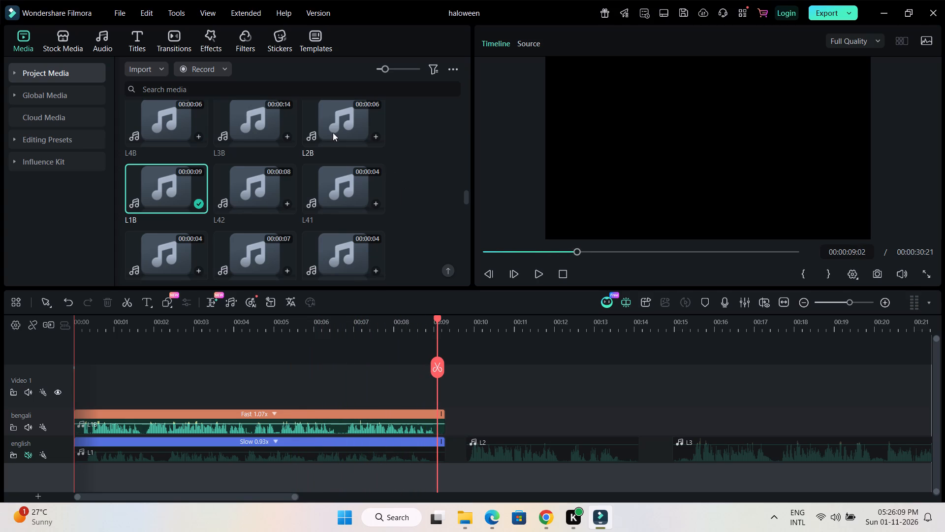
Place audio clip L2B on the bengali track, aligned with the start of L2 at about 00:09.8.
drag(332, 126, 463, 384)
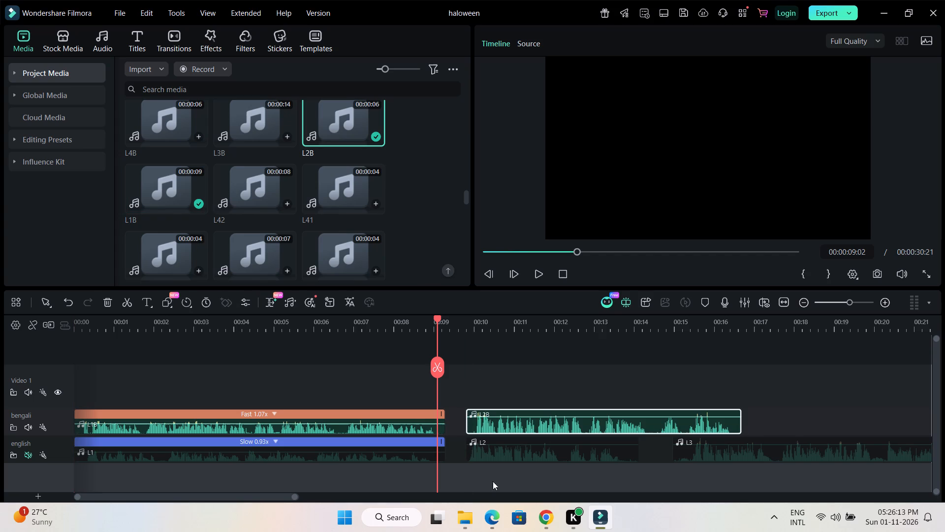
click(546, 521)
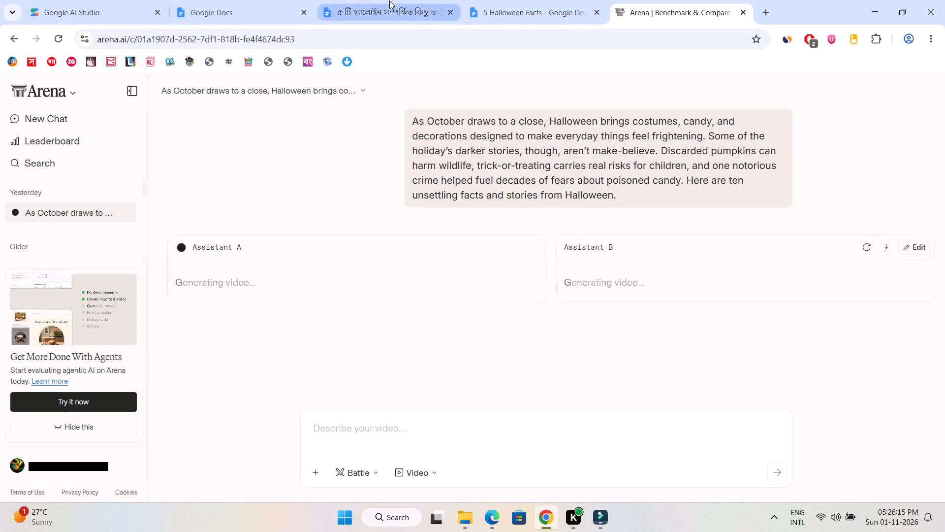
click(390, 0)
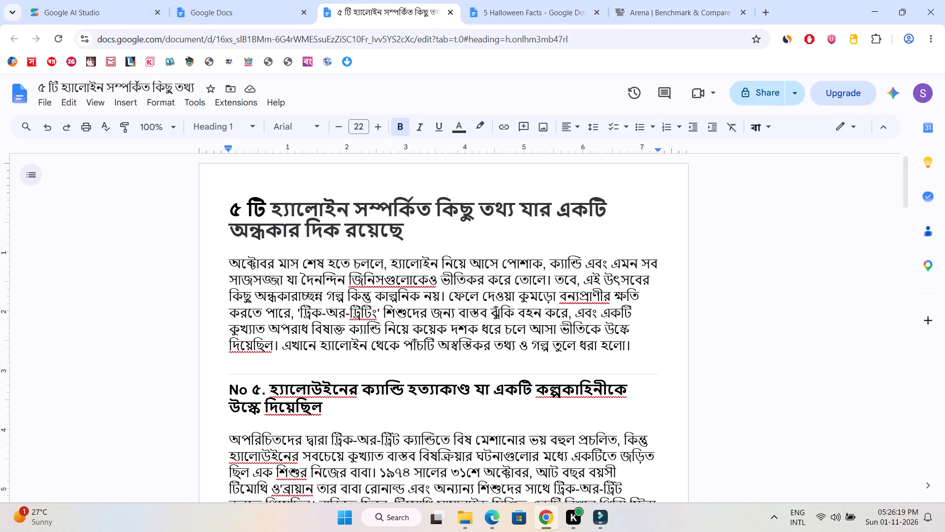
click(543, 0)
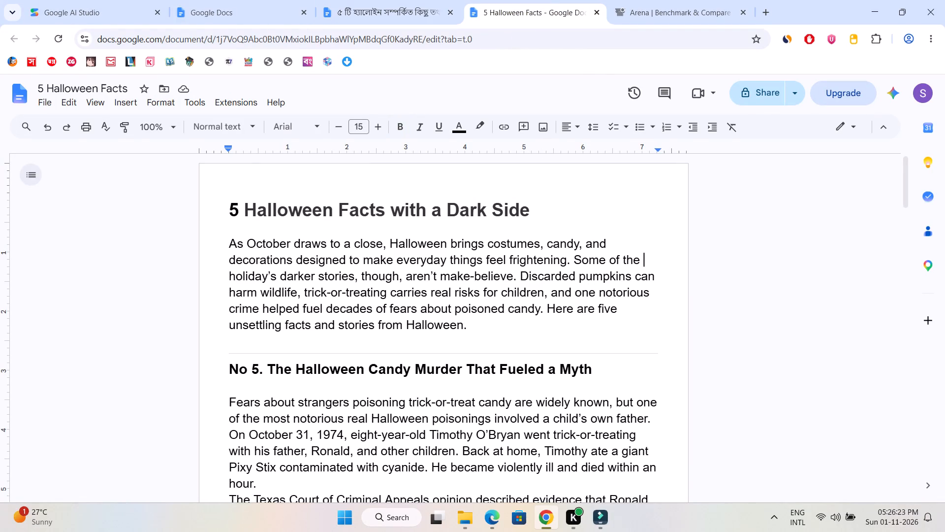
key(BackSpace)
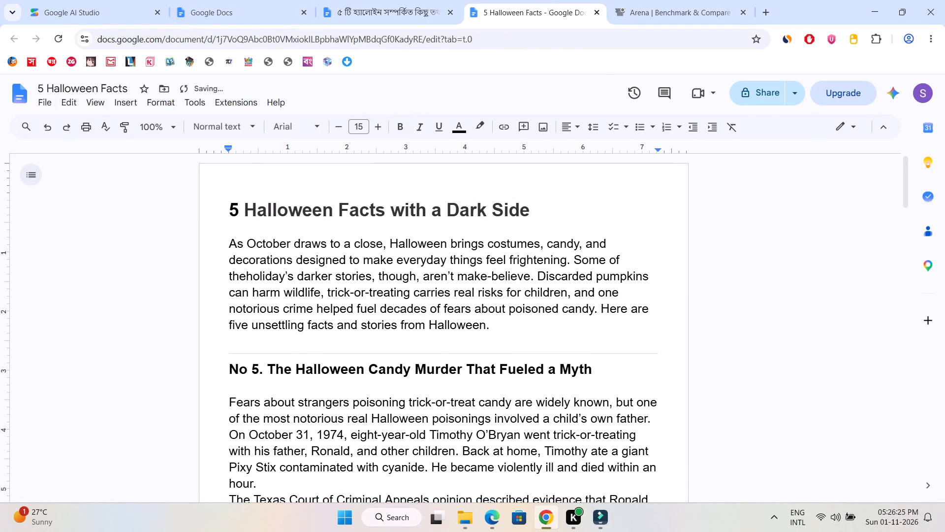
key(space)
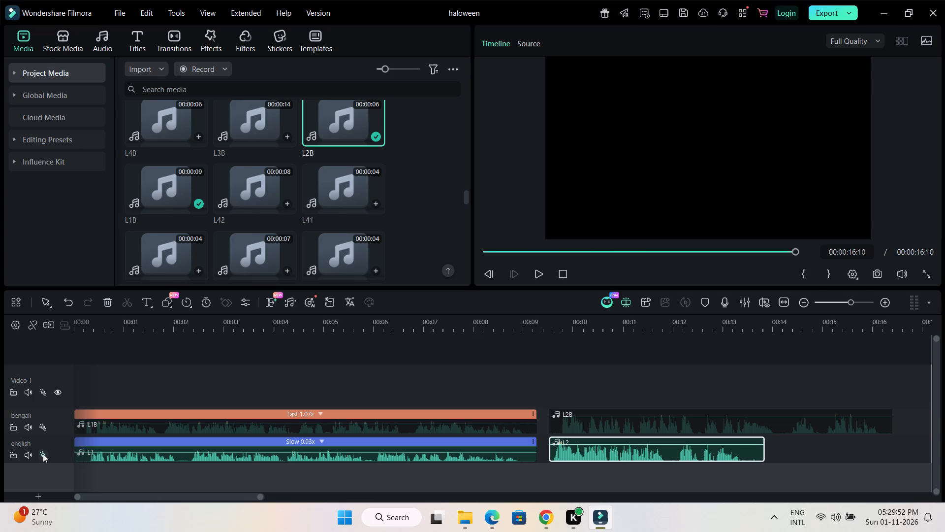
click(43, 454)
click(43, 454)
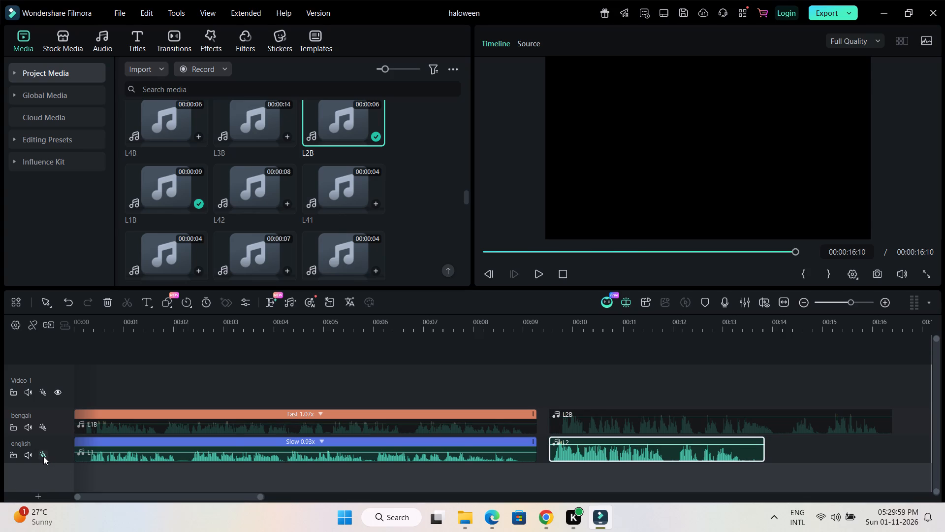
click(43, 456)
Enable solo on the bengali track.
click(43, 429)
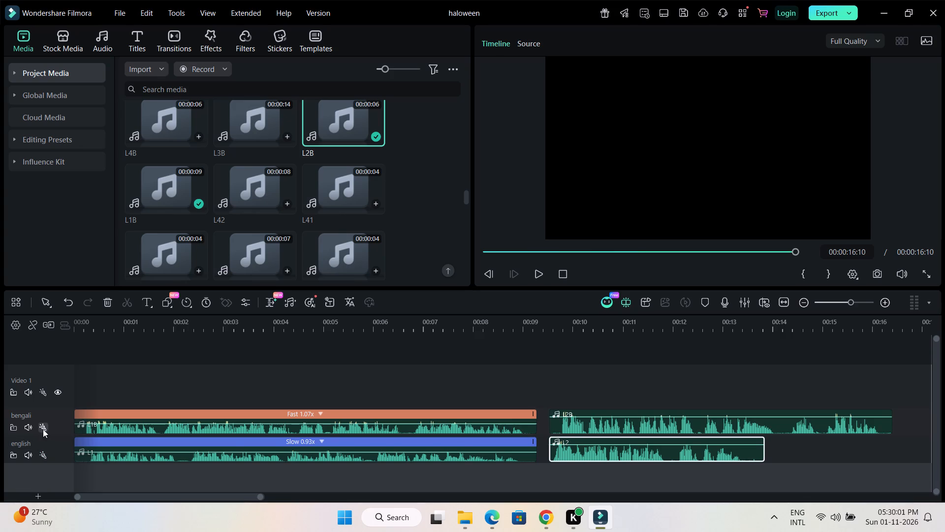
Toggle the bengali track's solo and mute the english track.
click(43, 429)
click(28, 453)
Play the bengali narration from about 8 s through to the end of clip L2B.
click(477, 321)
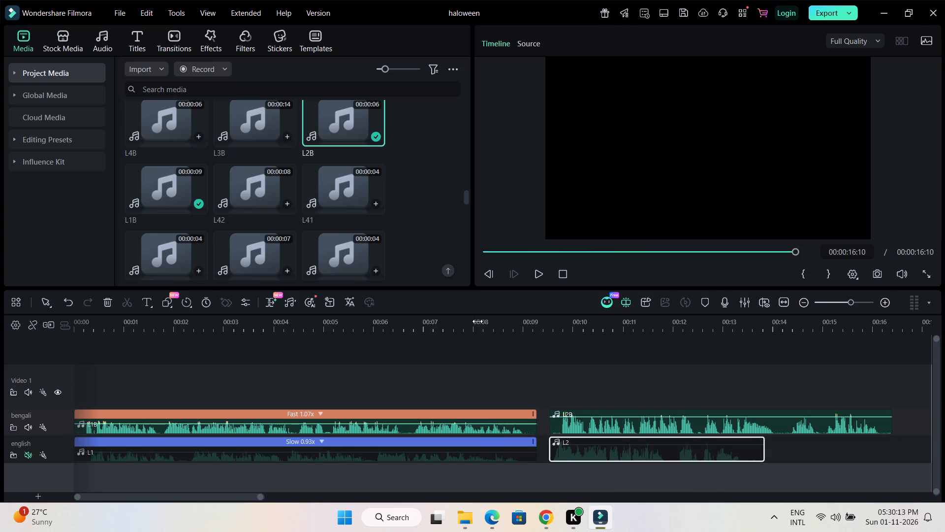
key(space)
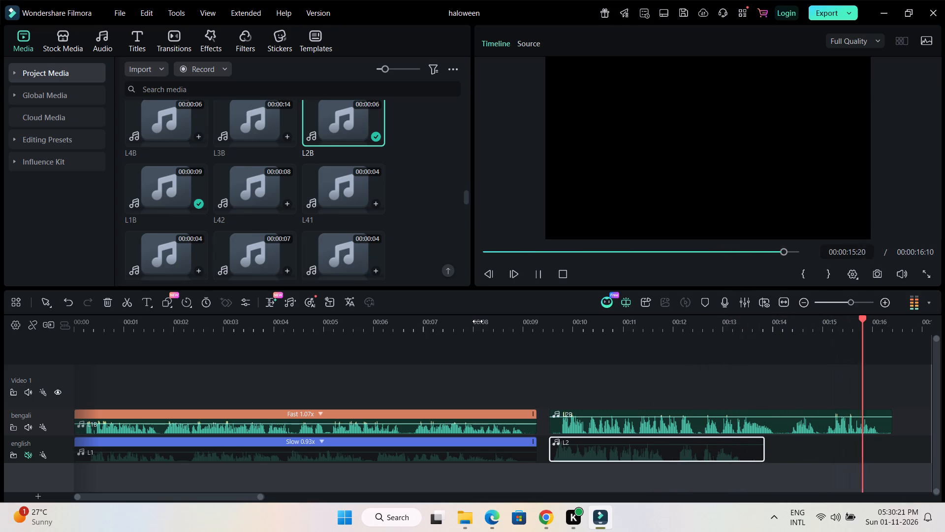
Trim the end of clip L2B on the bengali track back to about 00:00:16:06.
click(848, 427)
drag(890, 422, 884, 423)
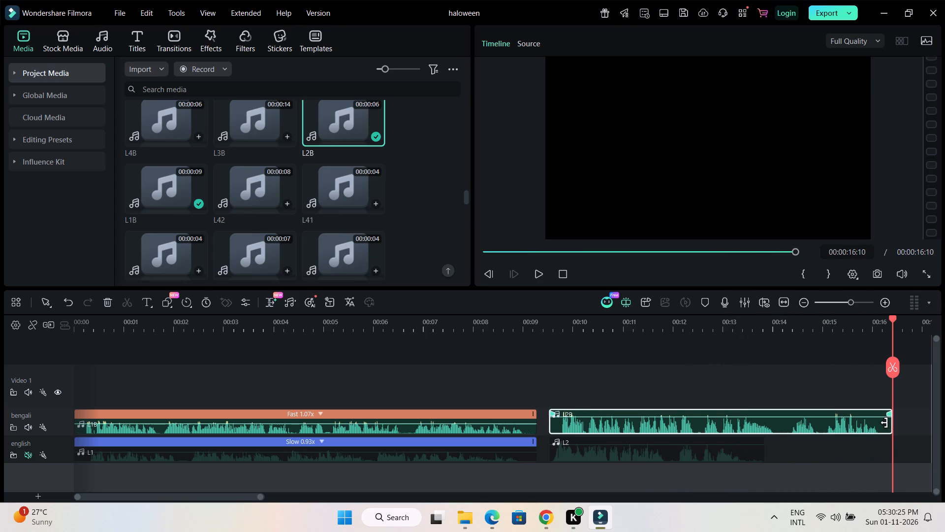
drag(884, 423, 881, 423)
click(854, 474)
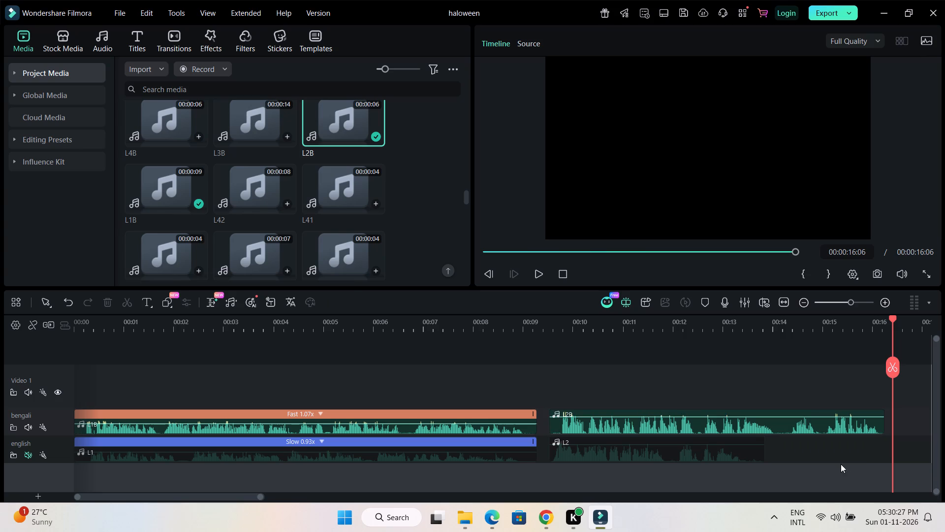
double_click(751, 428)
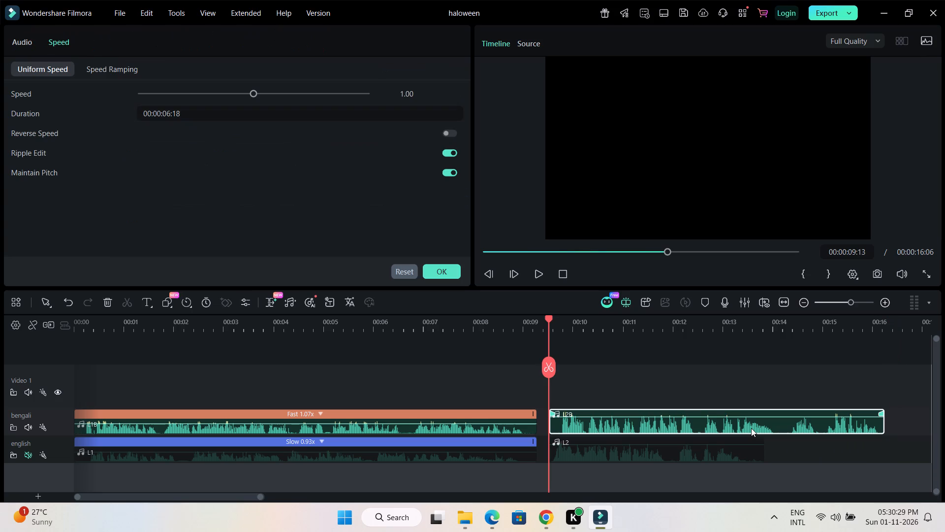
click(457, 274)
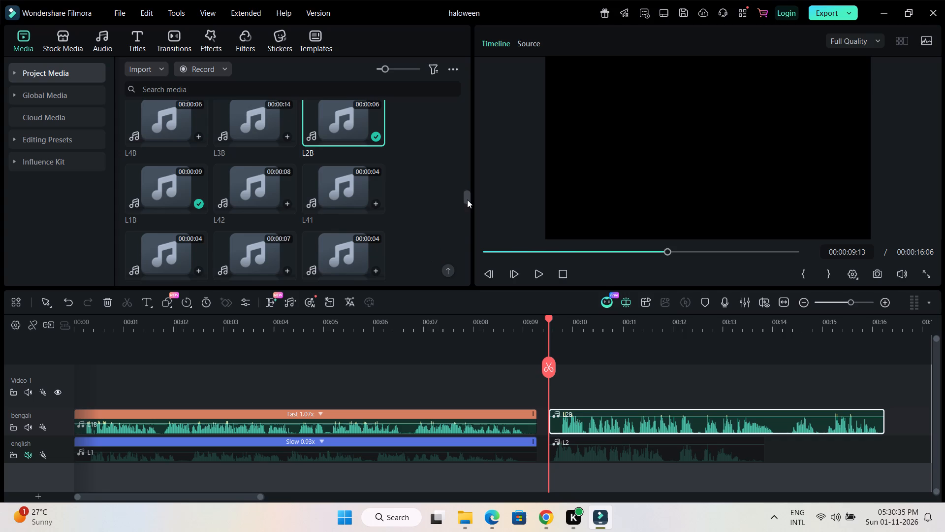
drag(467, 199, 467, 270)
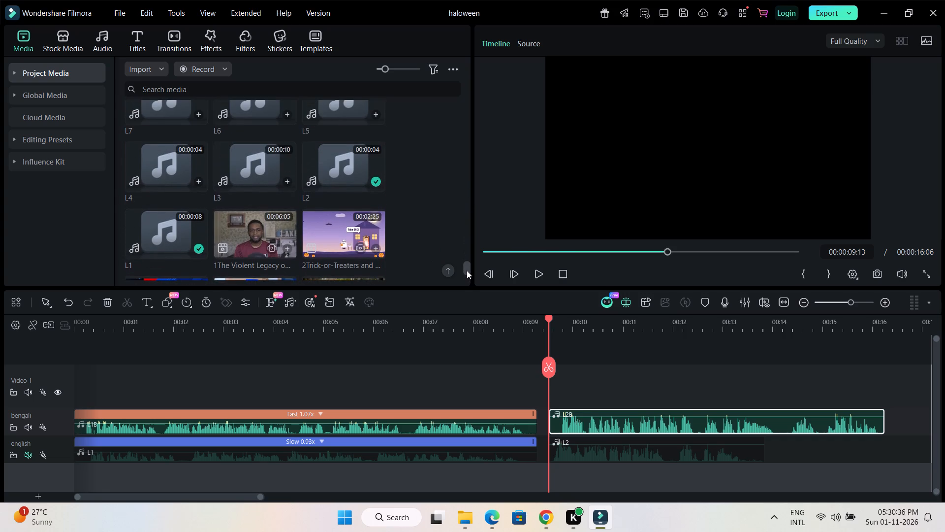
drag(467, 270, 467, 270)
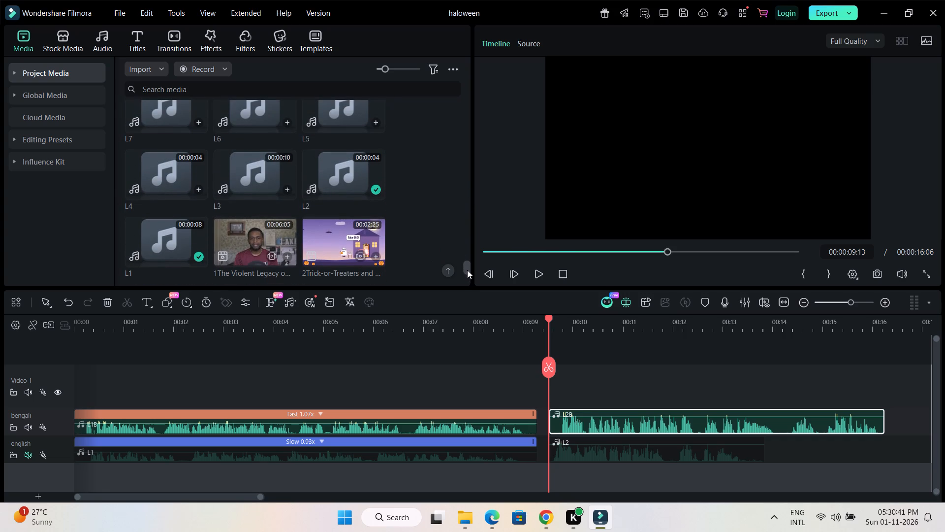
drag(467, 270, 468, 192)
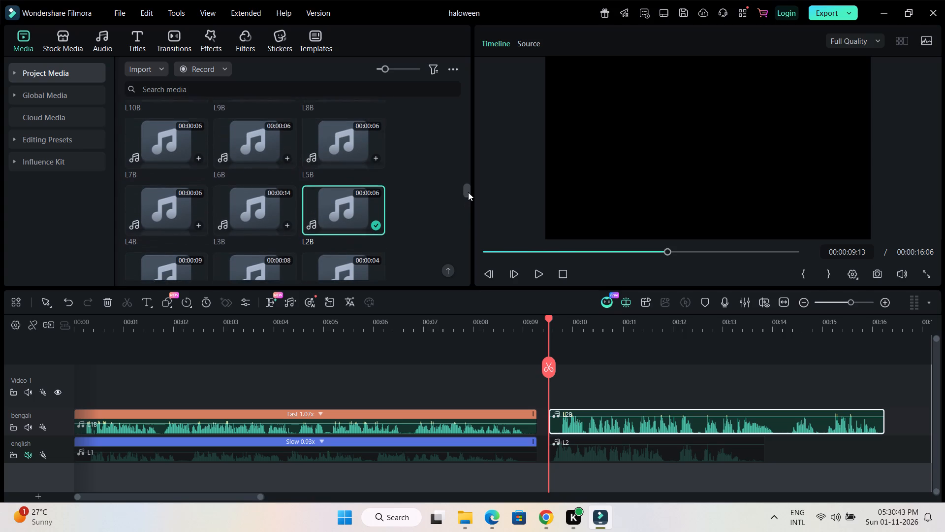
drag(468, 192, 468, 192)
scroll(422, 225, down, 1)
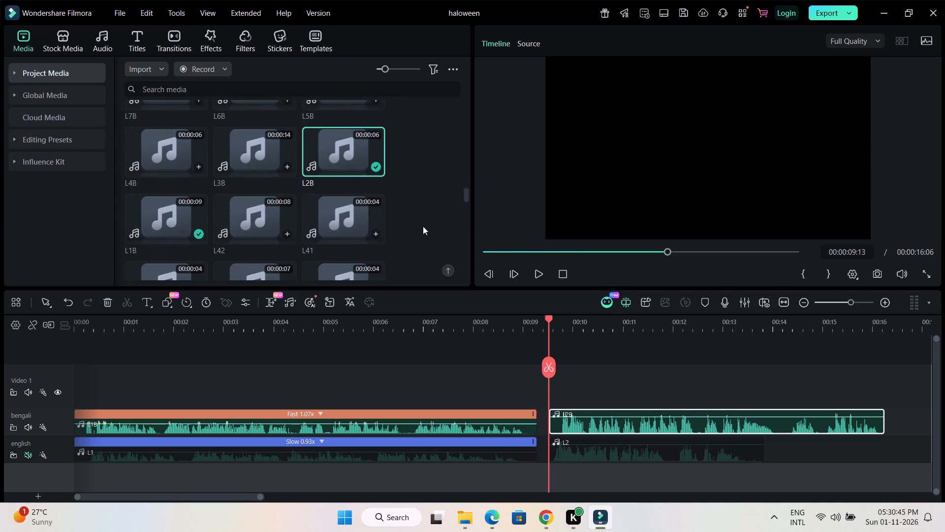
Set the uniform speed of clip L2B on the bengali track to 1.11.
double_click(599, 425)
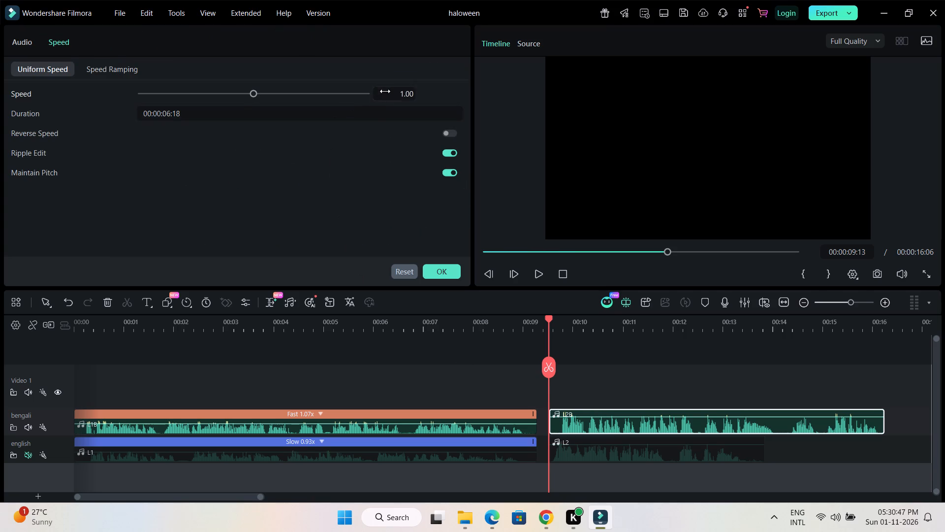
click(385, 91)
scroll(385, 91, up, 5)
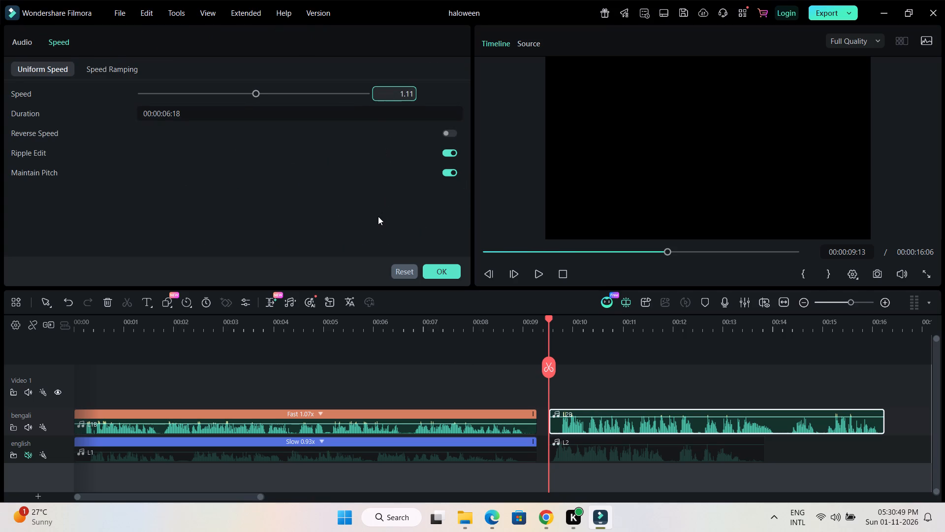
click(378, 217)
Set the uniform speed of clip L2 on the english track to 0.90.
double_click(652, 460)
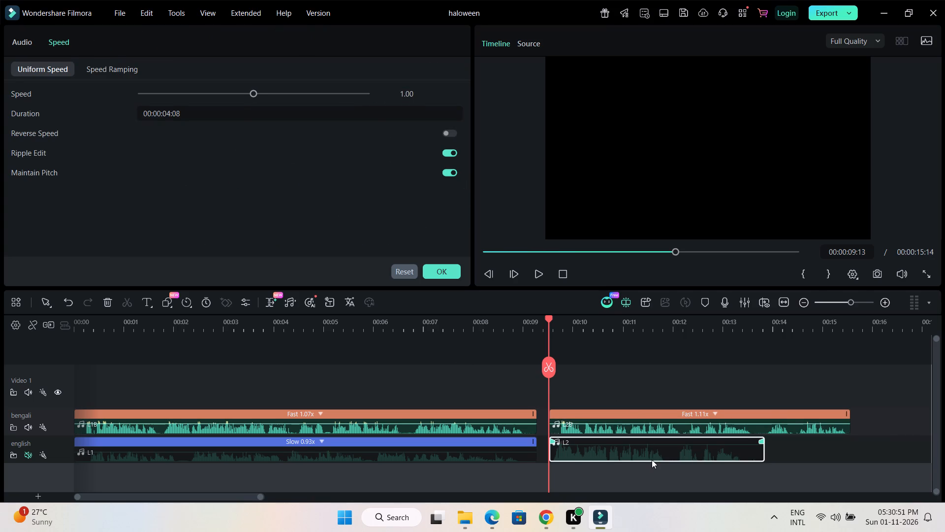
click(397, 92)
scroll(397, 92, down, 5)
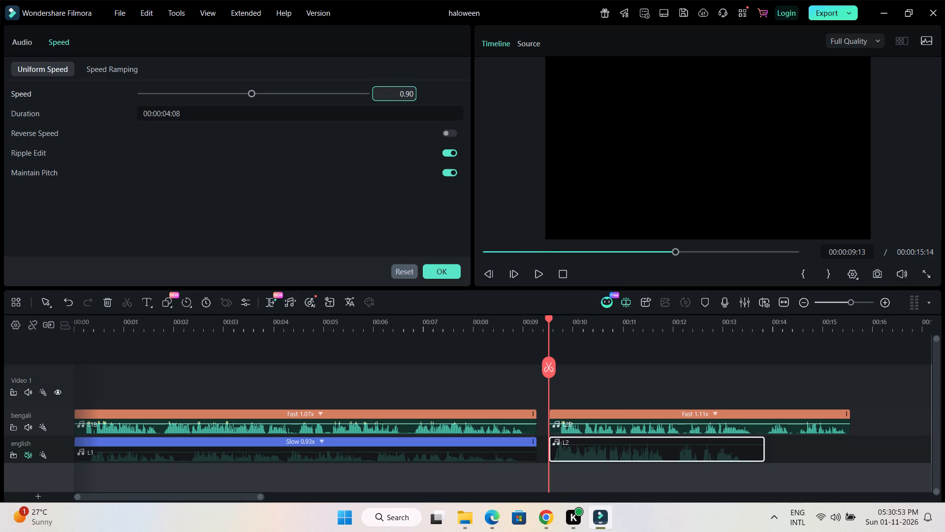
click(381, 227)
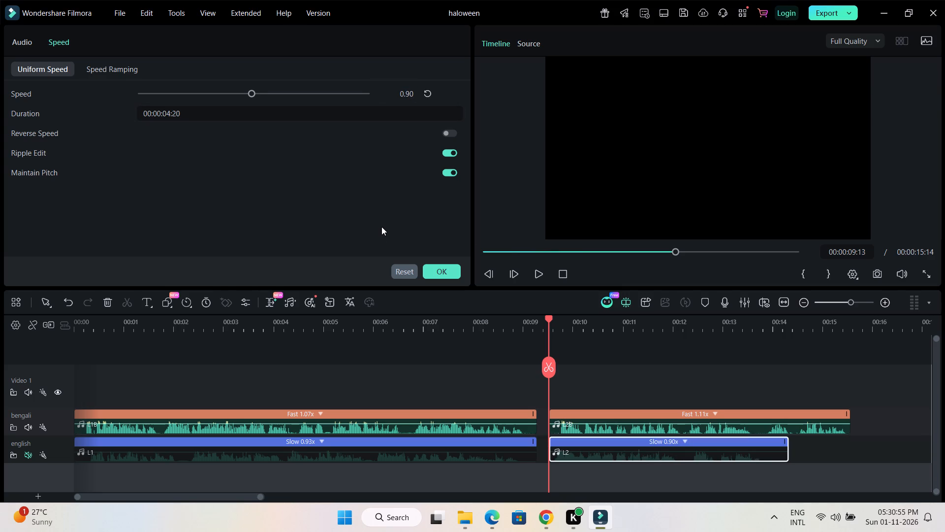
Set the uniform speed of clip L2B on the bengali track to 1.20.
click(690, 429)
double_click(690, 429)
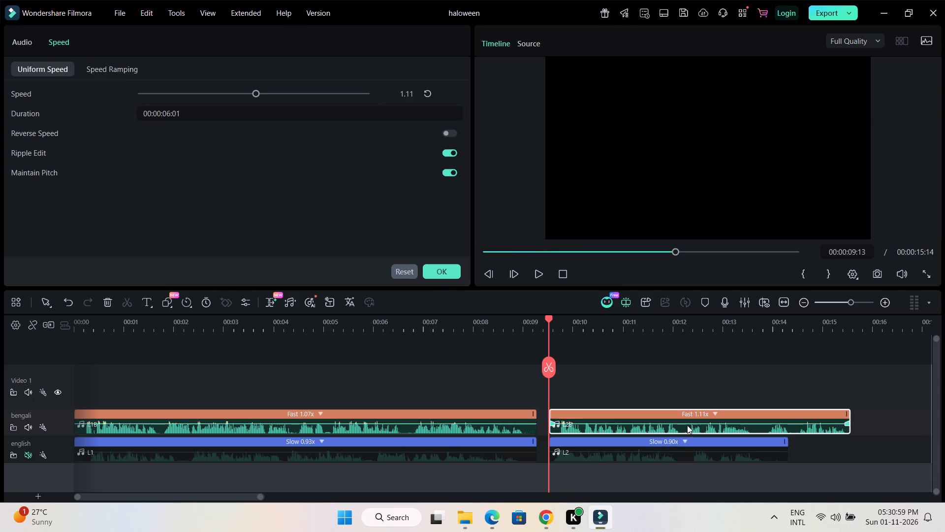
click(392, 90)
scroll(392, 90, up, 3)
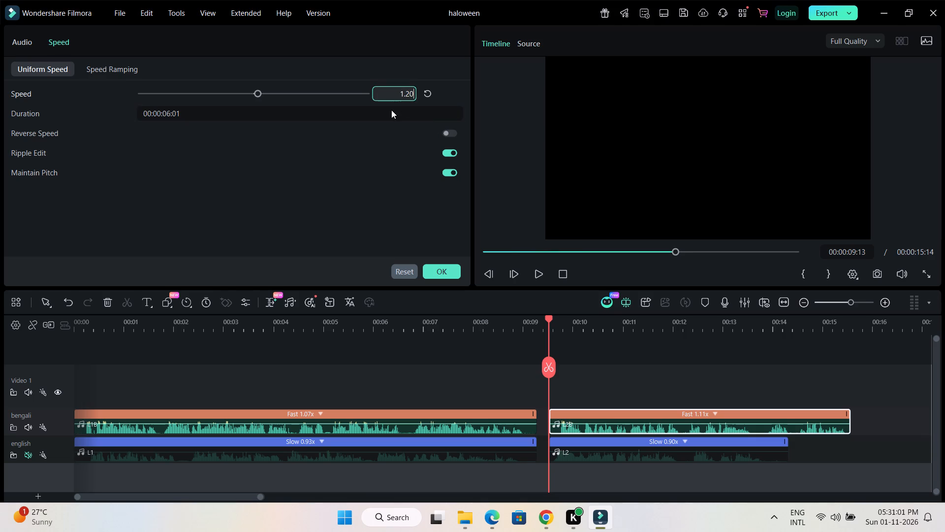
click(382, 211)
Set the uniform speed of clip L2 on the english track to 0.84.
double_click(702, 459)
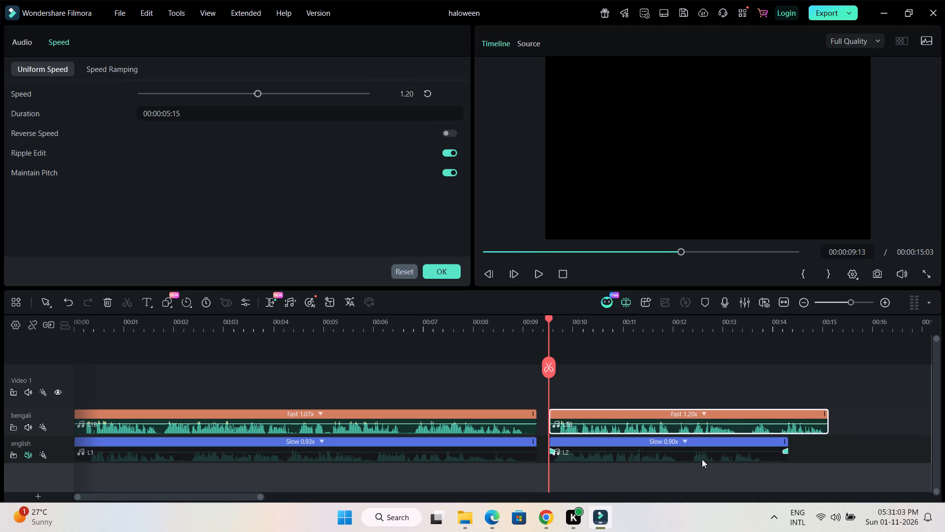
click(407, 98)
scroll(407, 98, down, 2)
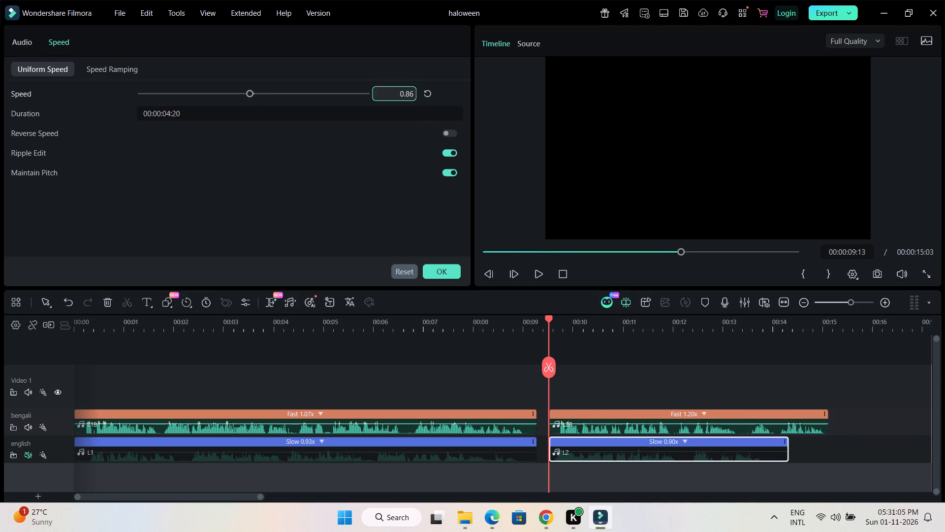
scroll(407, 98, down, 1)
click(384, 228)
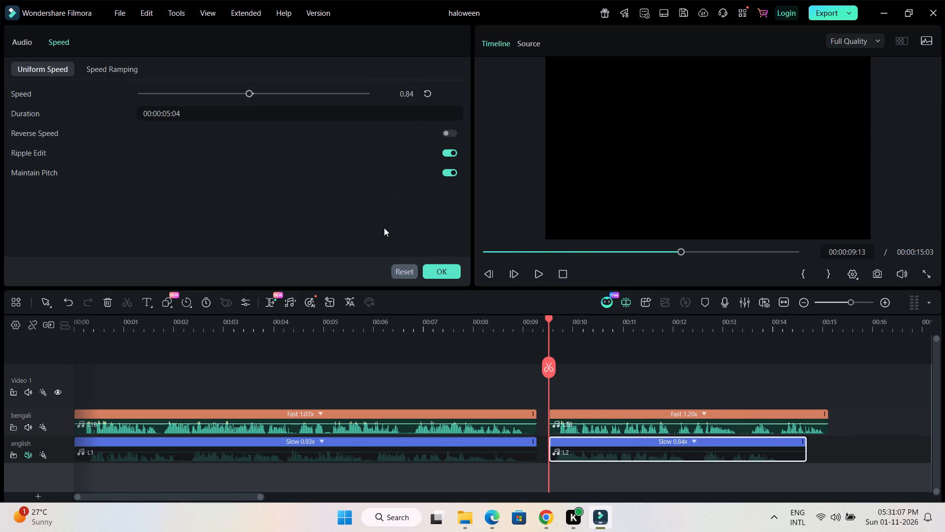
Play the sped-up L2B clip from 00:00:09:13 to its end.
click(772, 382)
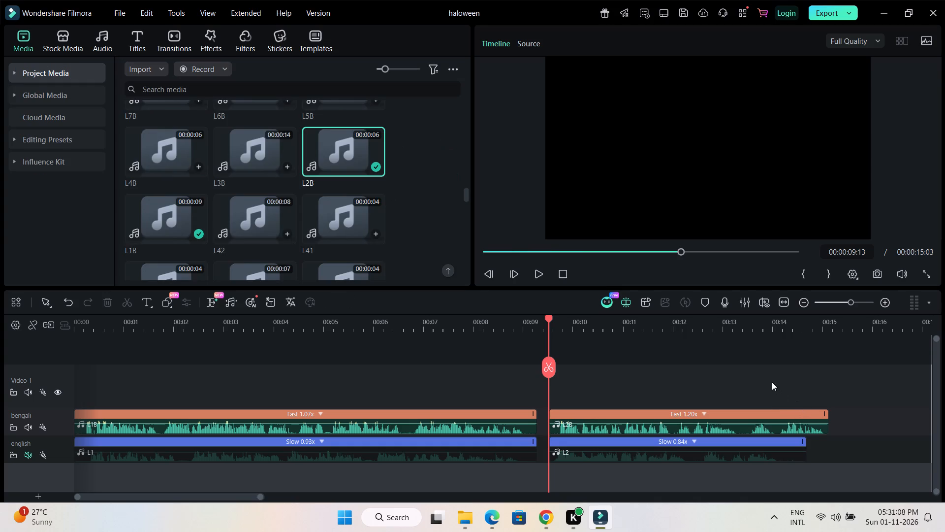
key(space)
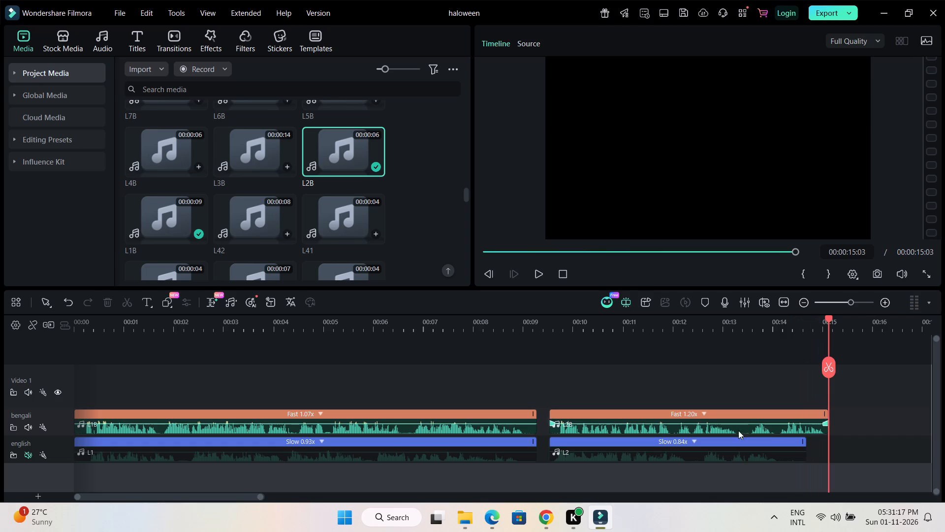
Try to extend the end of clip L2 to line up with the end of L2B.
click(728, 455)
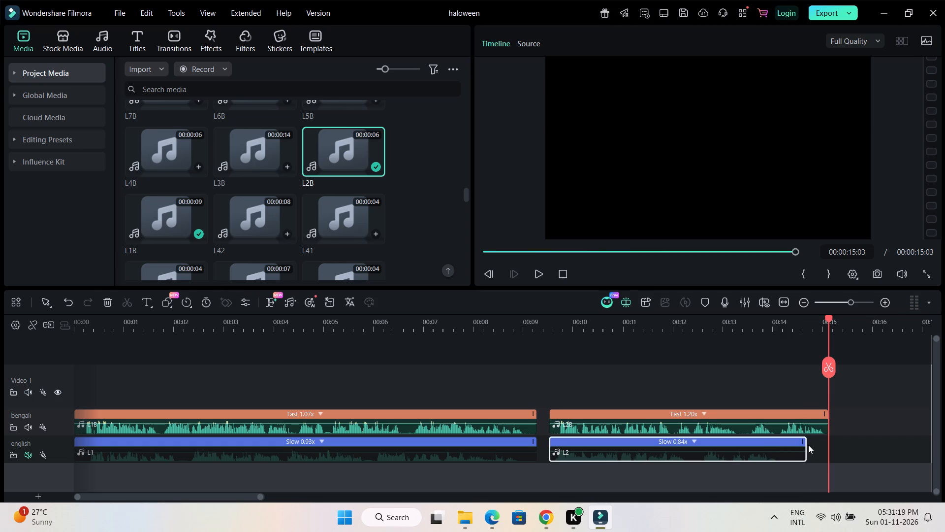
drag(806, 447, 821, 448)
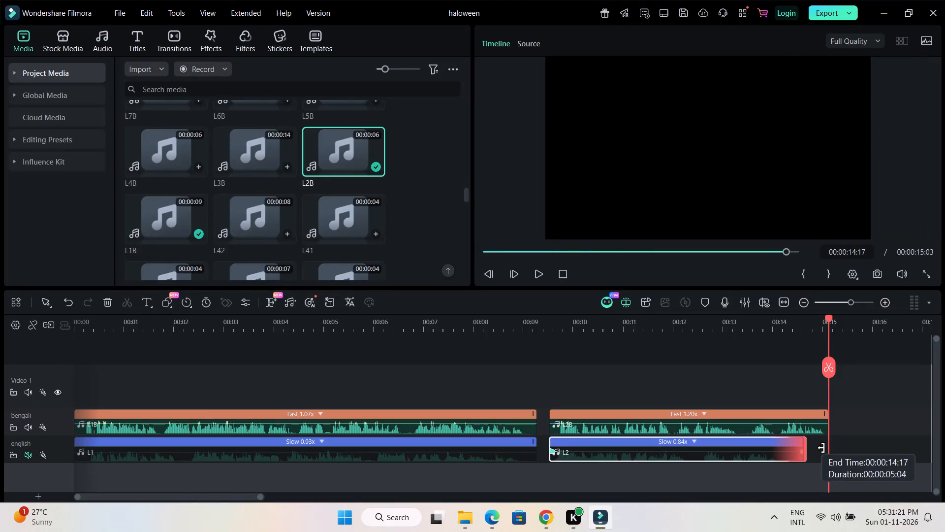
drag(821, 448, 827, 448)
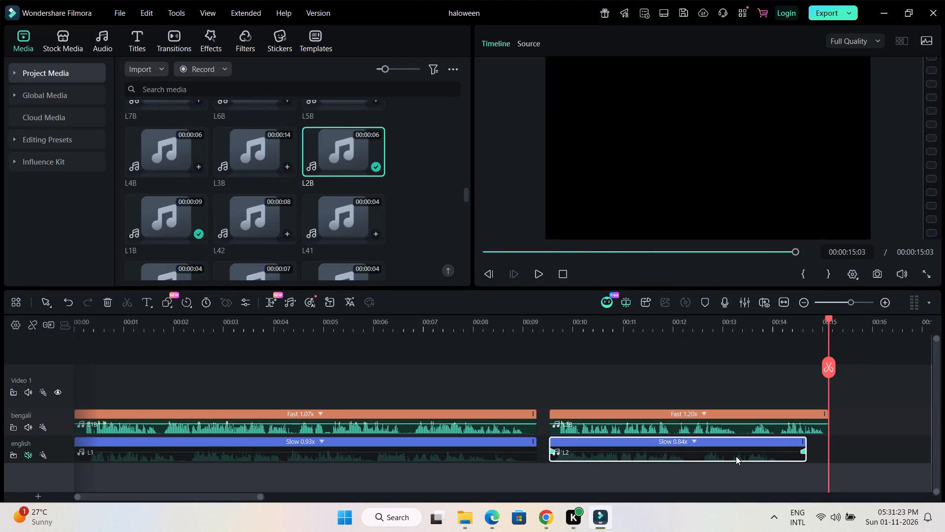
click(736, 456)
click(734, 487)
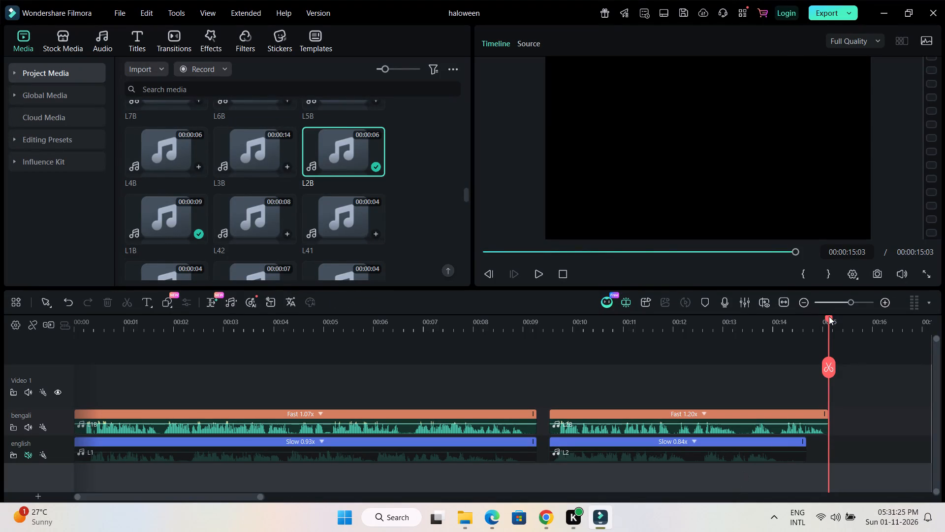
Return the playhead to the start of clips L2B and L2 at 00:00:09:13.
drag(829, 316, 552, 364)
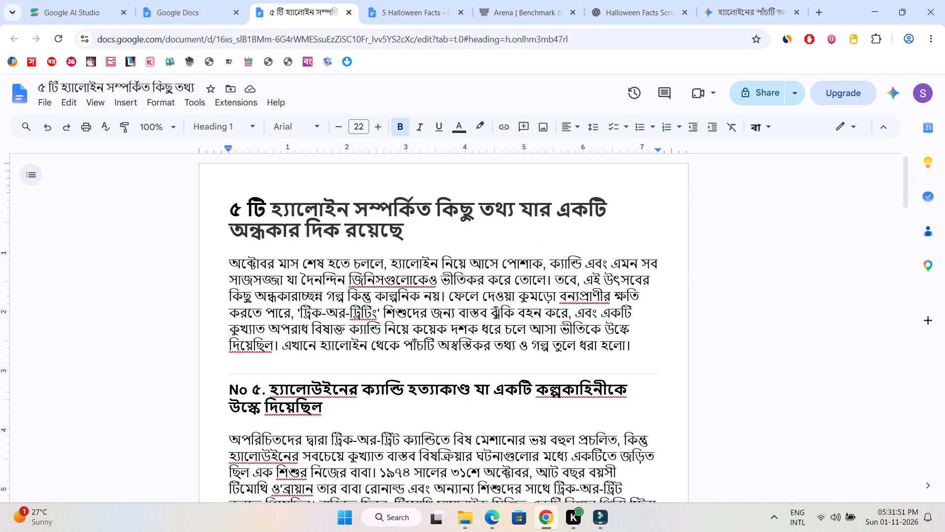
click(635, 3)
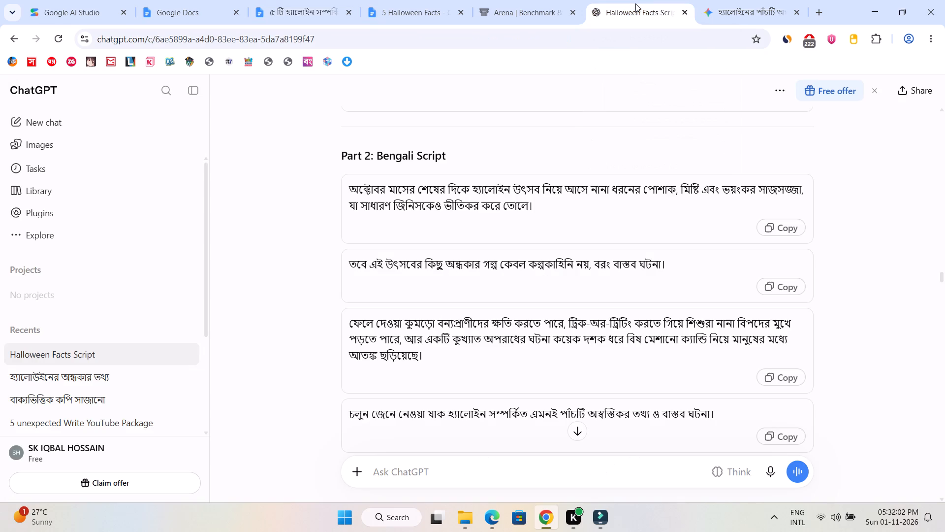
click(600, 512)
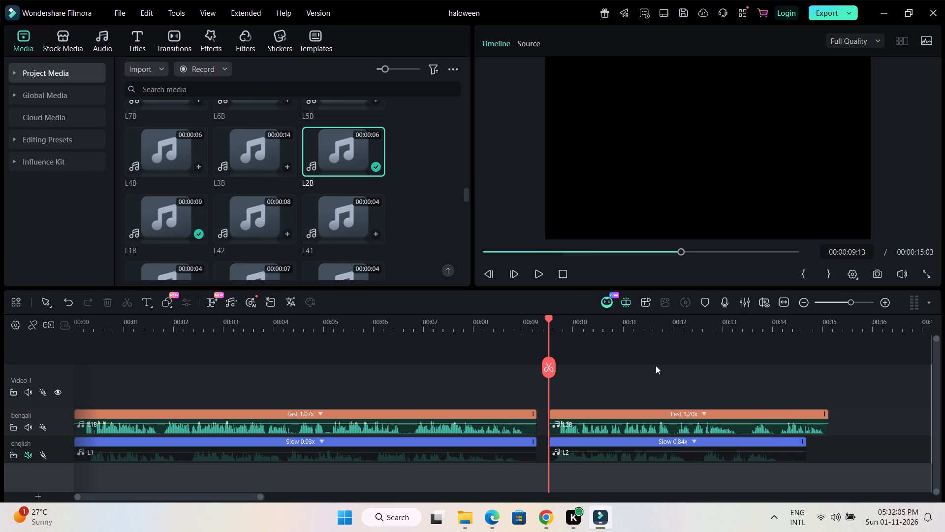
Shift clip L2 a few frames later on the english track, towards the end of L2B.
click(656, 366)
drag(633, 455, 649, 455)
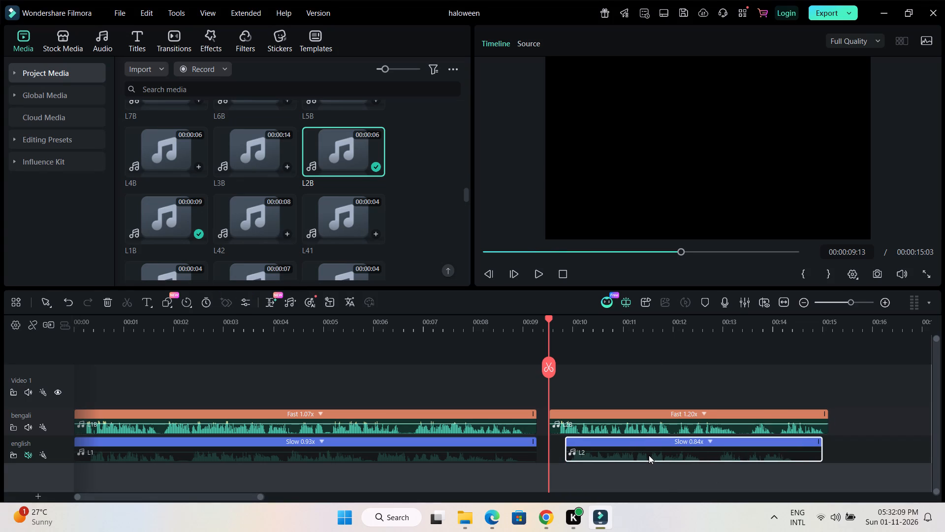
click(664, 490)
Trim the silent start of clip L2B on the bengali track to the playhead at 00:00:09:18.
drag(548, 318, 547, 318)
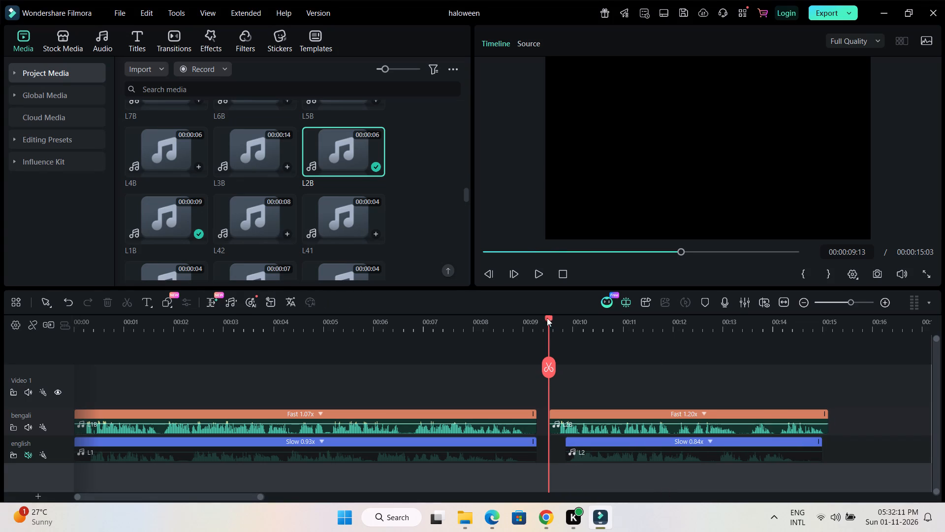
drag(547, 318, 447, 332)
click(560, 326)
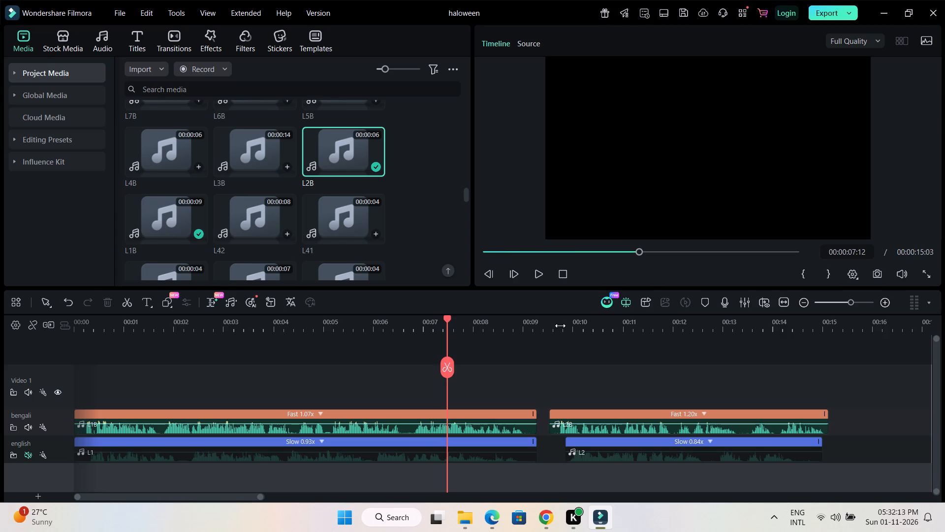
drag(550, 325, 822, 324)
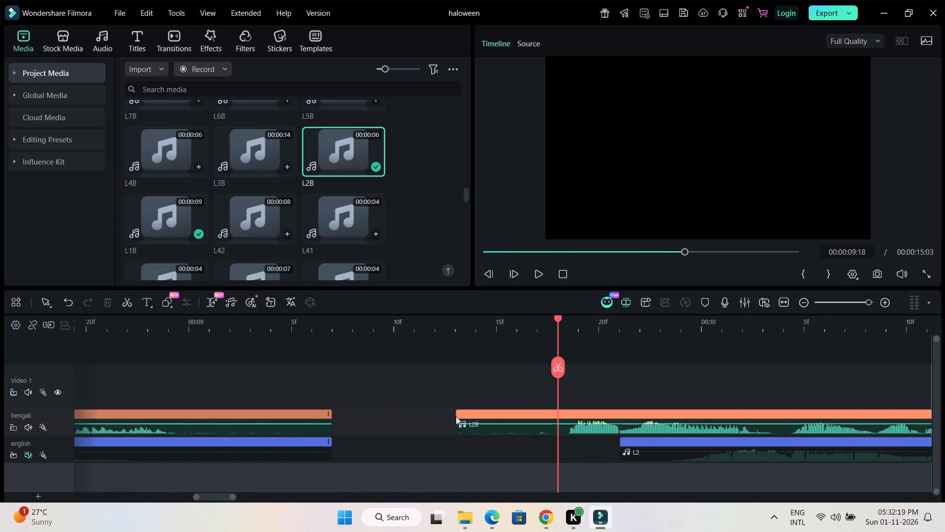
click(470, 416)
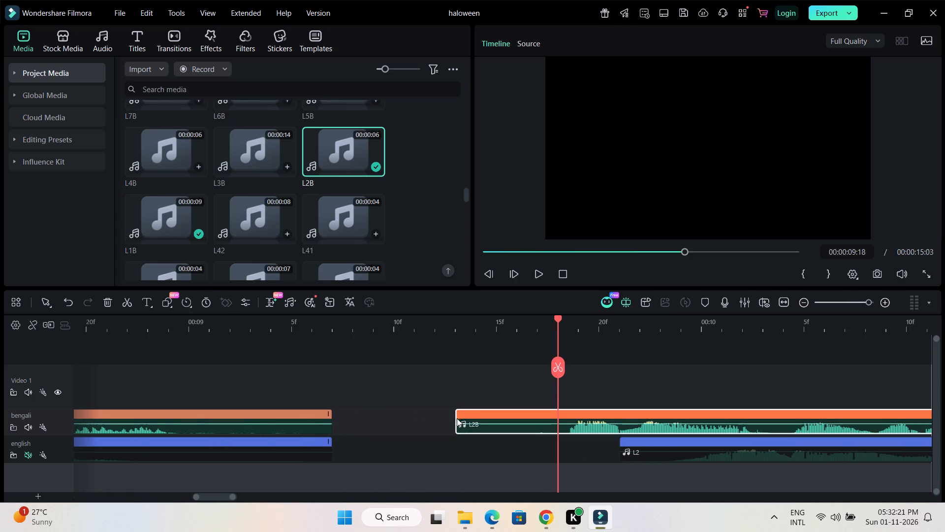
click(454, 464)
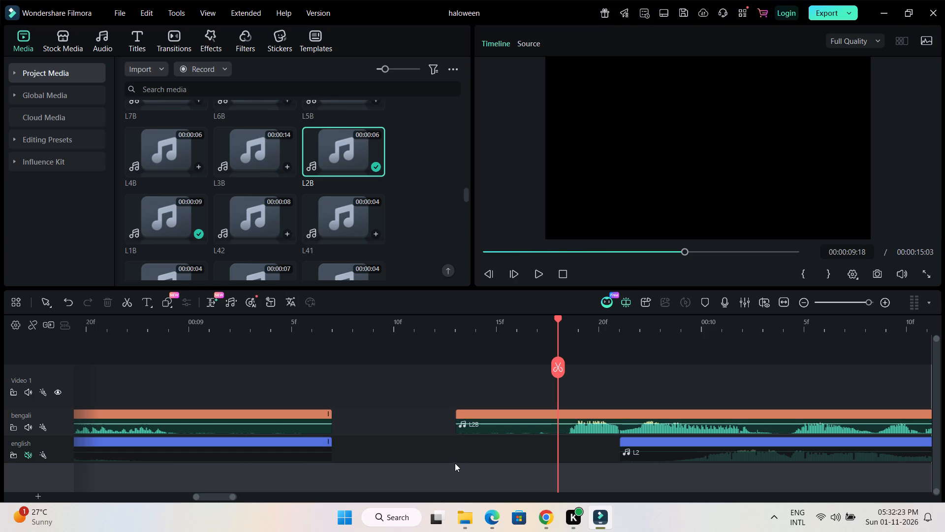
drag(459, 419, 520, 418)
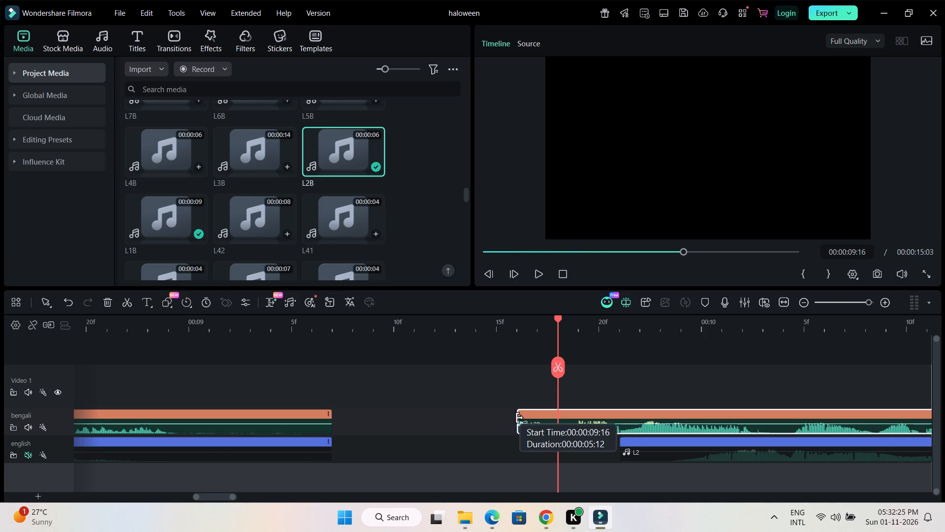
drag(520, 418, 559, 449)
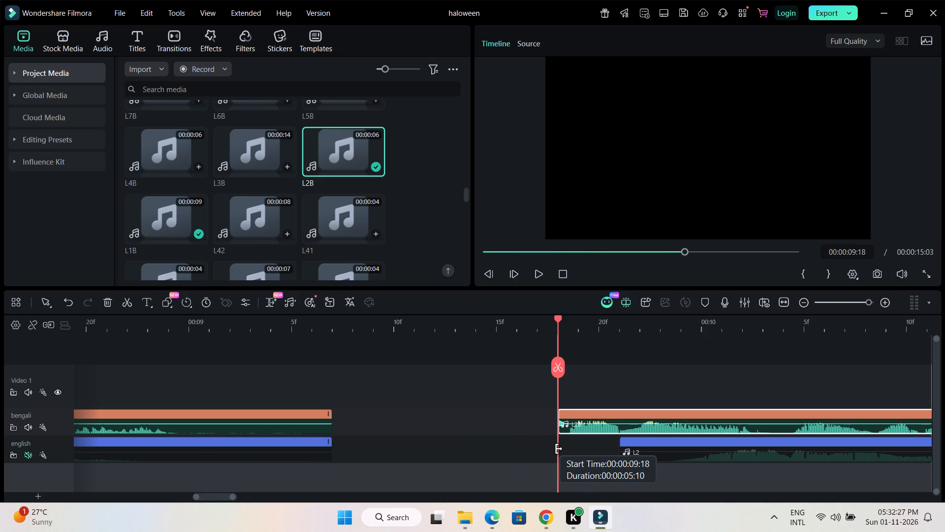
drag(559, 449, 561, 449)
click(669, 380)
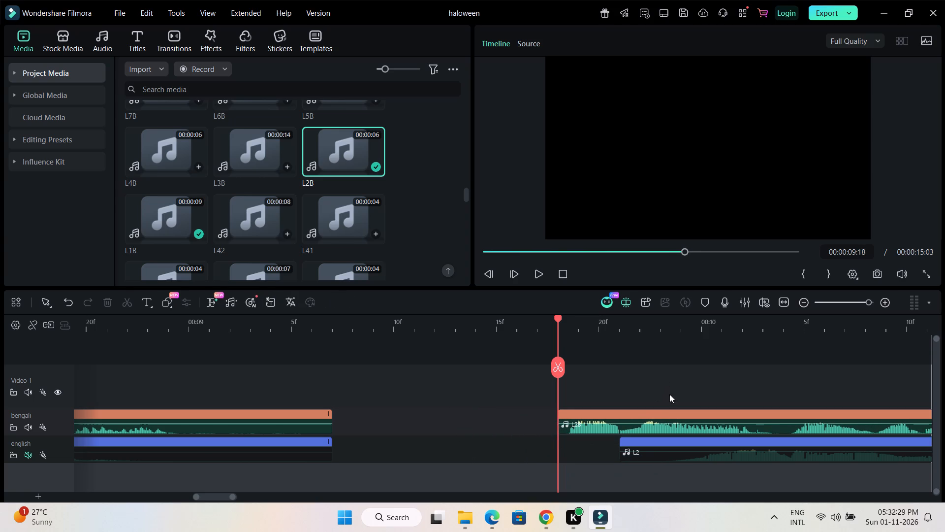
Move clip L2B 9 frames earlier and clip L2 12 frames earlier so both start together just after the first pair.
drag(677, 429, 500, 416)
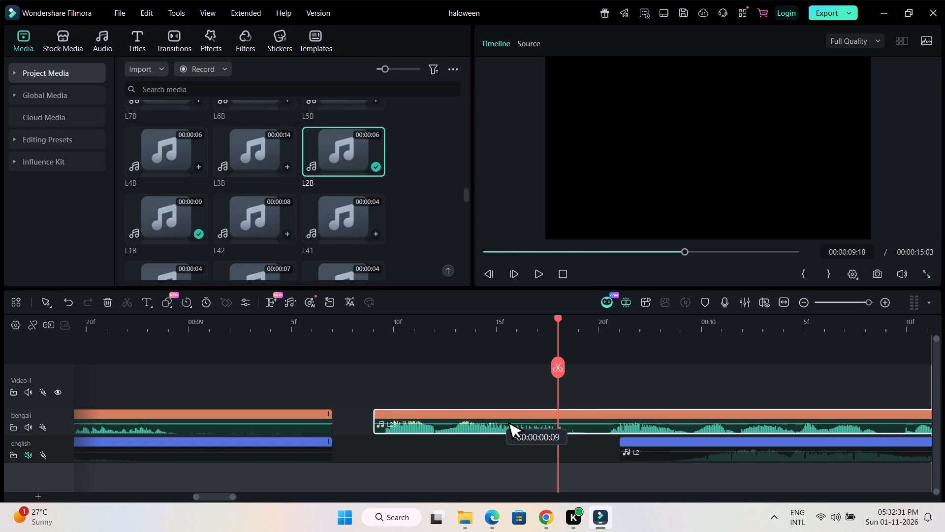
drag(500, 416, 498, 416)
drag(674, 454, 430, 441)
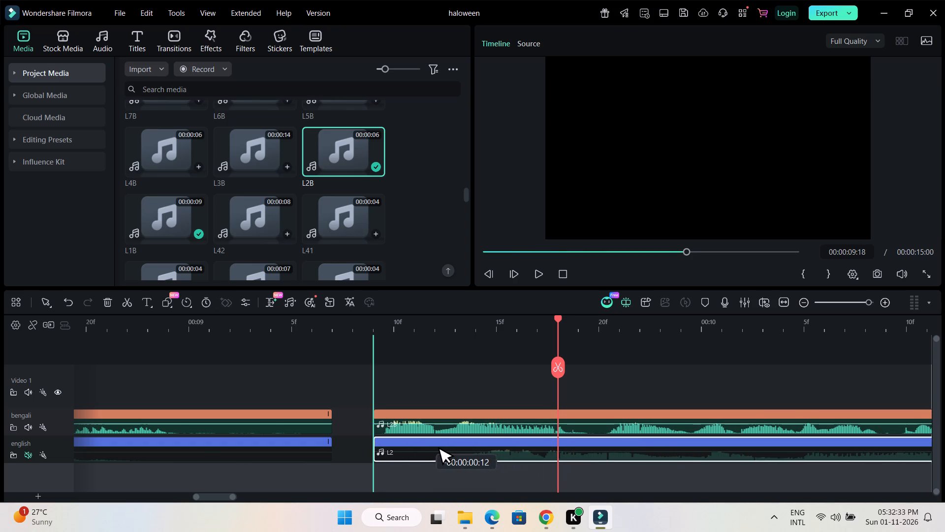
drag(430, 441, 429, 441)
drag(519, 328, 348, 328)
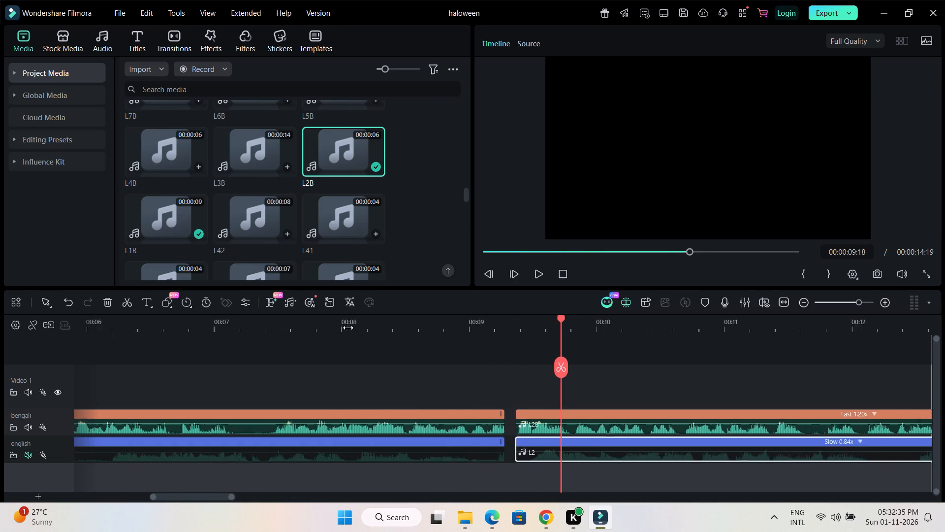
drag(348, 328, 271, 326)
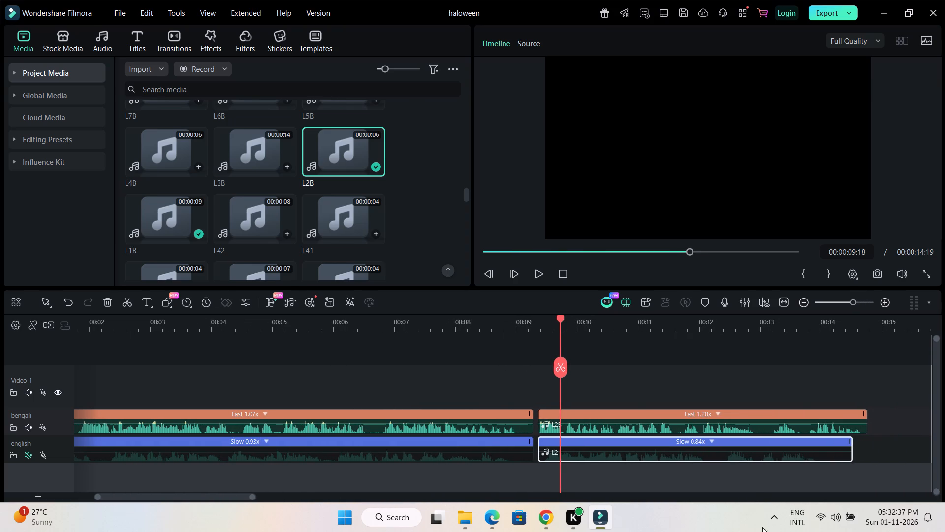
click(750, 483)
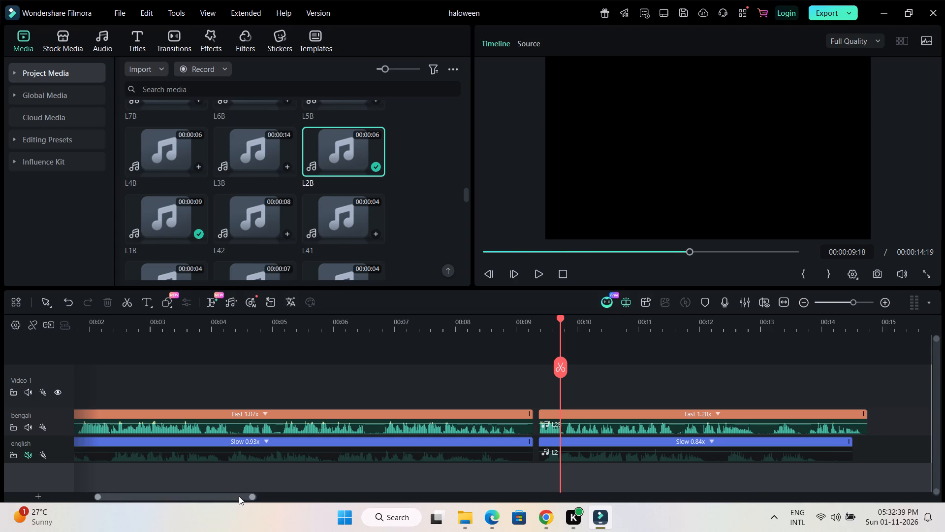
Play the bengali narration from shortly before clip L2B to check its spacing after L1B.
drag(239, 496, 293, 499)
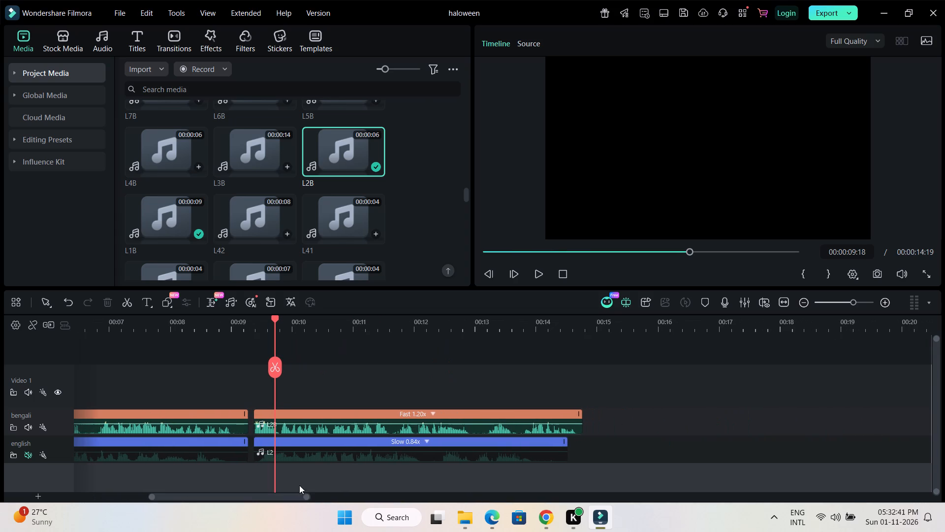
click(341, 349)
drag(274, 317, 222, 325)
click(535, 271)
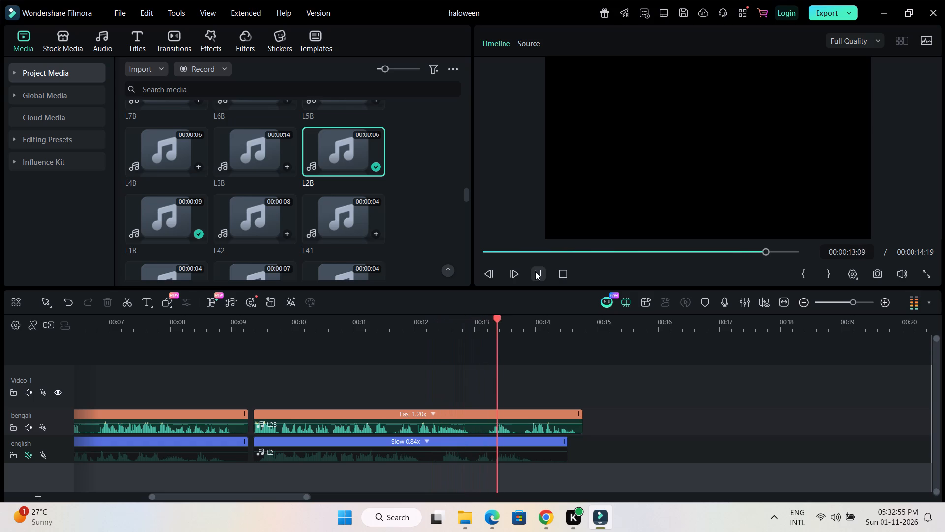
click(535, 271)
Mute the bengali track, unmute the english track, and play clip L2 from 00:00:09:12.
click(30, 425)
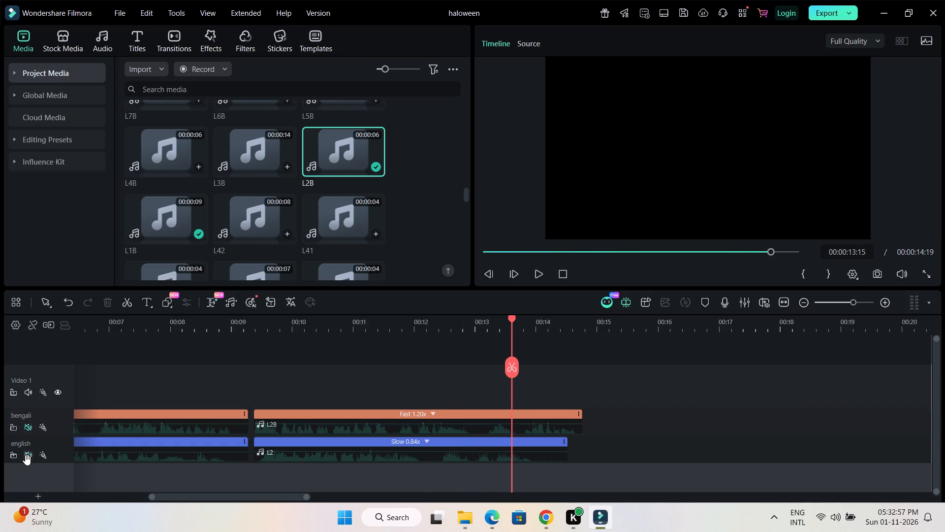
click(27, 461)
click(261, 322)
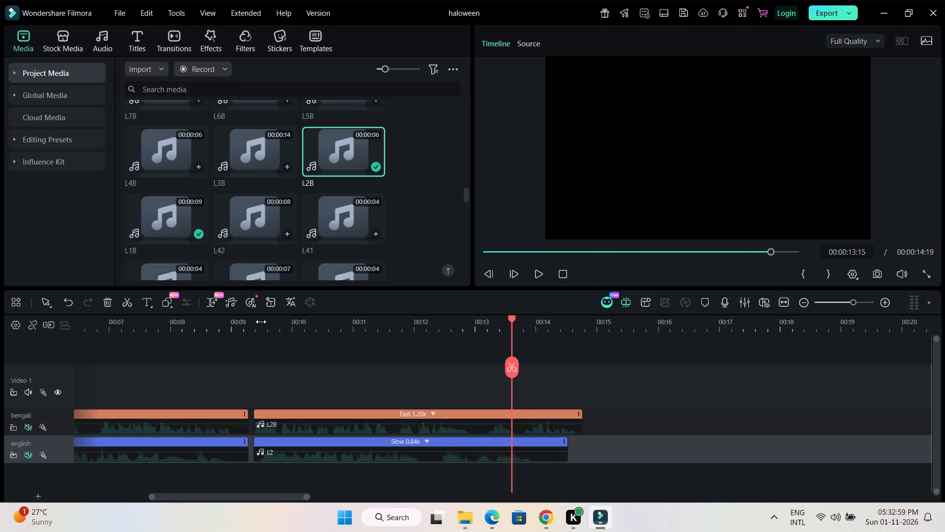
click(27, 453)
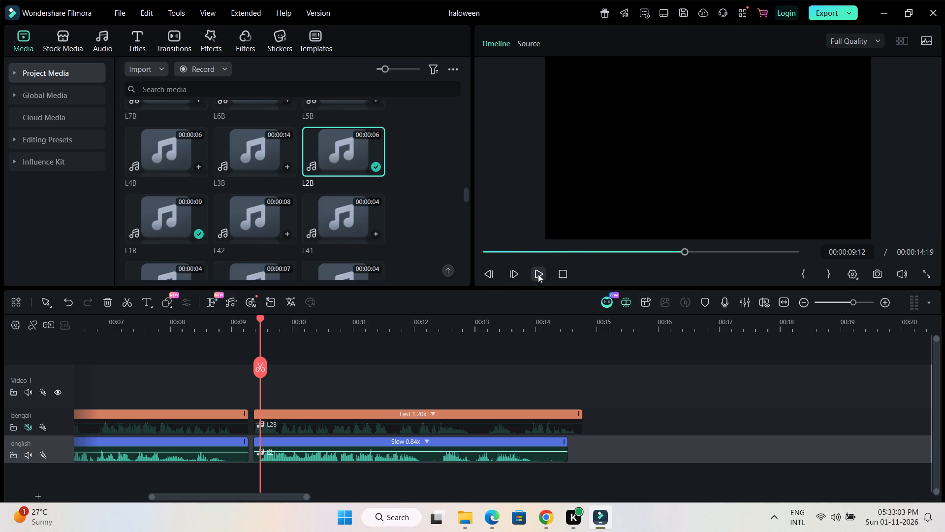
click(540, 274)
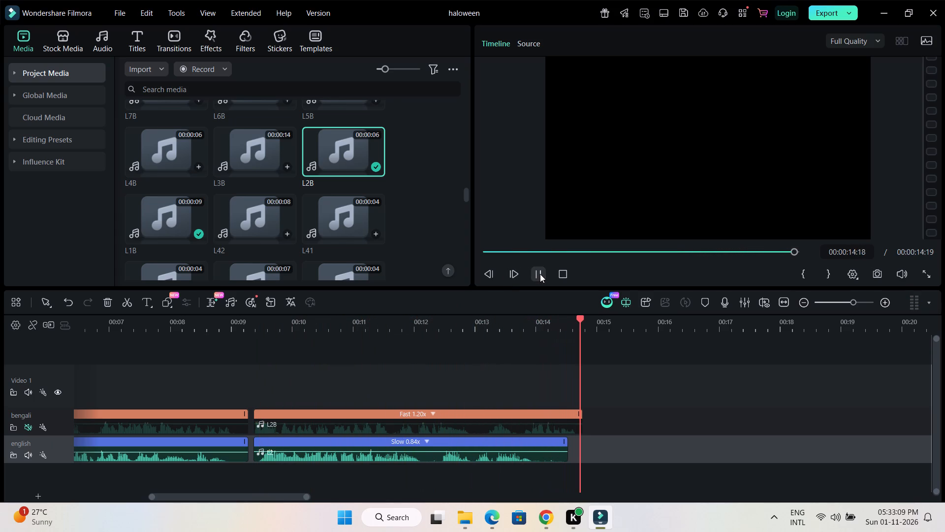
click(534, 354)
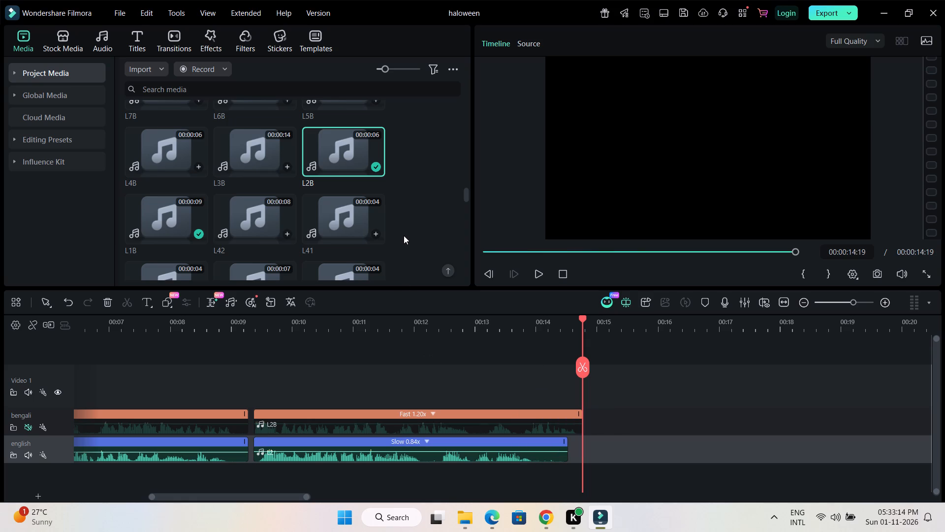
Add clip L3B to the bengali track and L3 to the english track, both starting at about 00:00:15:00.
drag(244, 153, 245, 154)
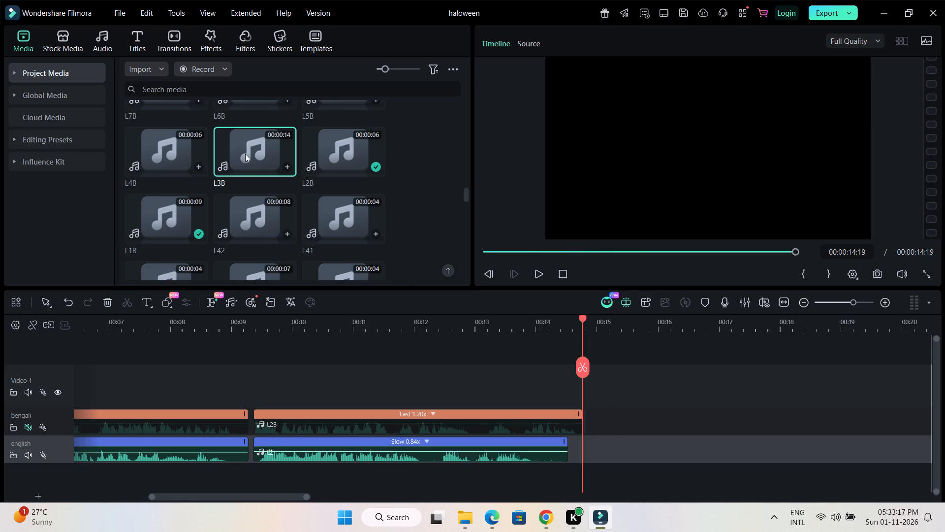
drag(245, 154, 598, 376)
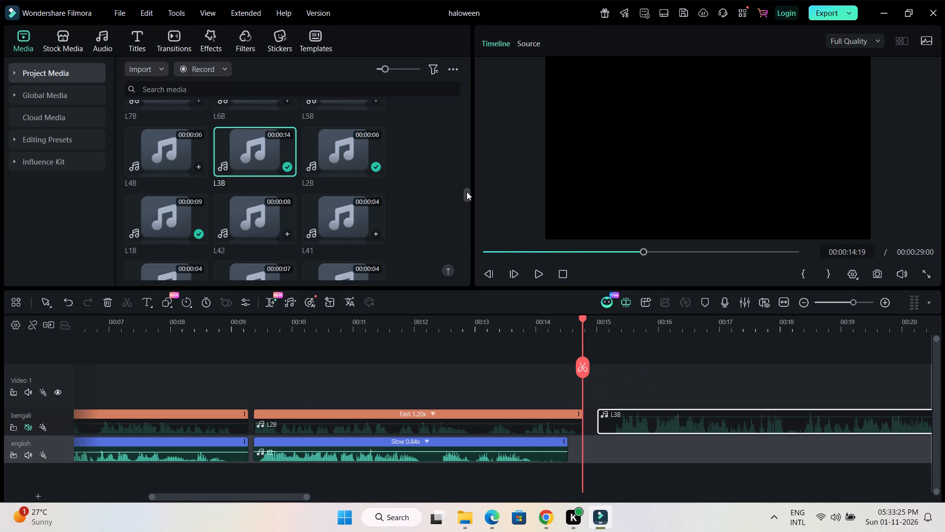
drag(467, 192, 466, 263)
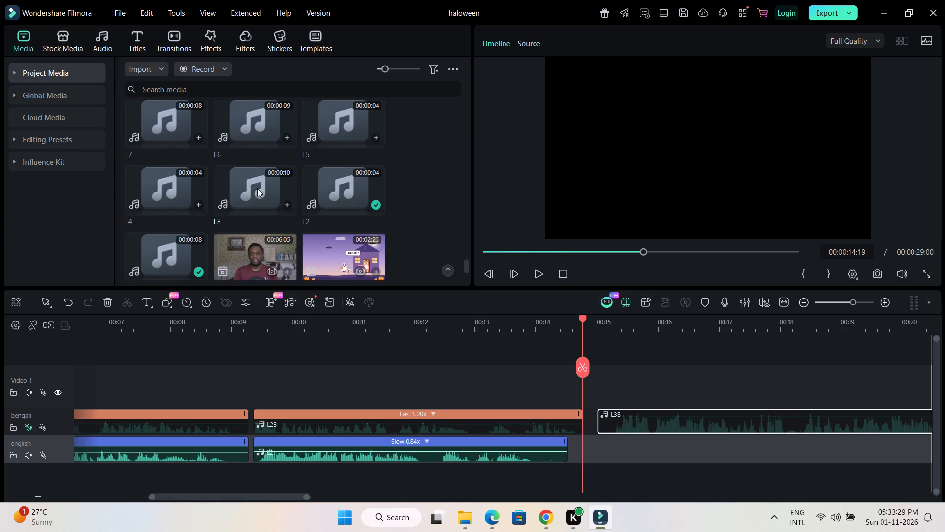
drag(257, 188, 594, 459)
drag(627, 328, 480, 329)
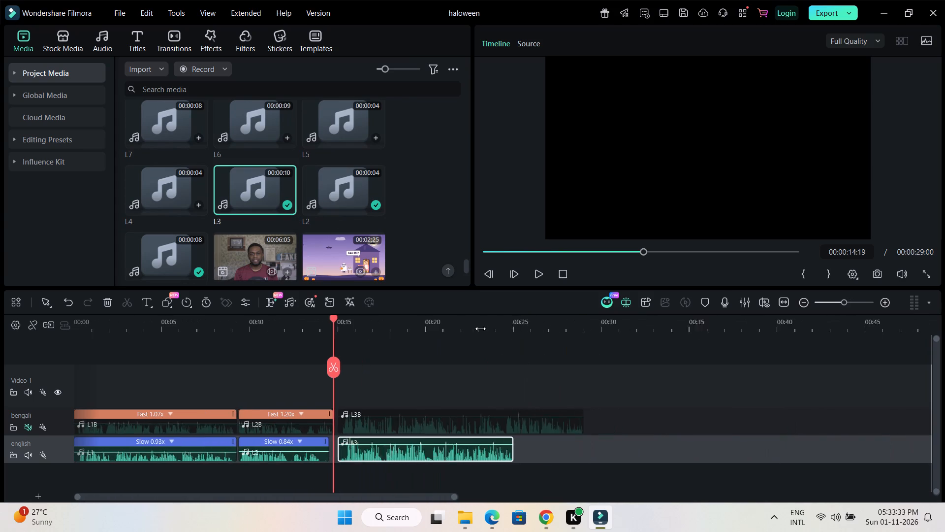
drag(480, 329, 479, 329)
Play the english narration from 00:00:14:19 into clip L3.
click(528, 426)
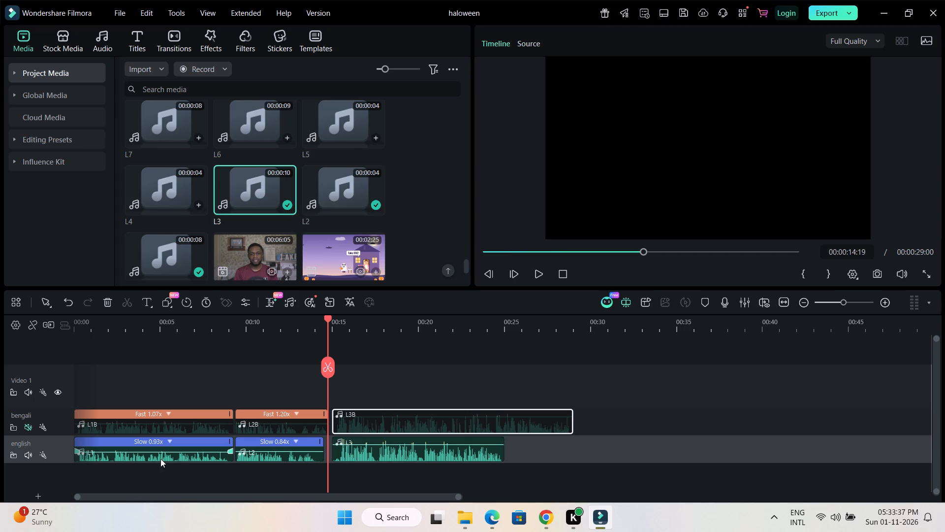
key(space)
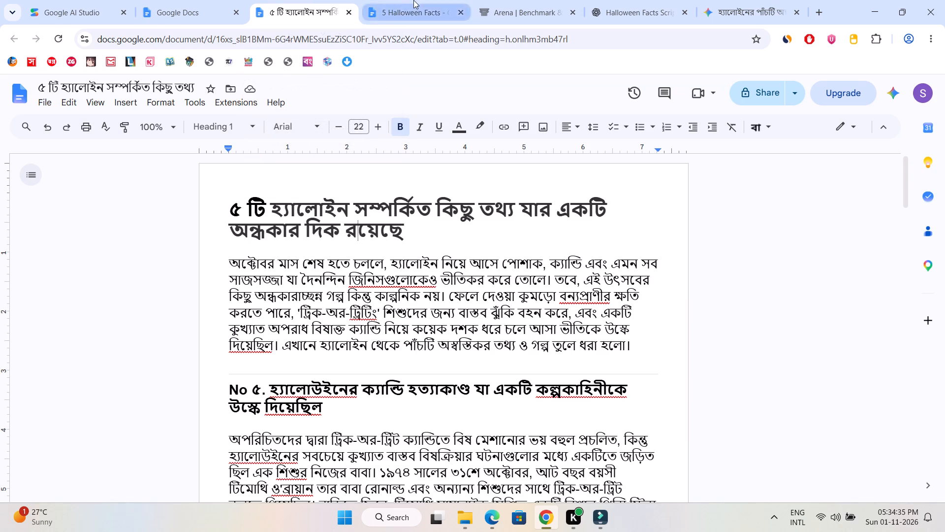
click(414, 0)
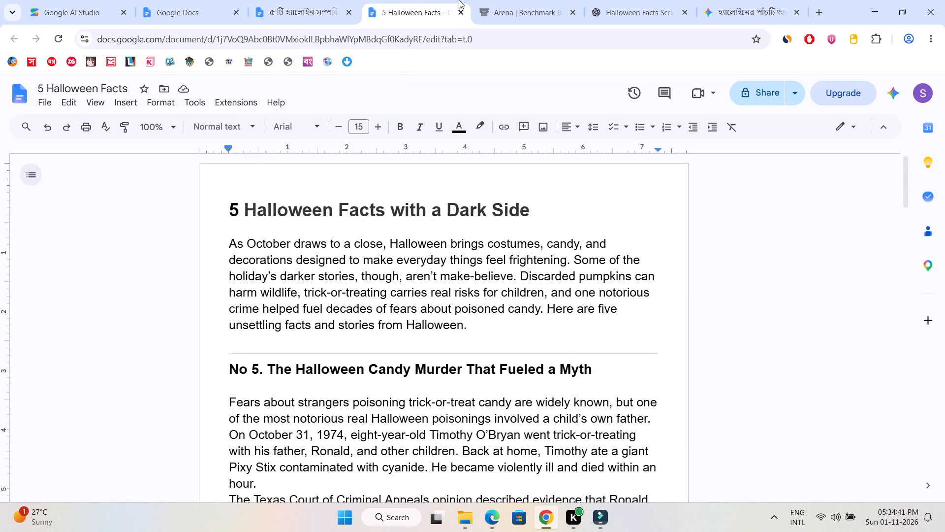
Return to Filmora and set the uniform speed of clip L3B on the bengali track to 1.11.
click(598, 525)
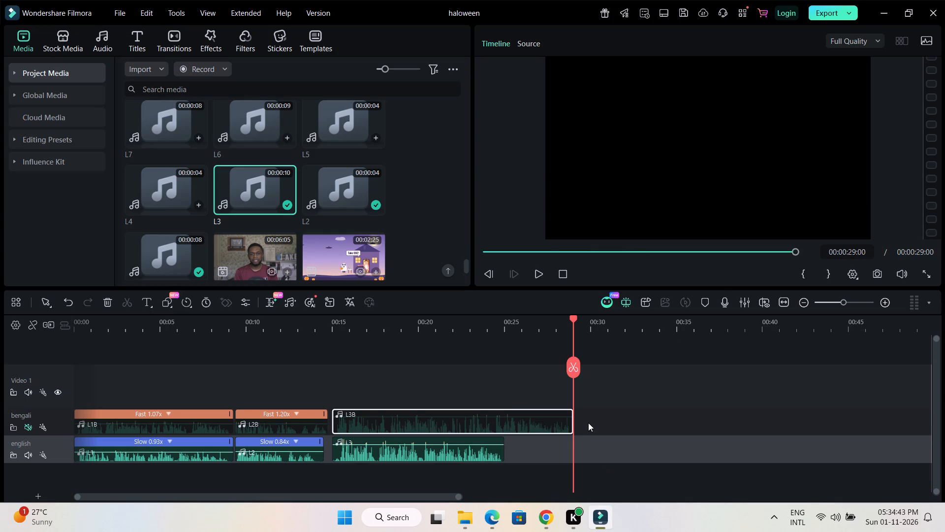
double_click(494, 423)
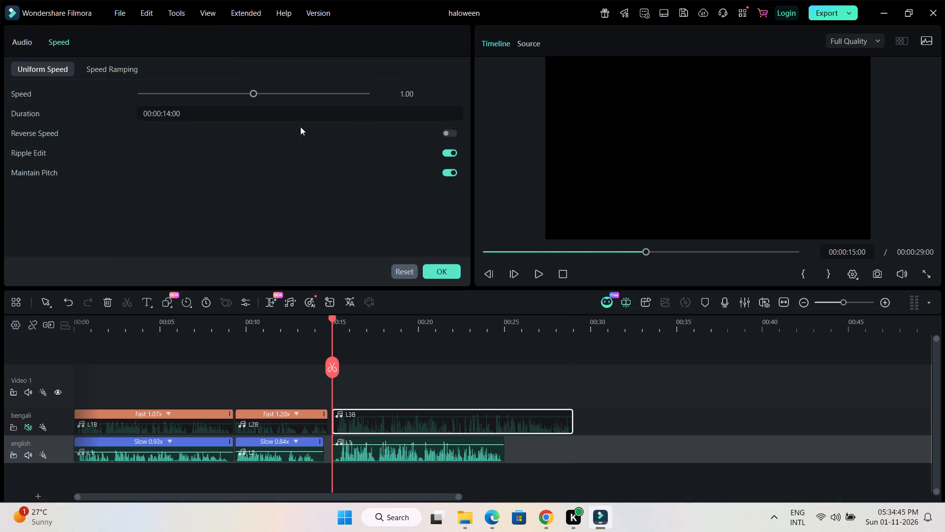
click(391, 94)
scroll(391, 94, up, 5)
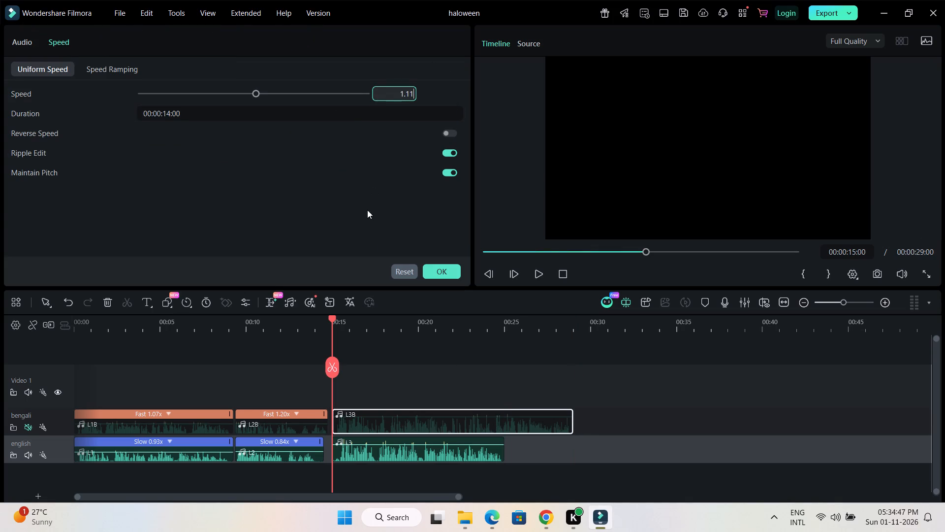
click(364, 219)
Set the uniform speed of clip L3 on the english track to 0.90.
double_click(438, 450)
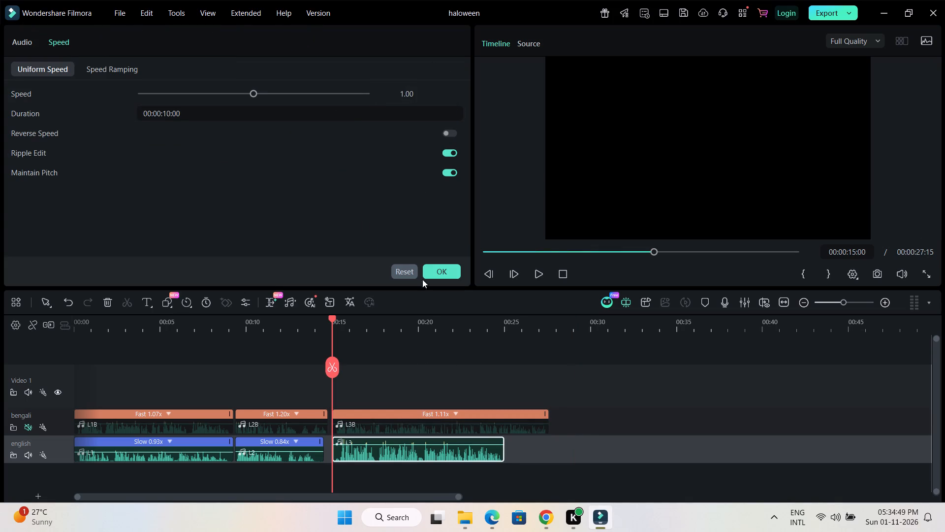
click(395, 89)
scroll(395, 89, down, 3)
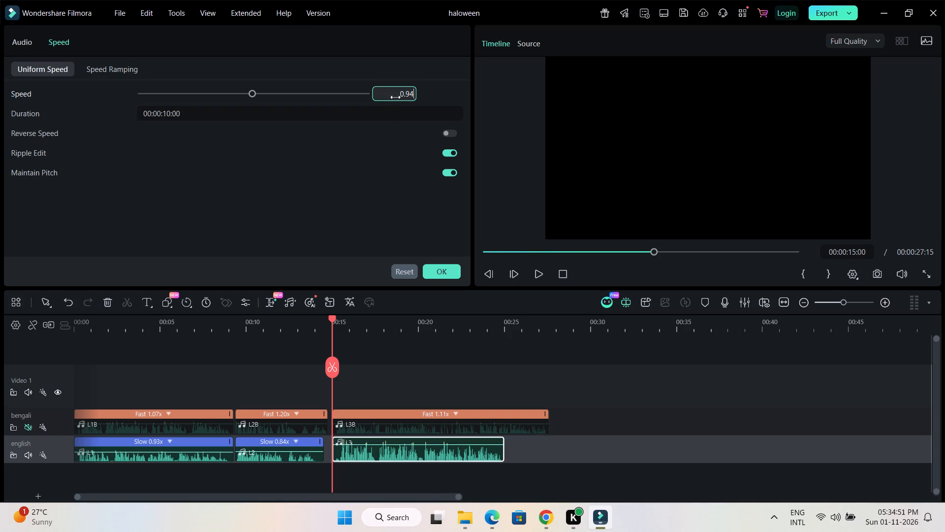
scroll(395, 84, down, 3)
click(378, 206)
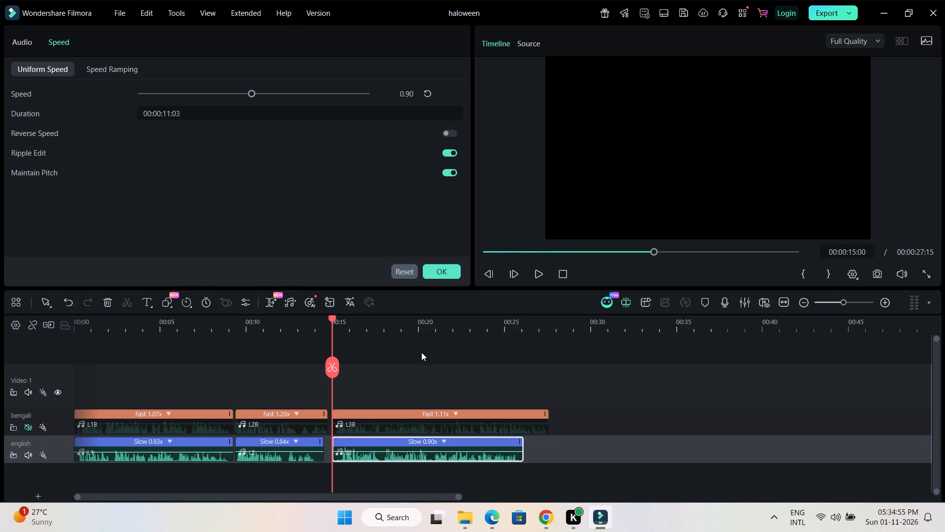
click(422, 354)
Trim about 6 frames off the start of clip L3B and move it to begin at 00:00:14:20.
drag(355, 330, 564, 330)
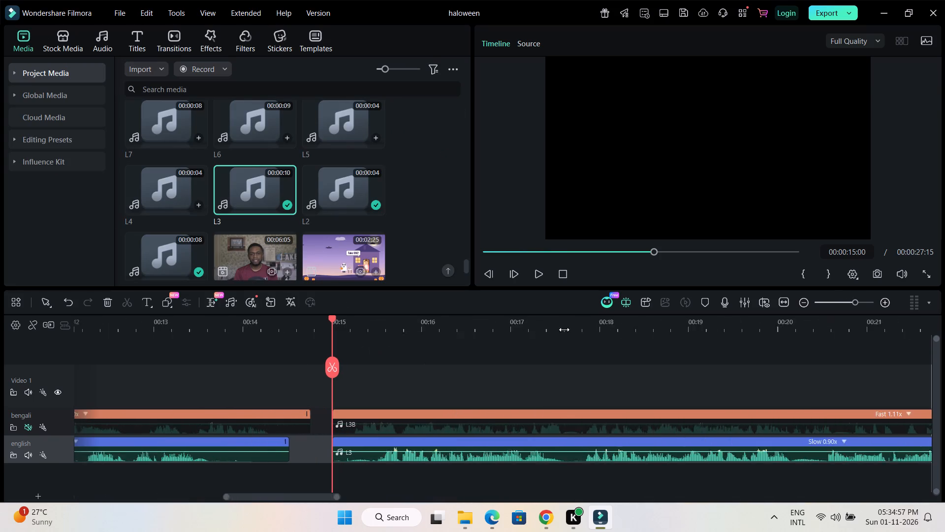
drag(564, 330, 721, 312)
click(488, 356)
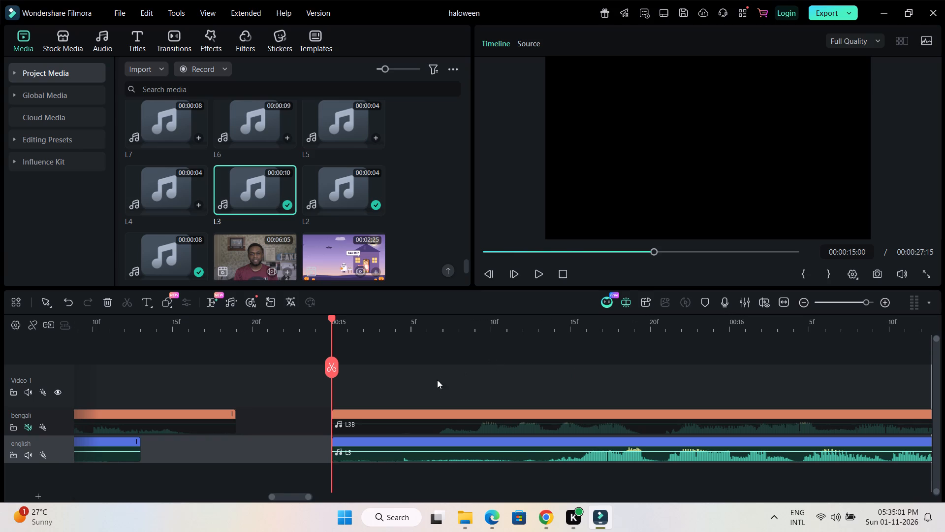
drag(334, 319, 250, 324)
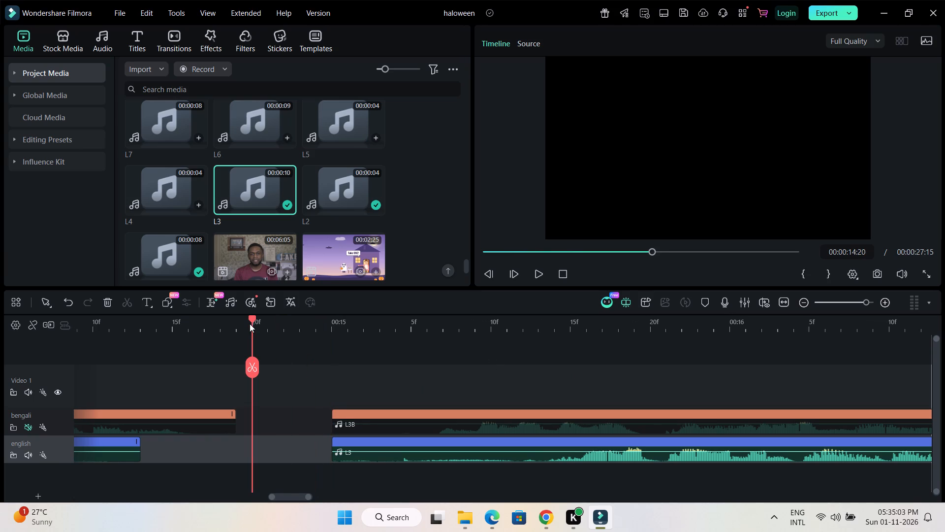
drag(250, 324, 249, 324)
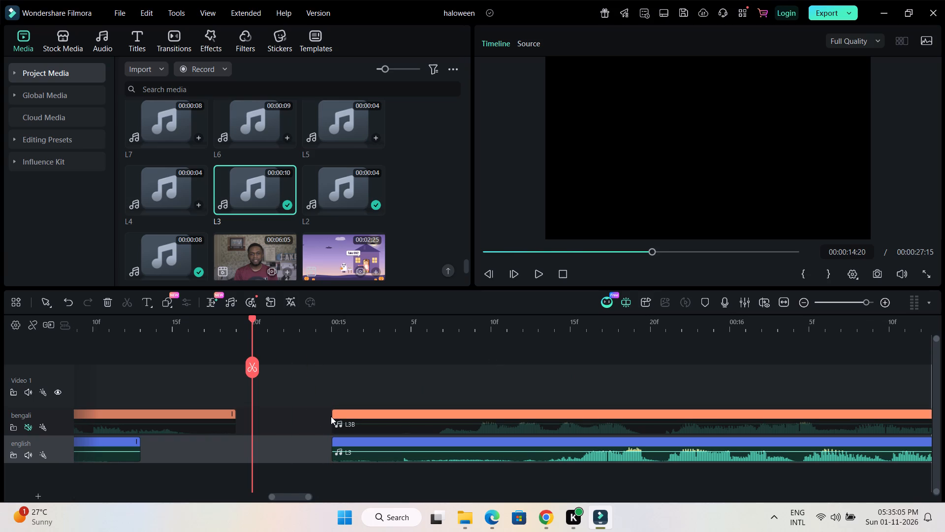
click(336, 393)
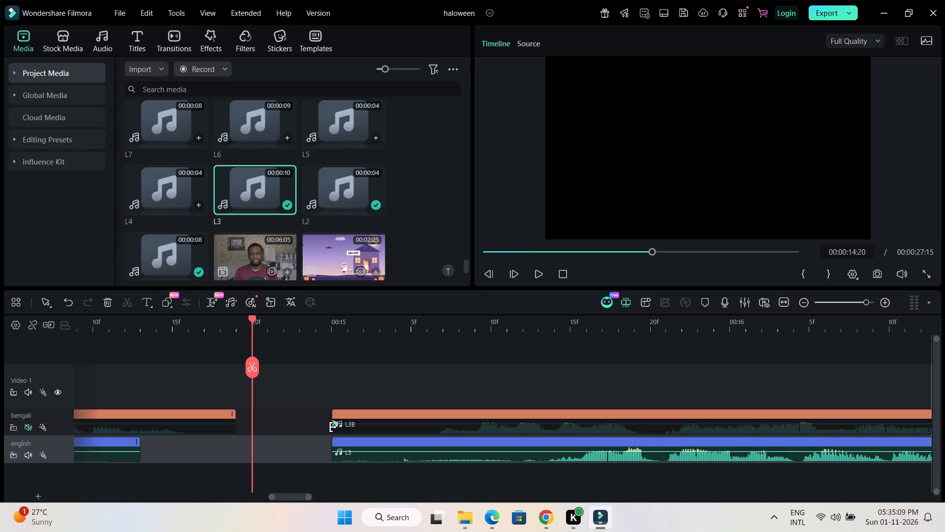
drag(334, 427, 414, 437)
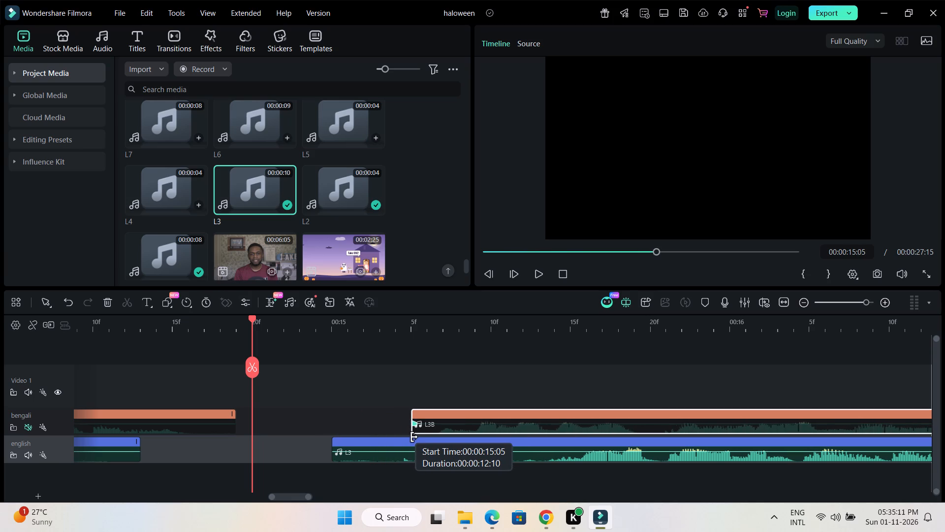
drag(414, 437, 430, 440)
drag(507, 429, 438, 431)
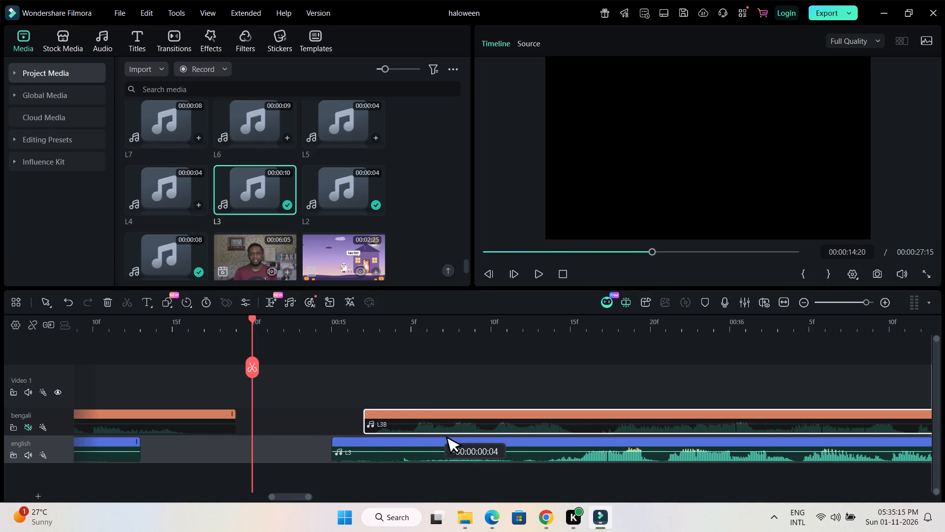
drag(438, 431, 334, 430)
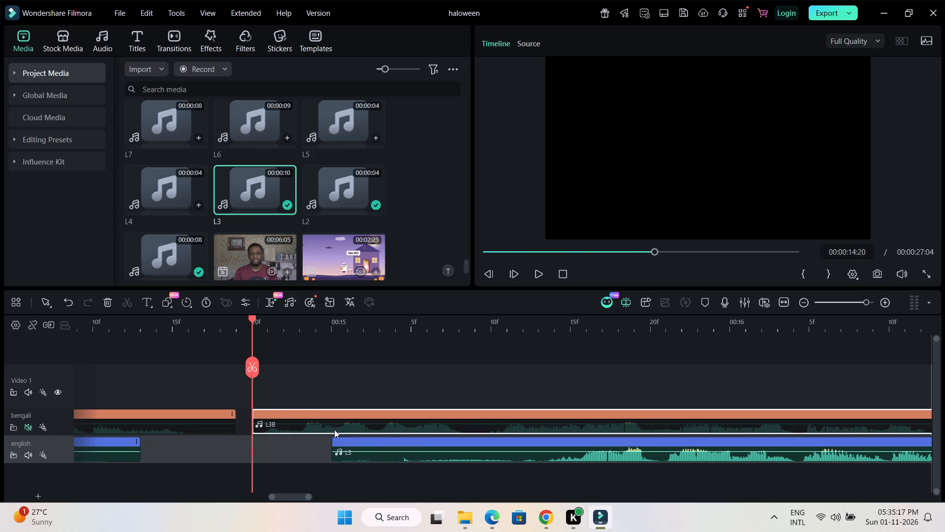
Move clip L3 on the english track to start at 00:00:14:20, aligned with the start of L3B.
drag(420, 457, 364, 455)
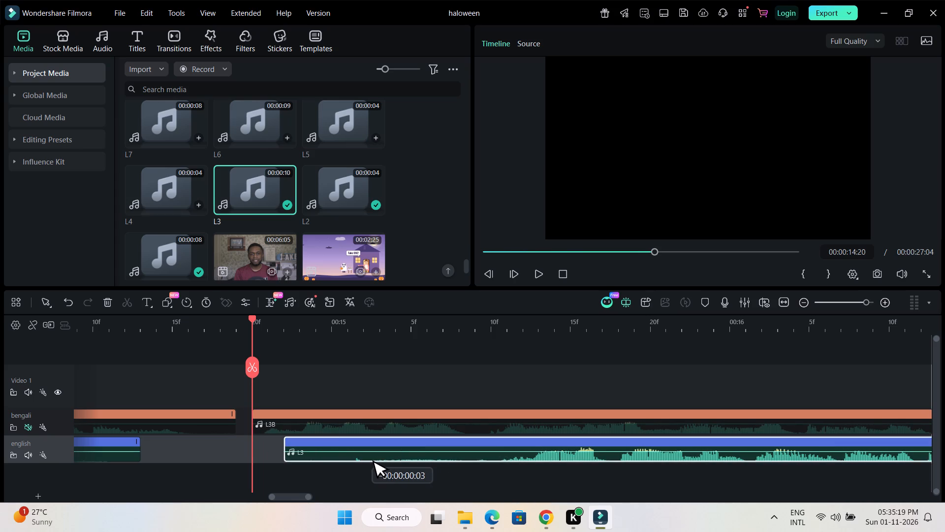
drag(364, 455, 345, 455)
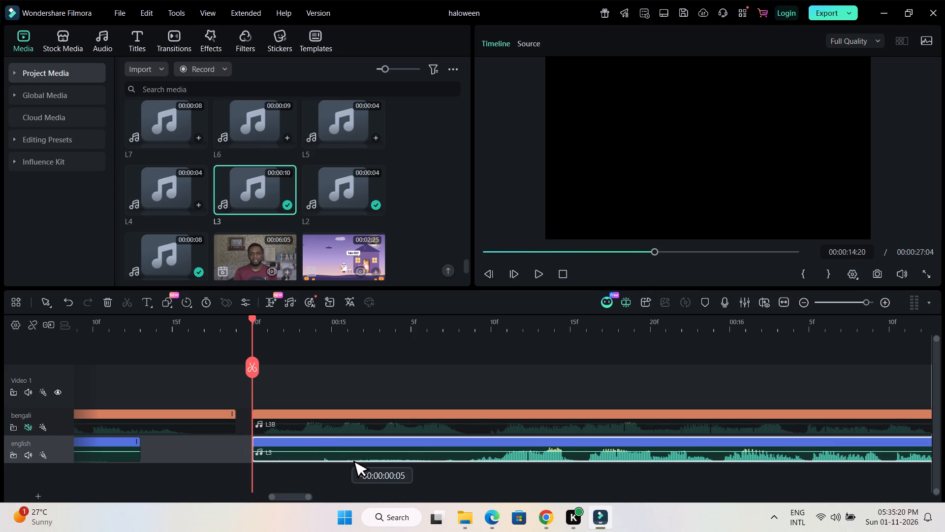
drag(345, 455, 348, 453)
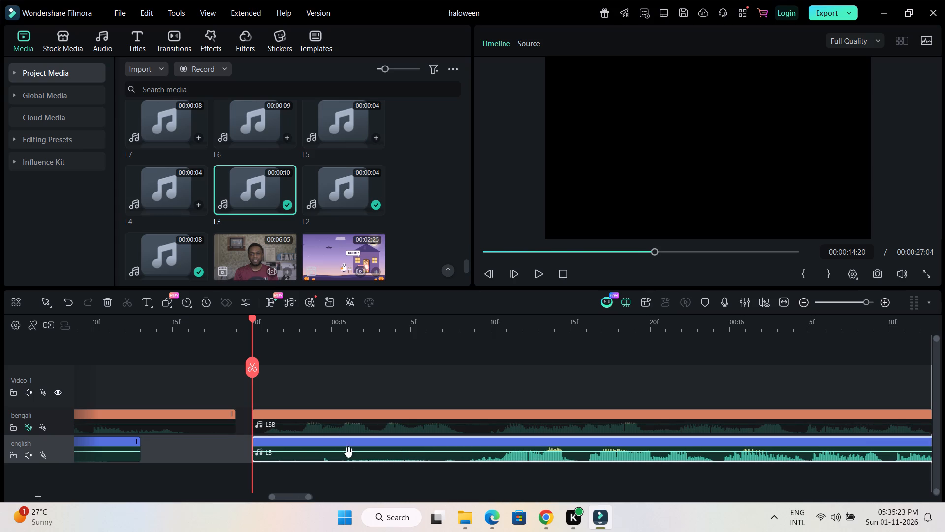
drag(431, 325, 201, 325)
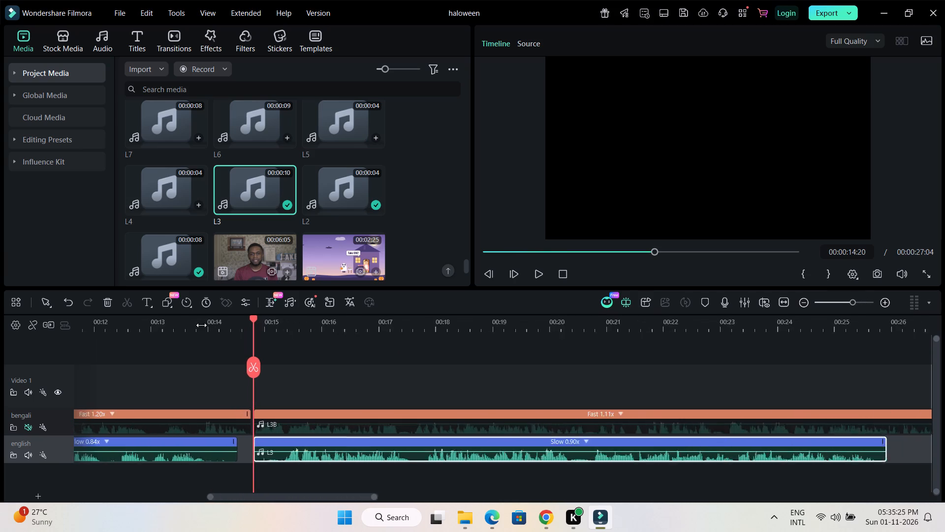
Set the uniform speed of clip L3 on the english track to 0.80.
drag(201, 325, 165, 325)
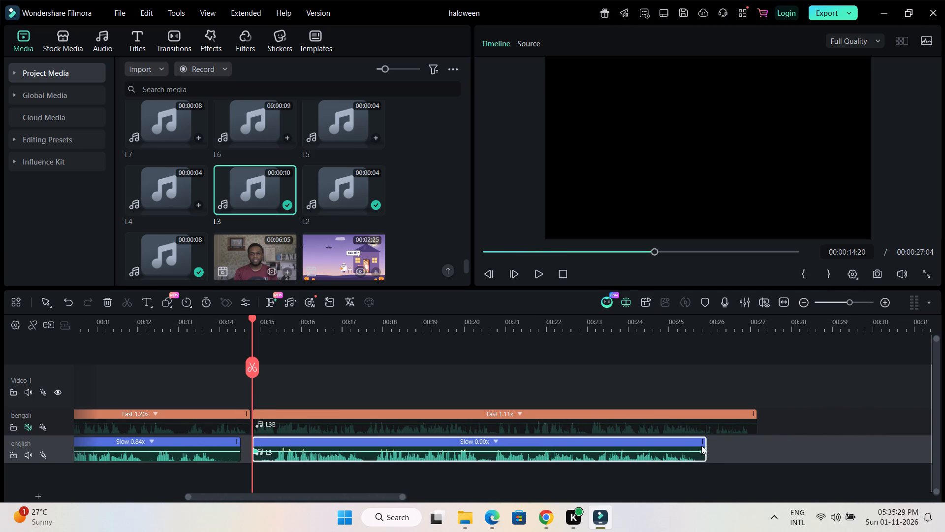
click(700, 445)
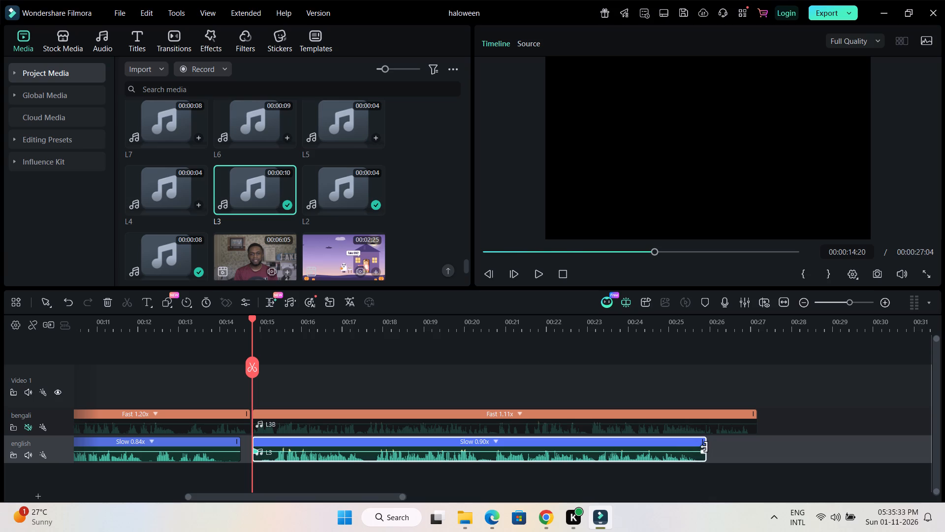
drag(704, 446, 745, 447)
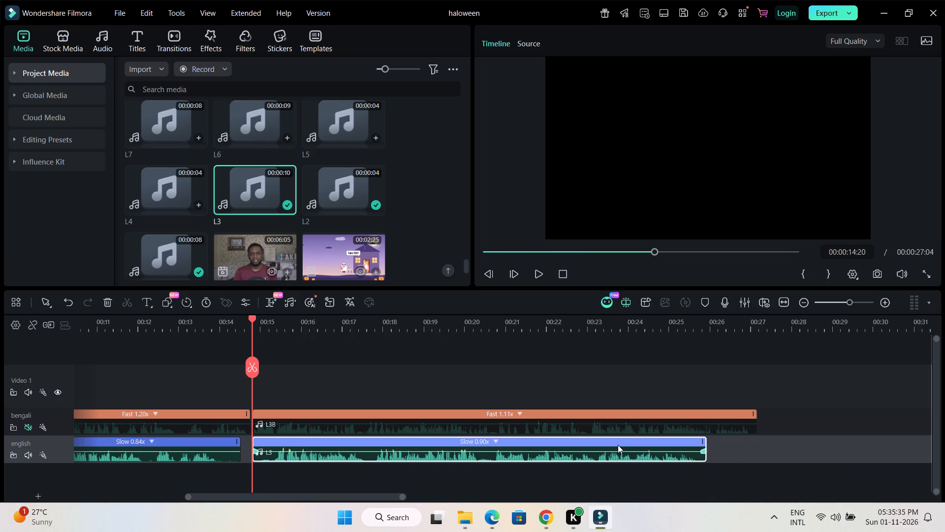
double_click(608, 456)
click(394, 94)
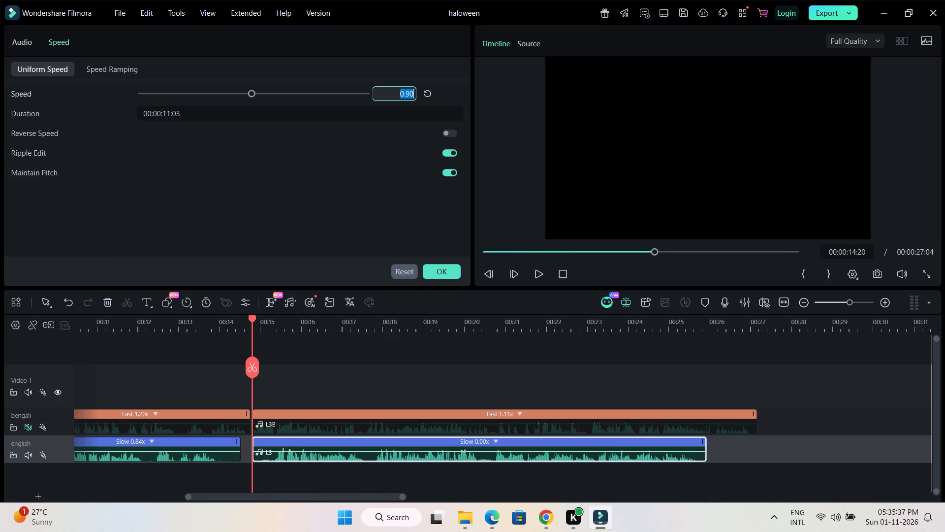
scroll(395, 94, down, 3)
click(356, 217)
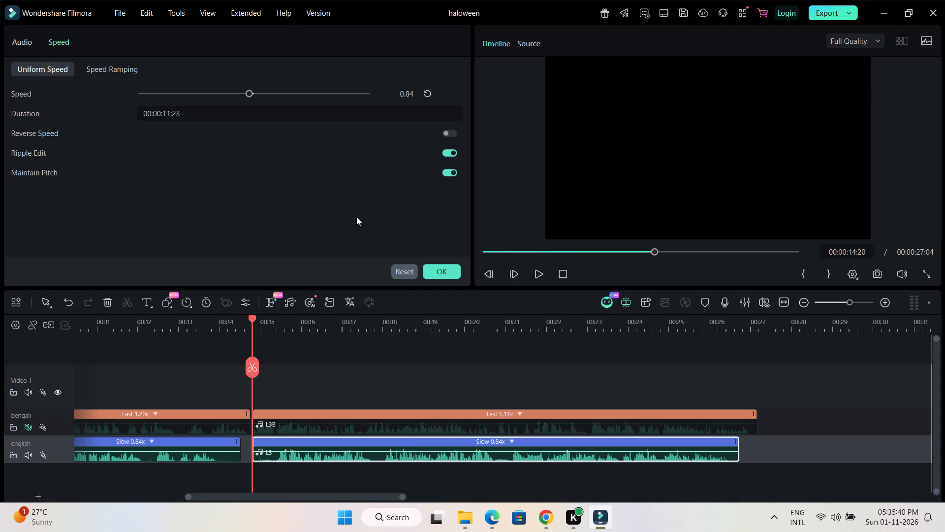
click(395, 90)
scroll(395, 90, down, 2)
click(378, 227)
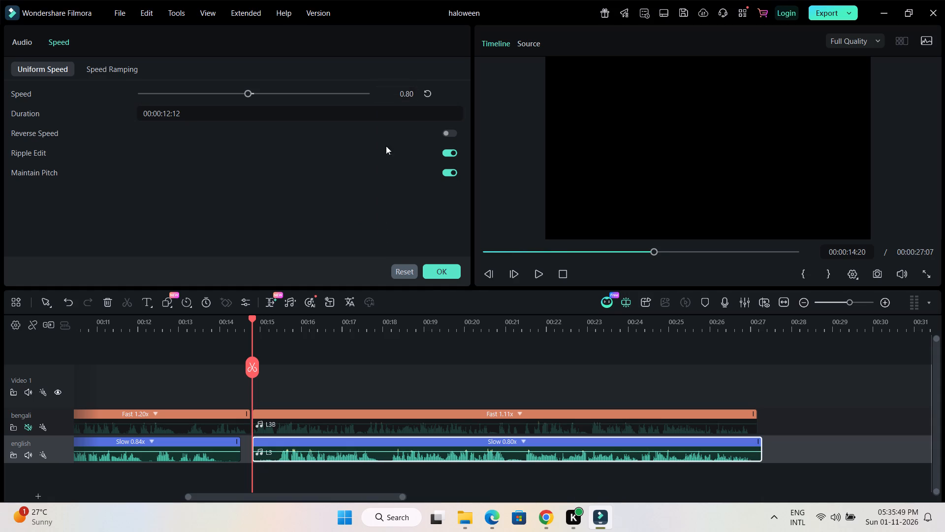
Set the uniform speed of clip L3B on the bengali track to 1.10.
double_click(535, 427)
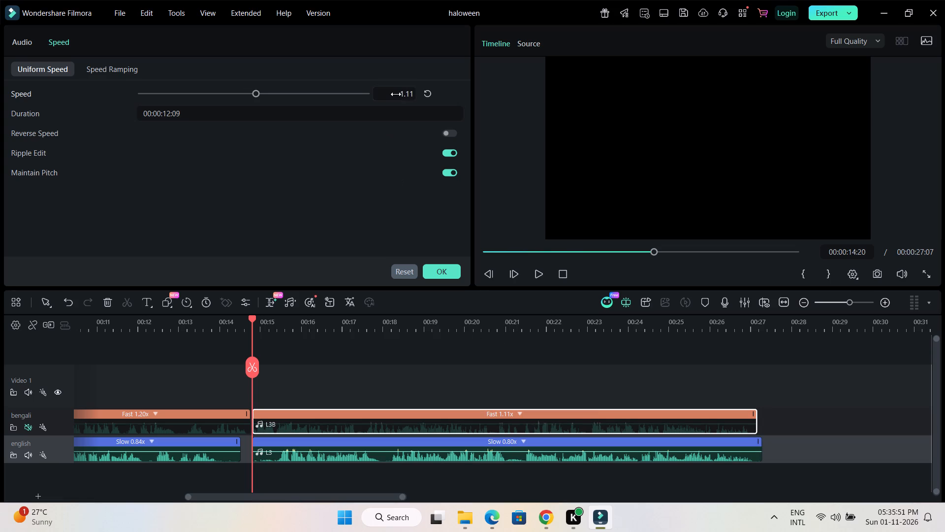
click(396, 94)
text(1.10)
key(Return)
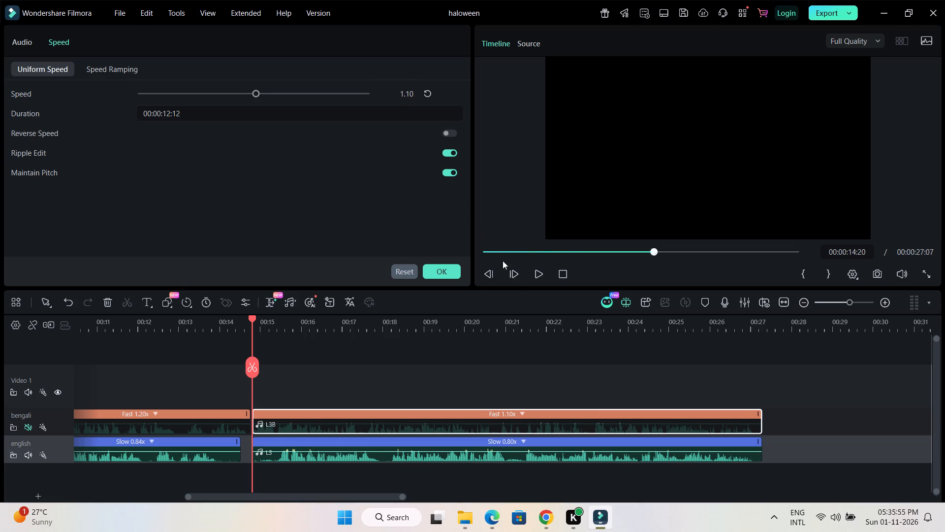
click(519, 349)
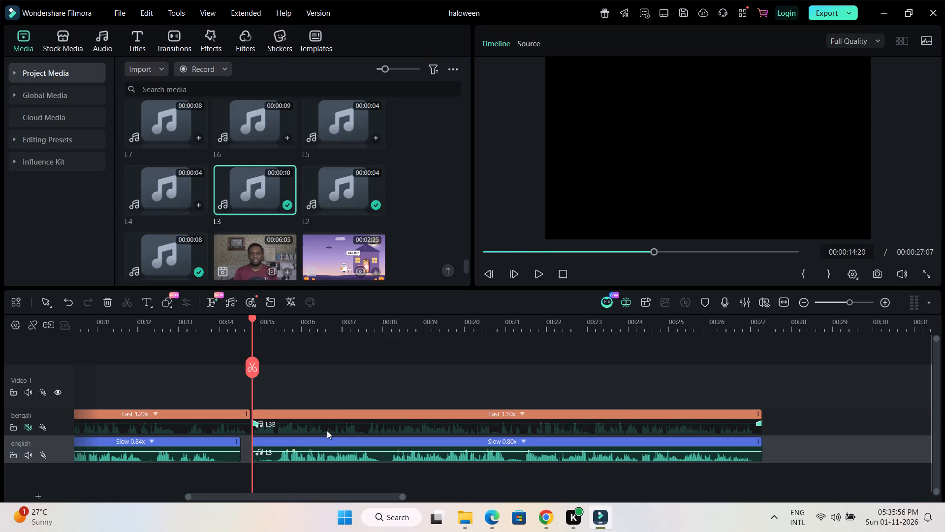
Move clips L3B and L3 about 15 frames later so both start at about 00:00:15:10.
drag(325, 428, 350, 428)
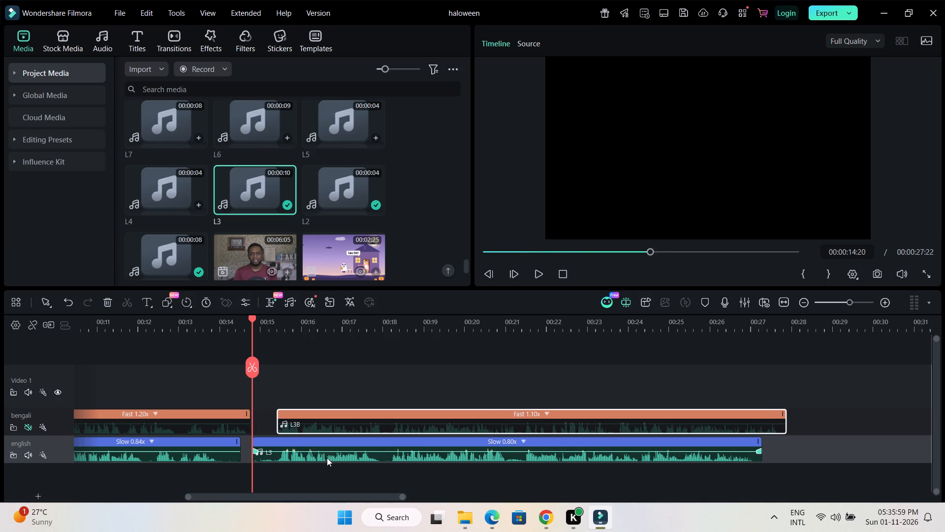
drag(329, 455, 352, 454)
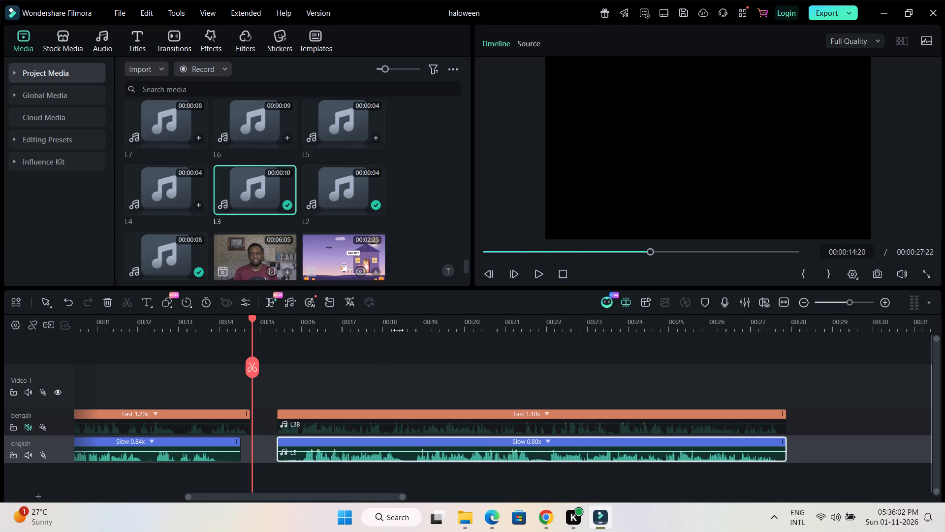
click(398, 347)
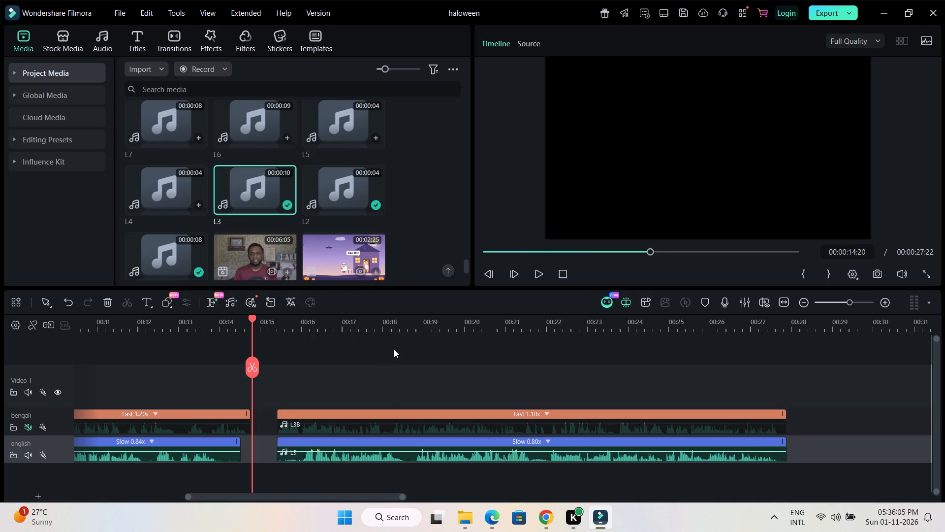
Add audio clip L4 to the english track after L3, starting at about 00:00:28:19.
drag(390, 325, 256, 322)
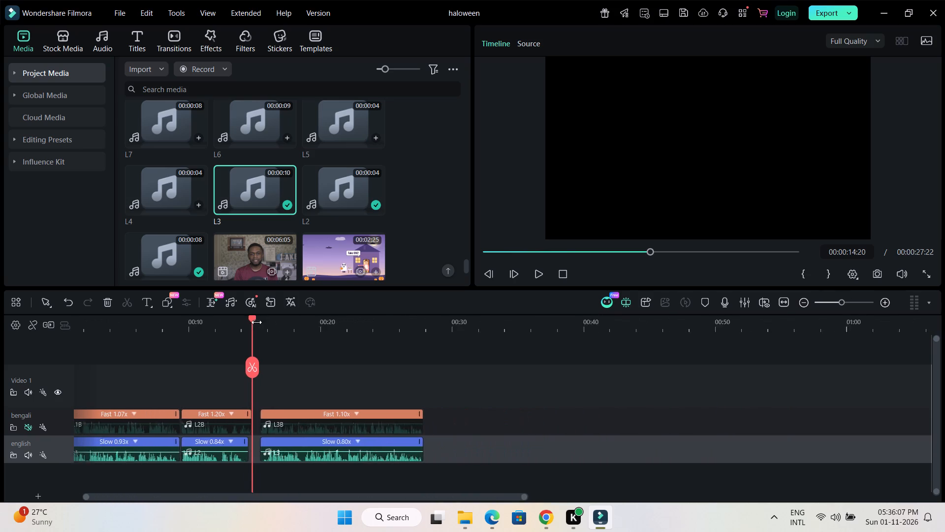
drag(256, 322, 244, 321)
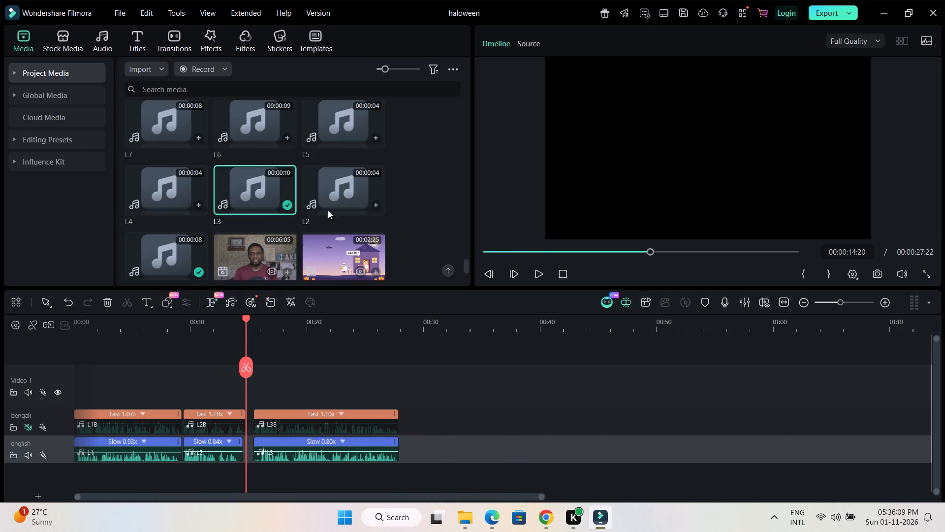
drag(172, 186, 418, 380)
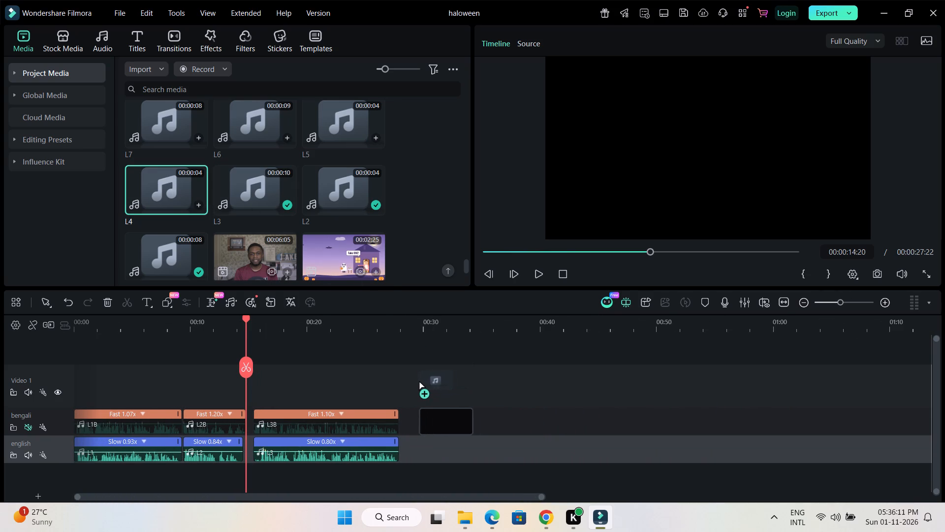
drag(418, 380, 418, 380)
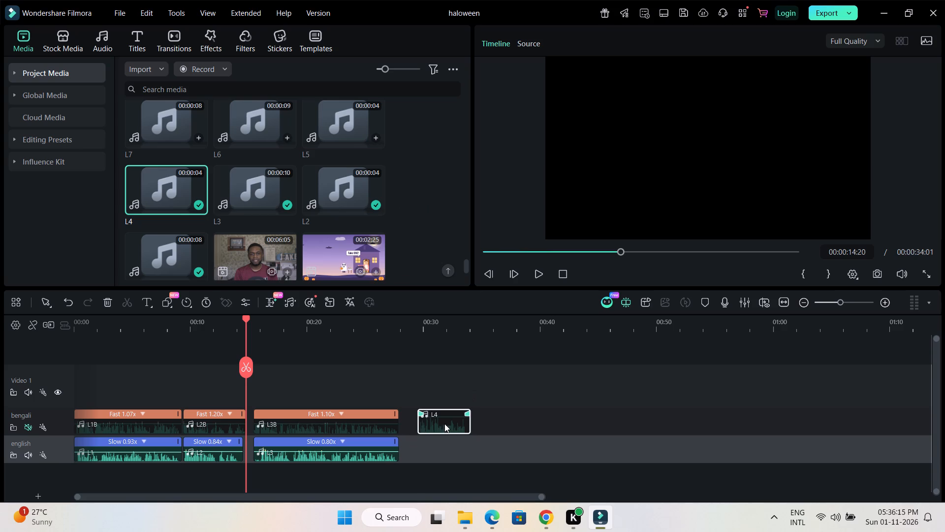
drag(444, 424, 436, 448)
Add audio clip L4B to the bengali track, aligned with the start of L4.
drag(467, 264, 466, 194)
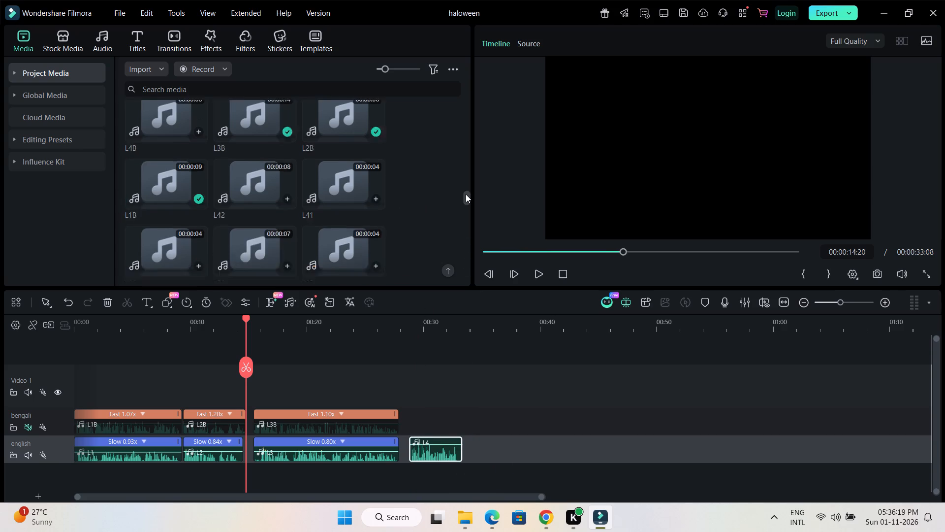
drag(466, 194, 463, 130)
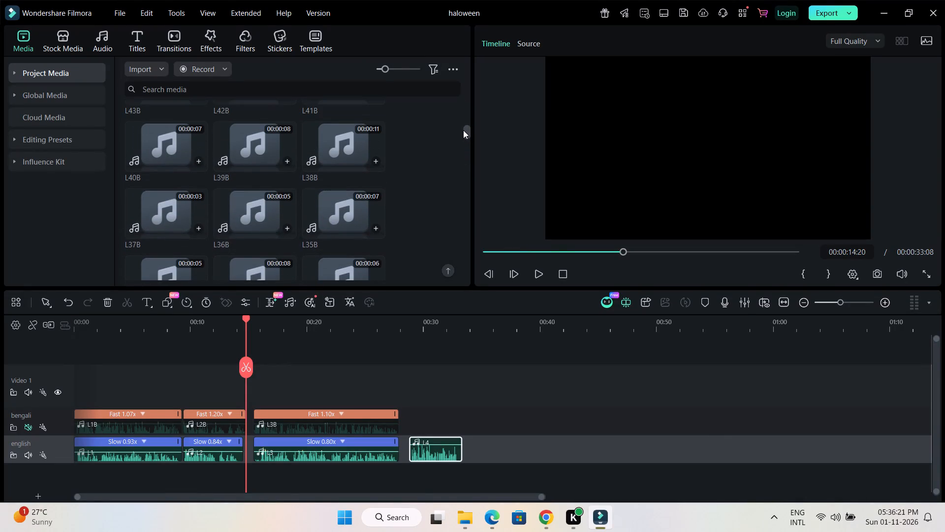
drag(463, 130, 463, 184)
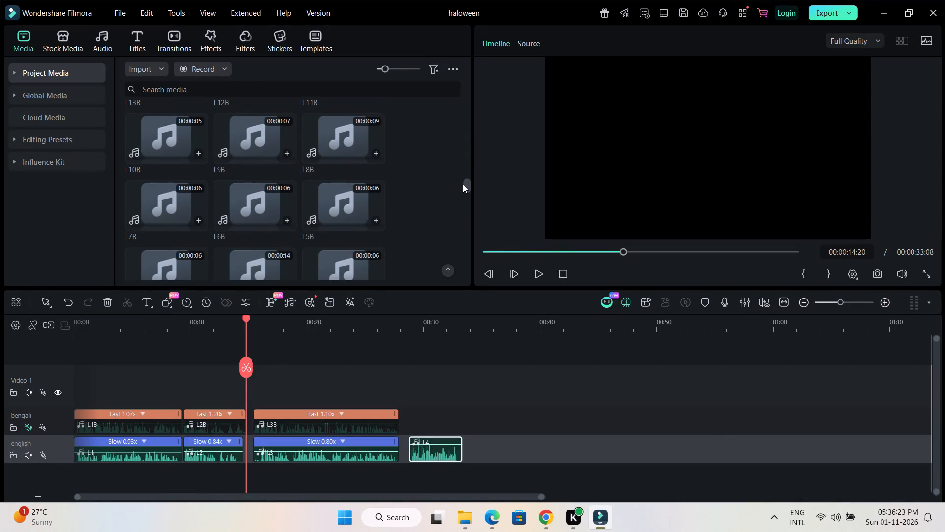
drag(463, 184, 463, 190)
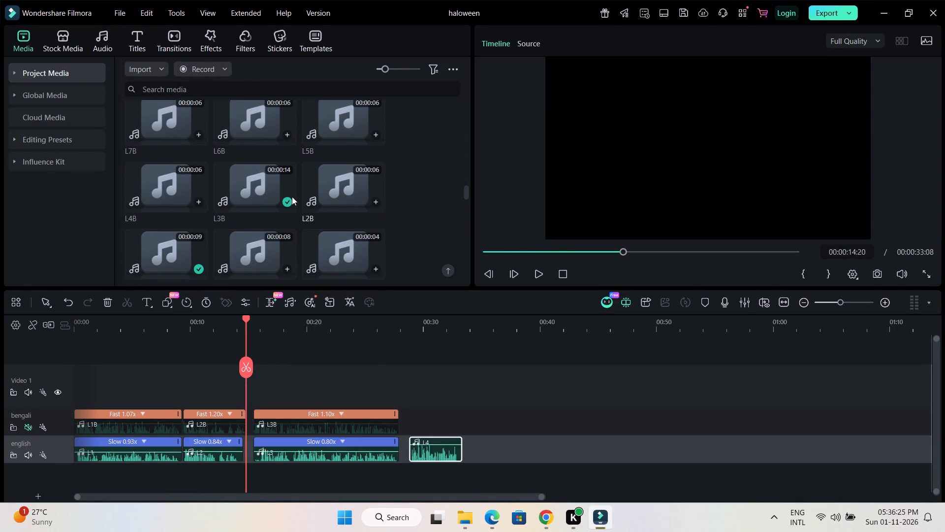
drag(157, 186, 405, 354)
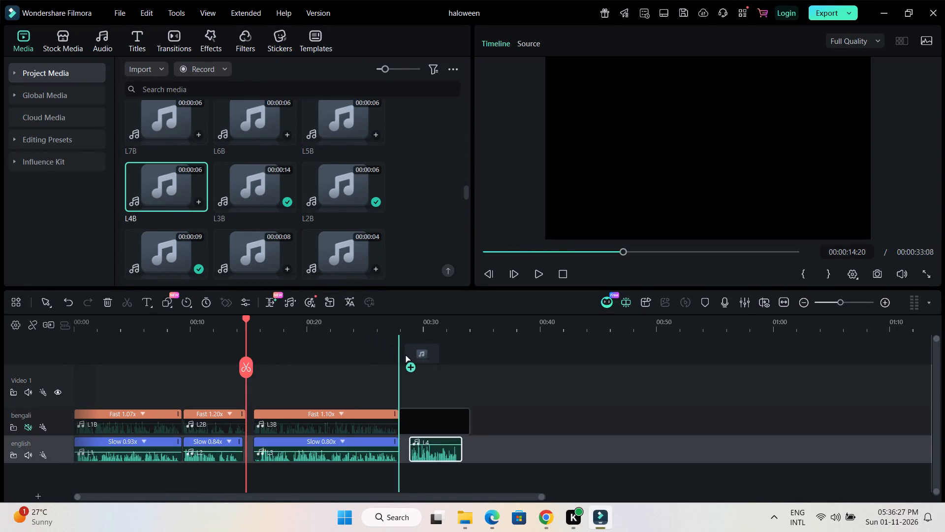
drag(405, 354, 409, 356)
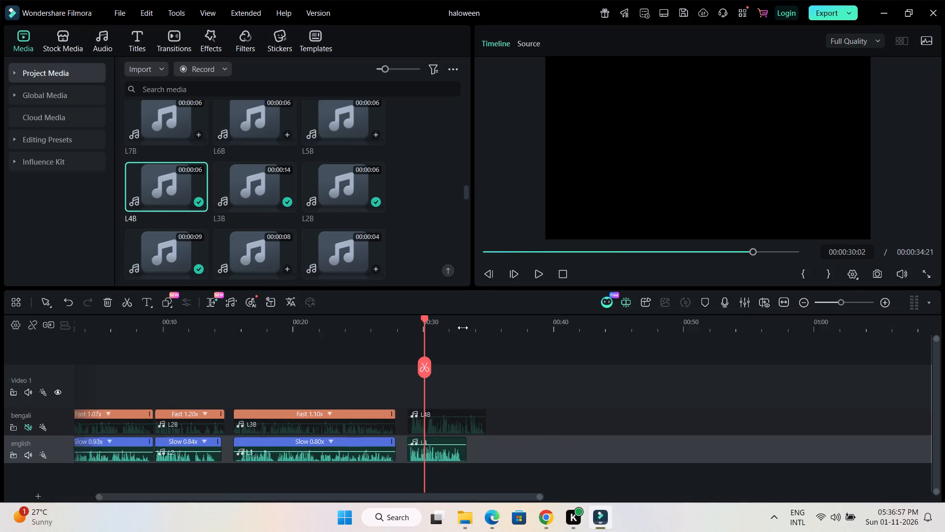
drag(463, 328, 661, 325)
click(391, 425)
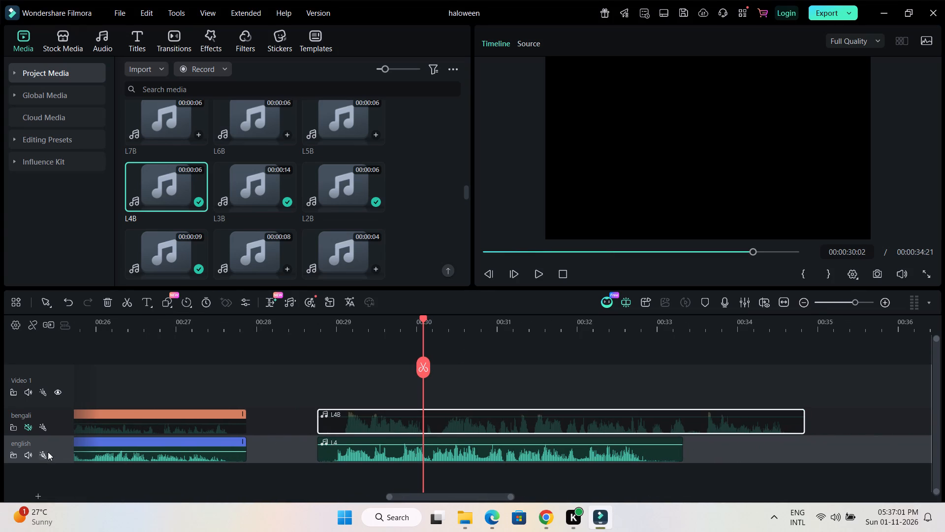
click(26, 426)
click(306, 370)
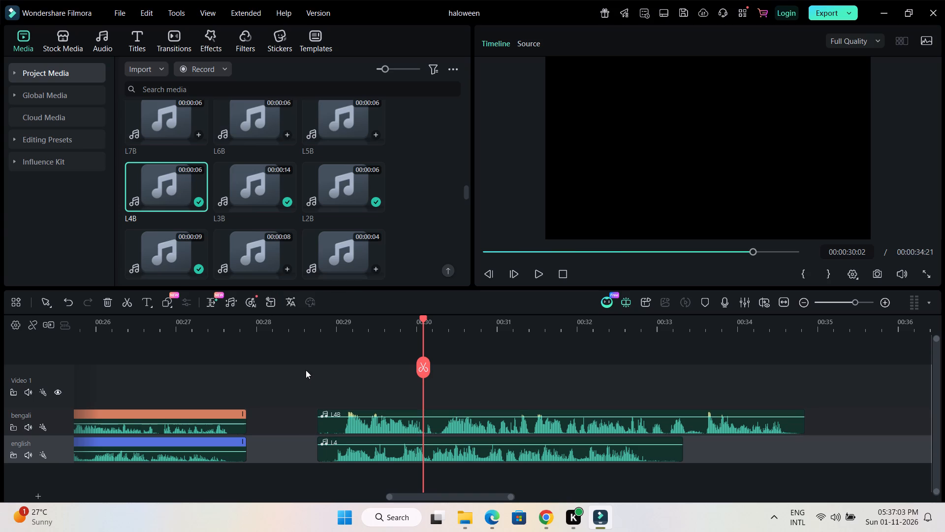
Trim the silence from both ends of the L4B clip on the bengali track, leaving a duration of about 00:00:05:15.
drag(319, 425, 338, 429)
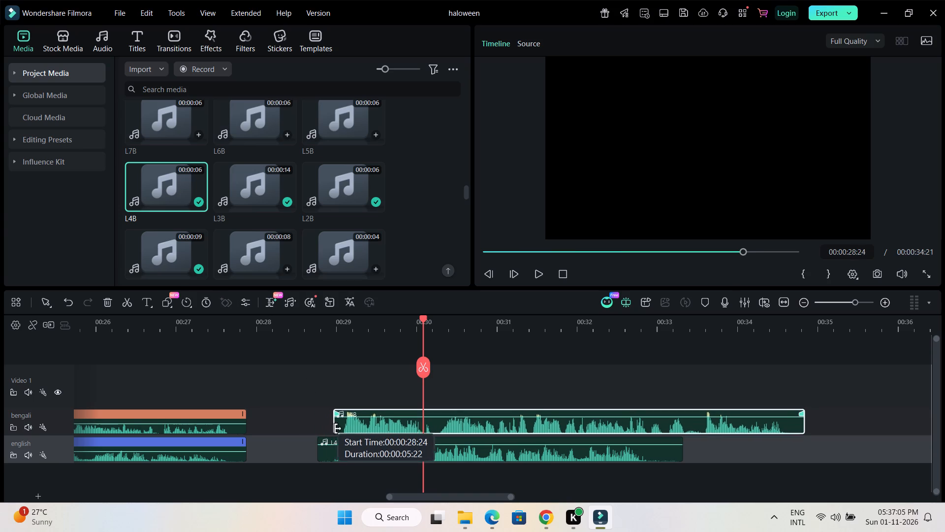
drag(338, 429, 341, 430)
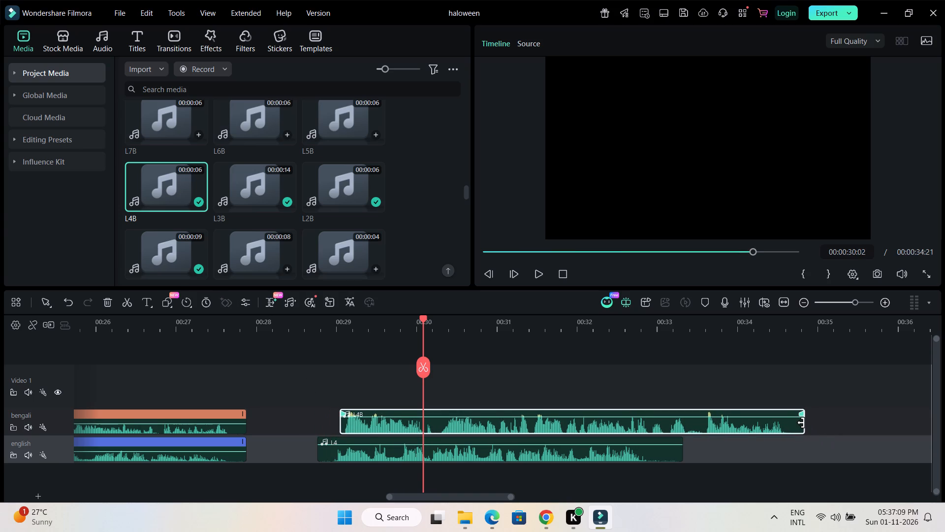
drag(801, 423, 786, 423)
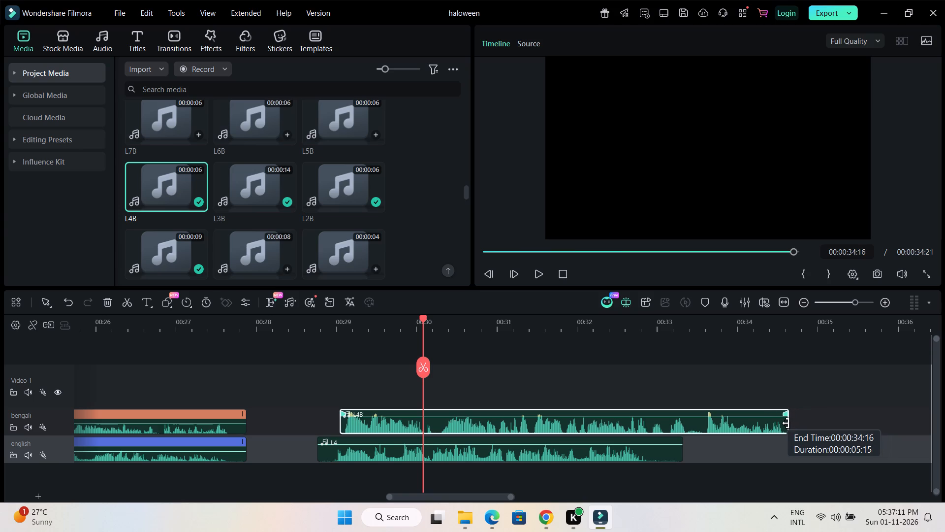
drag(786, 423, 786, 423)
click(736, 369)
Move the trimmed L4B clip back so it starts in line with the L4 clip on the english track.
drag(694, 425, 693, 424)
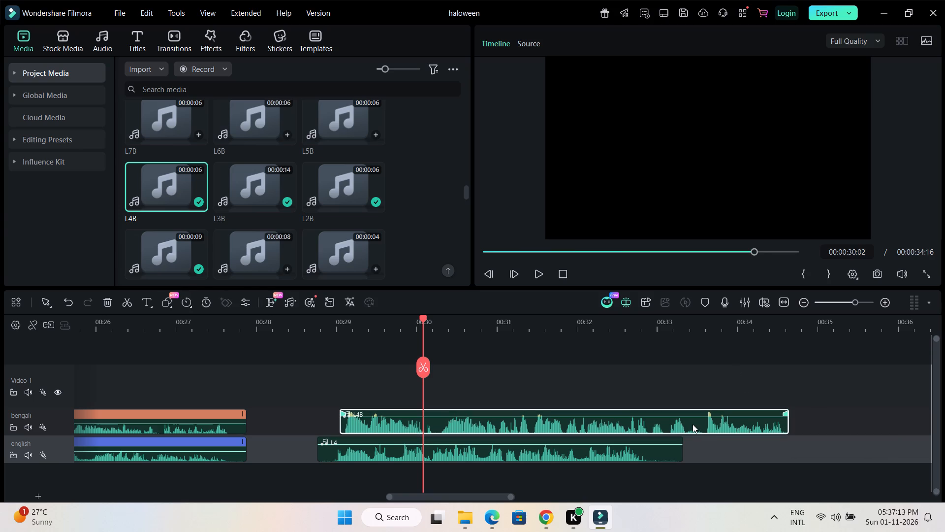
drag(693, 424, 673, 427)
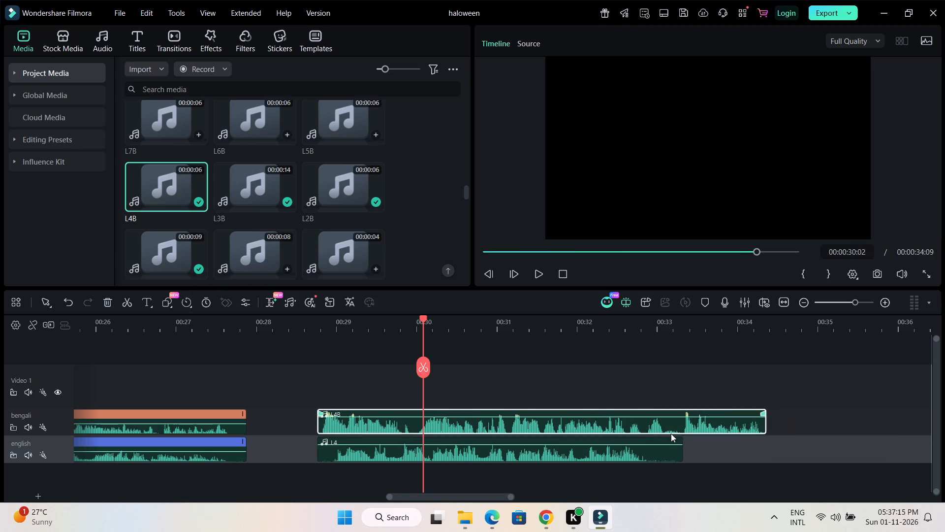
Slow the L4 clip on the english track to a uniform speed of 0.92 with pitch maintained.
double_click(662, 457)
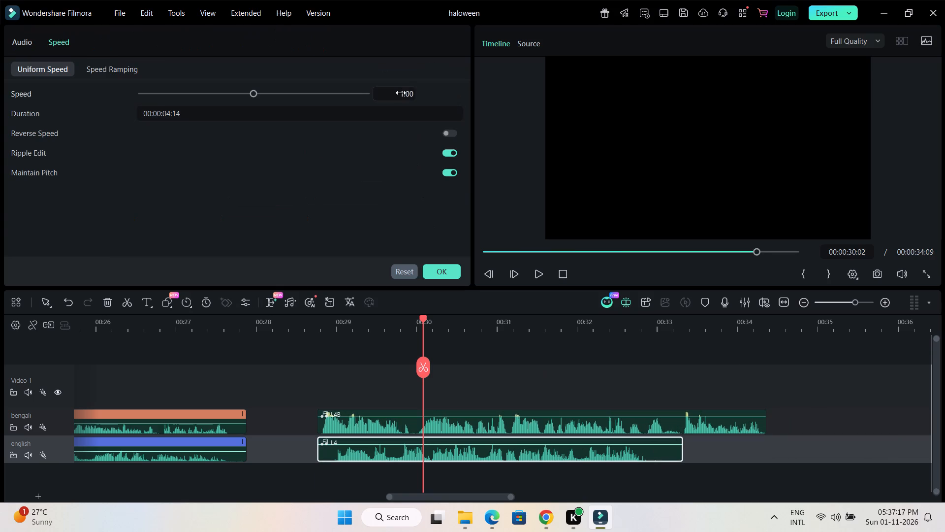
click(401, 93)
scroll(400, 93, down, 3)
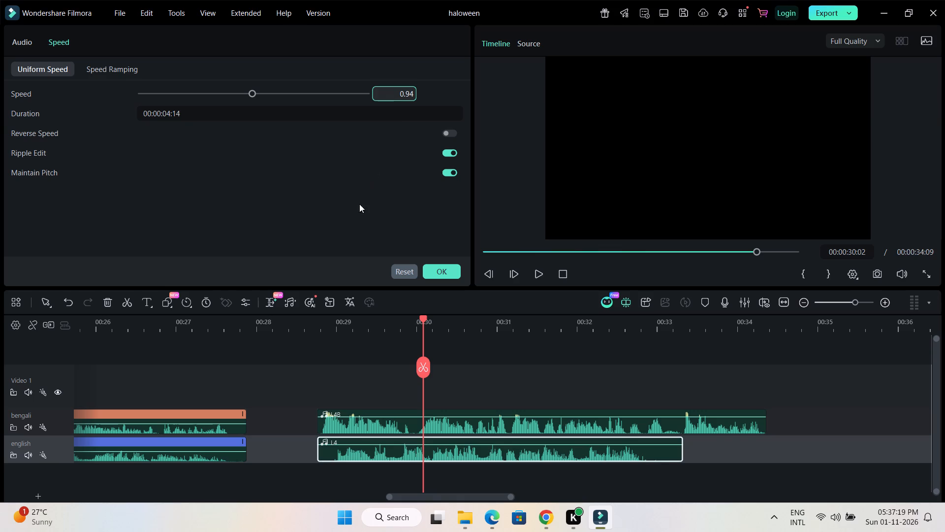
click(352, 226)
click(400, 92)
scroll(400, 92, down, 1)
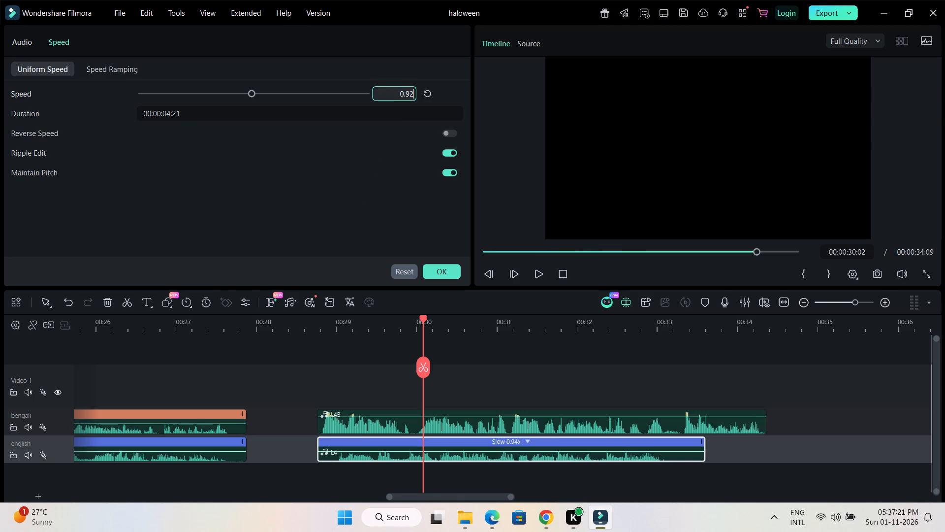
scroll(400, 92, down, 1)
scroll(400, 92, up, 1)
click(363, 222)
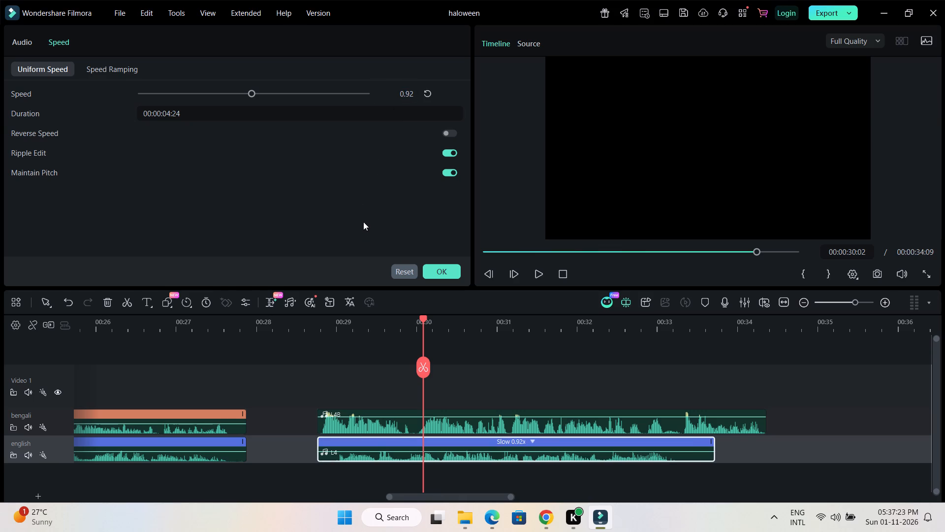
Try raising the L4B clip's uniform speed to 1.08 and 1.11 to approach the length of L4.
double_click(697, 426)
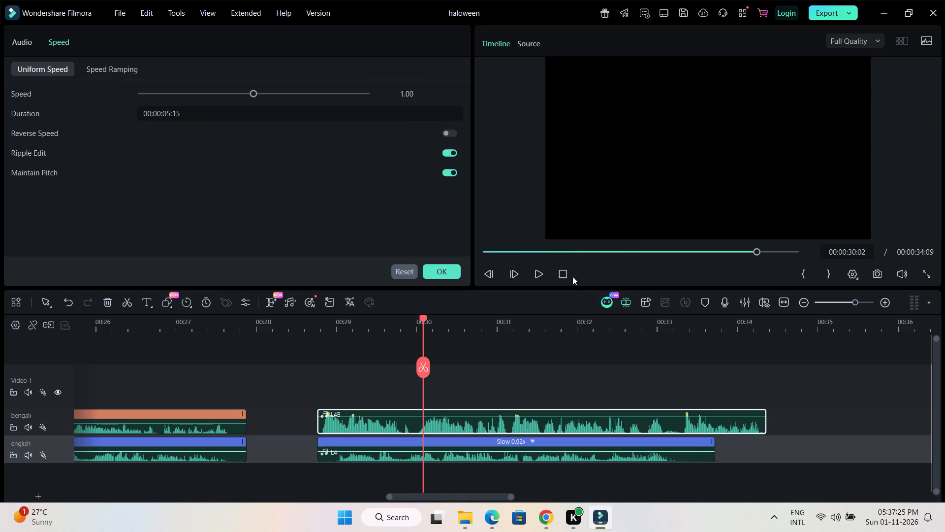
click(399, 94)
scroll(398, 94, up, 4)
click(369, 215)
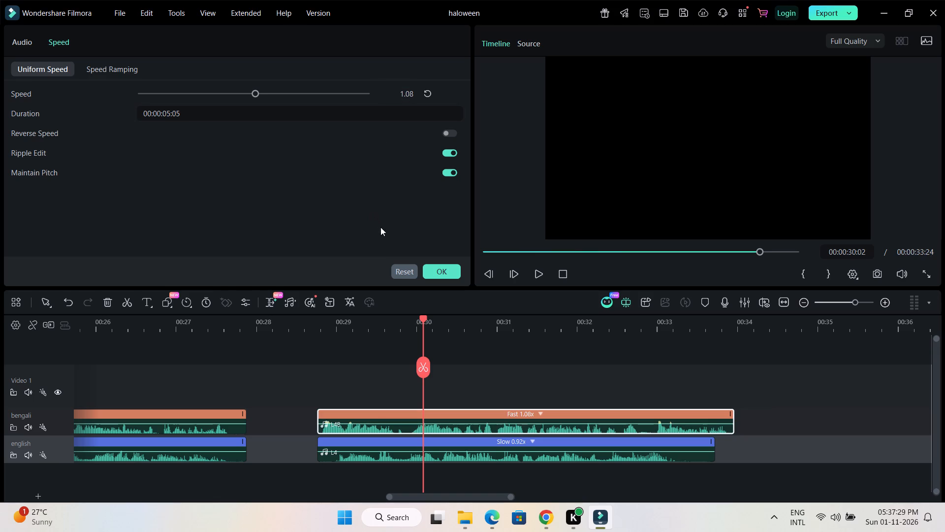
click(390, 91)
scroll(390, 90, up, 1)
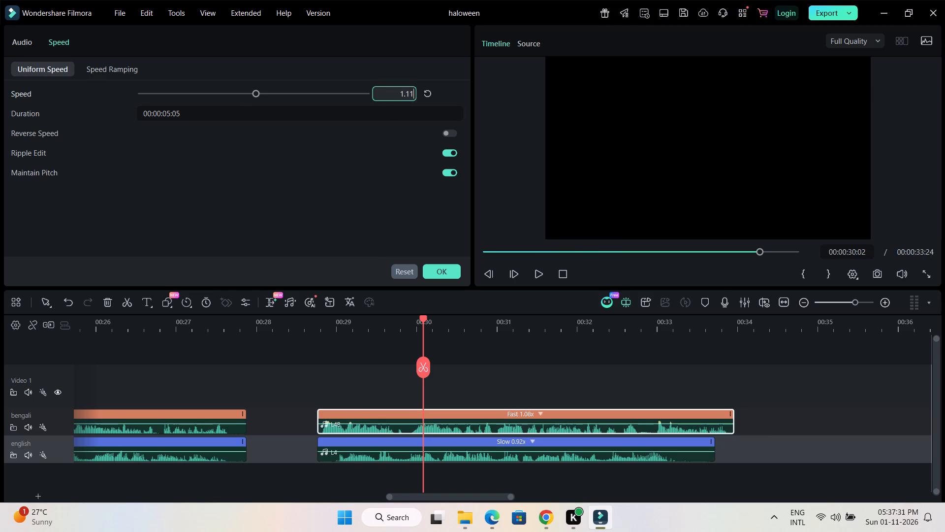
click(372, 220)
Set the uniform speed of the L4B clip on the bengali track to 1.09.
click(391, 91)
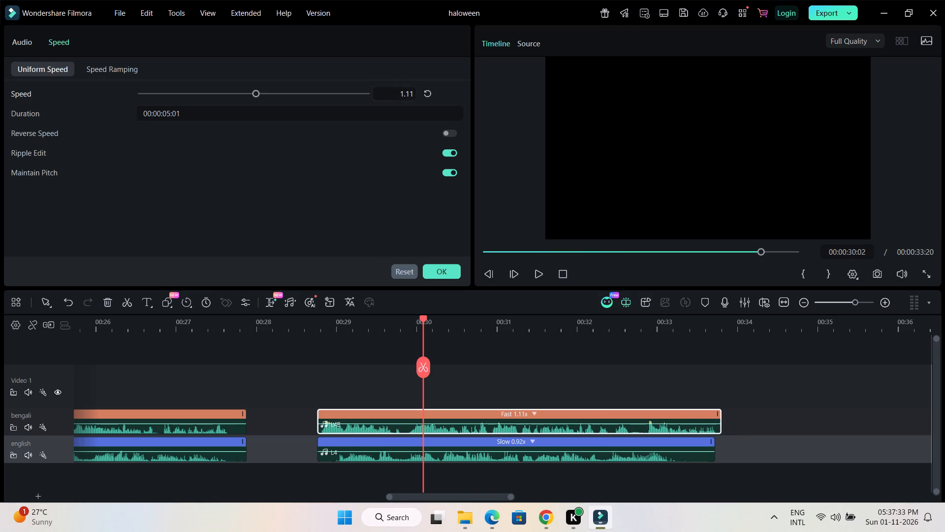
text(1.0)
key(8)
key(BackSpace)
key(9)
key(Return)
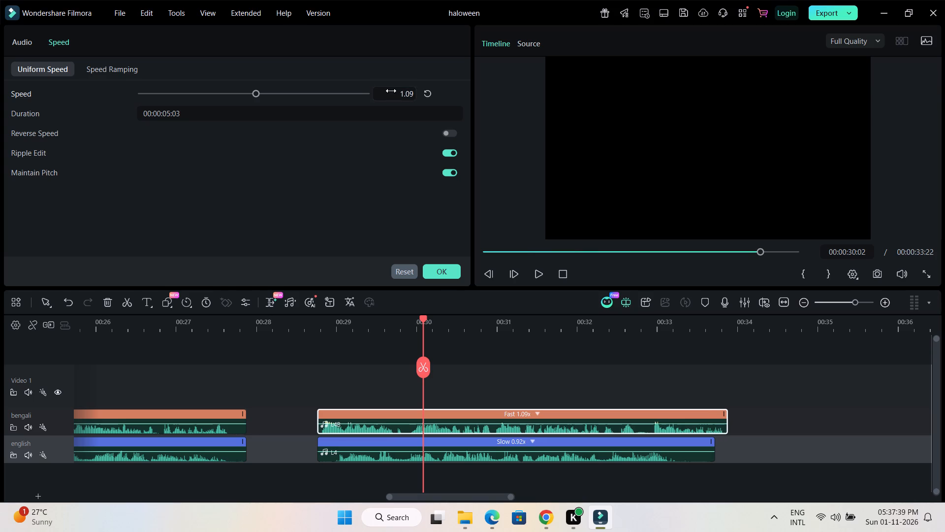
Set the uniform speed of the L4 clip on the english track to 0.9.
double_click(528, 457)
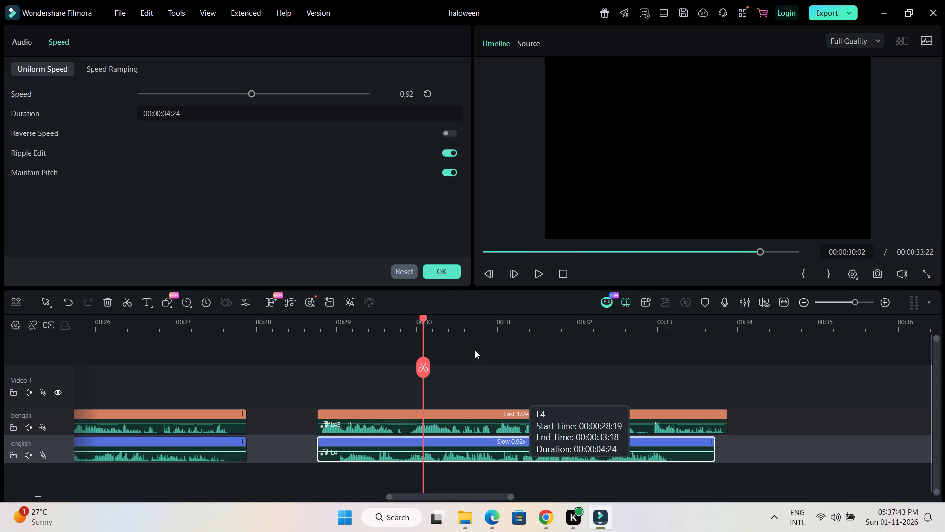
click(396, 90)
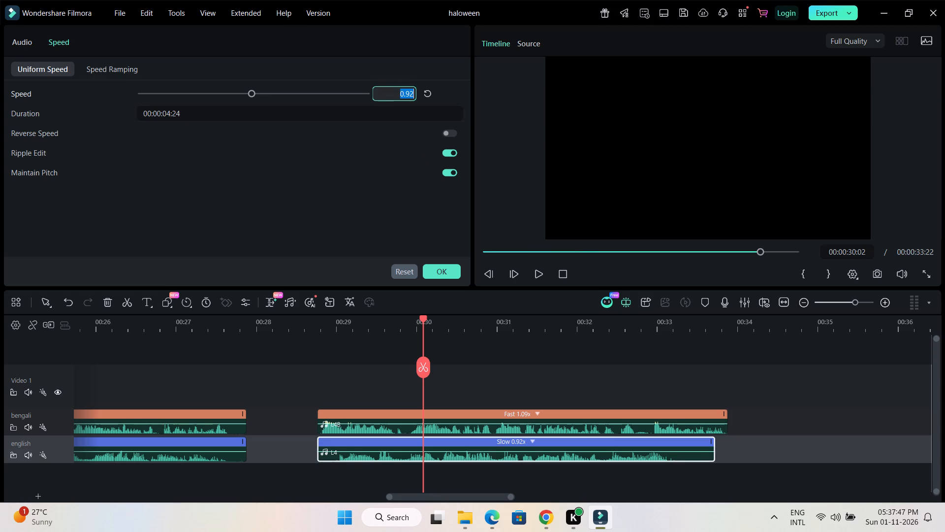
text(0.9)
key(Return)
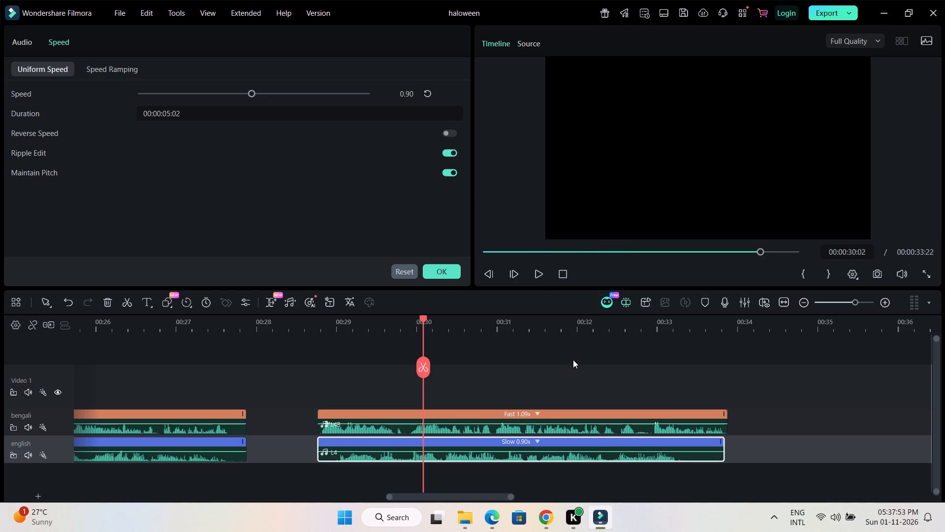
click(572, 368)
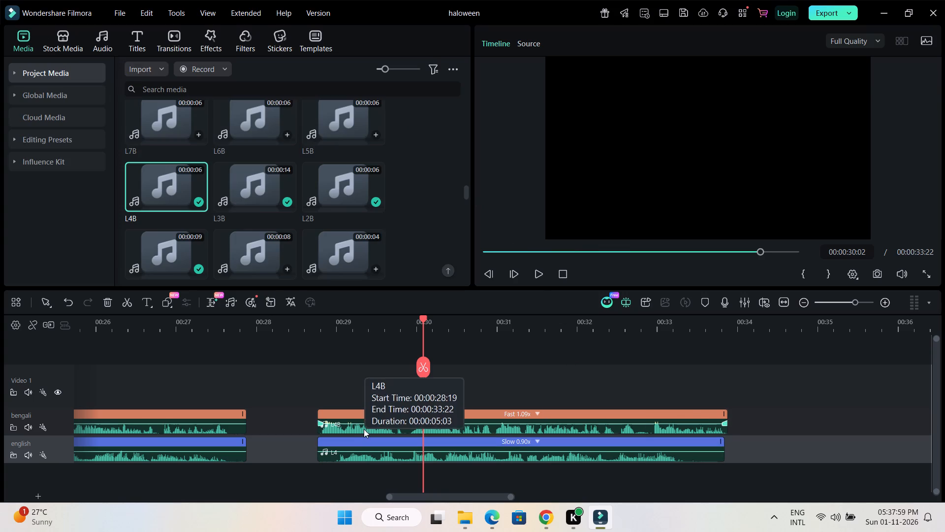
Close the gap after L3B and L3 by moving L4B and L4 directly against the ends of those clips.
drag(364, 428, 294, 426)
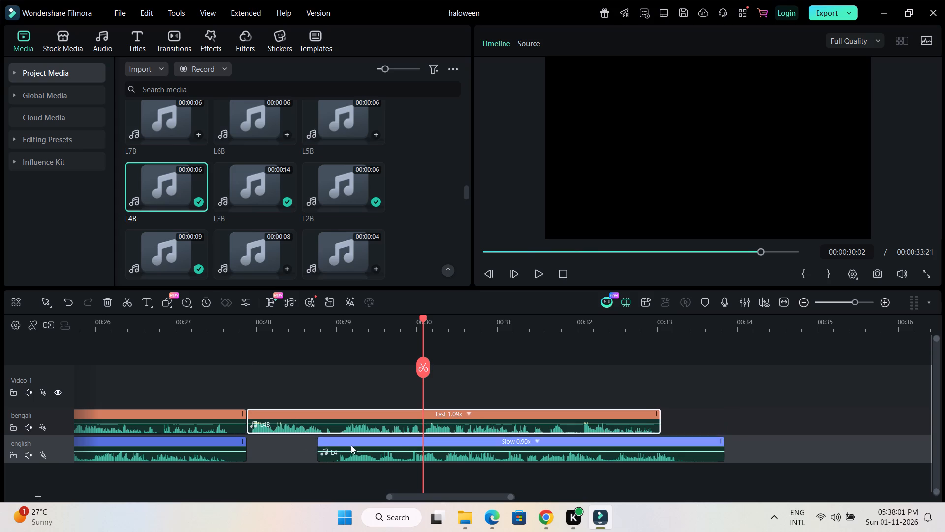
drag(366, 456, 297, 452)
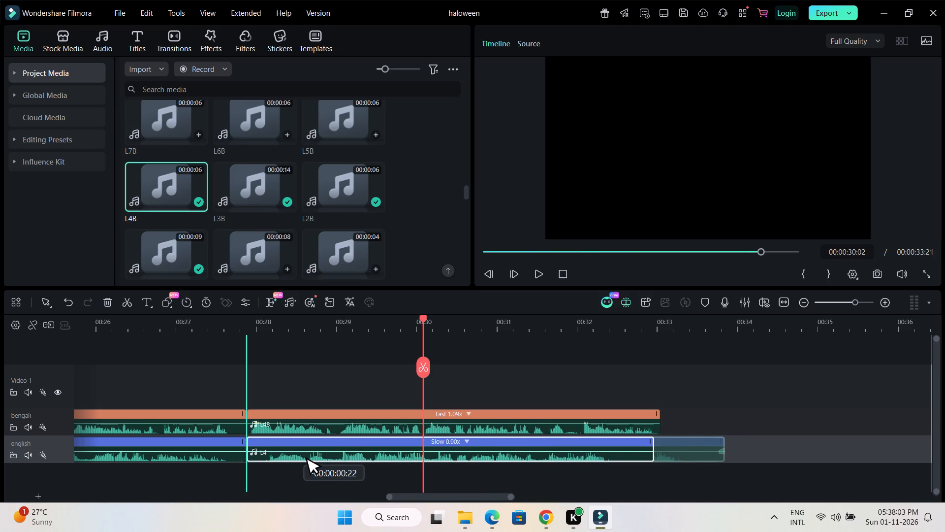
drag(297, 452, 298, 452)
click(526, 370)
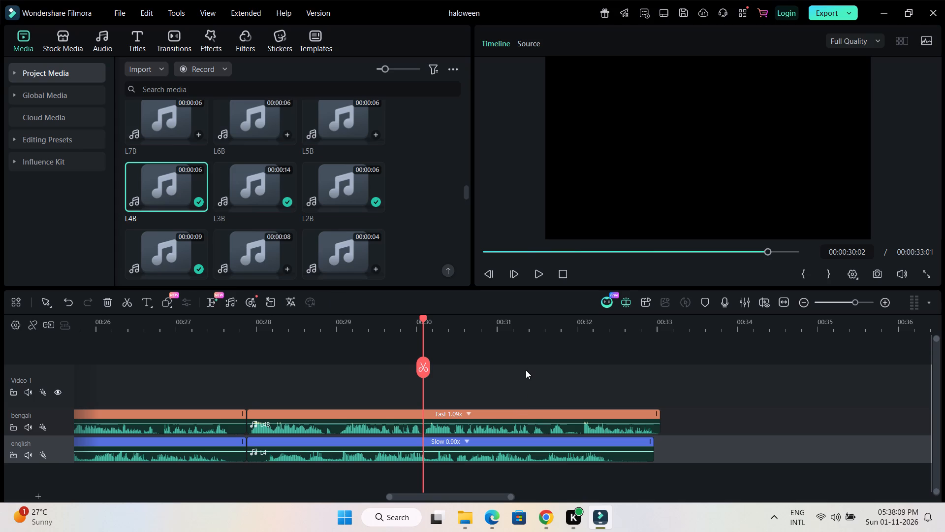
Set the uniform speed of the L4B clip on the bengali track to 1.1.
double_click(599, 432)
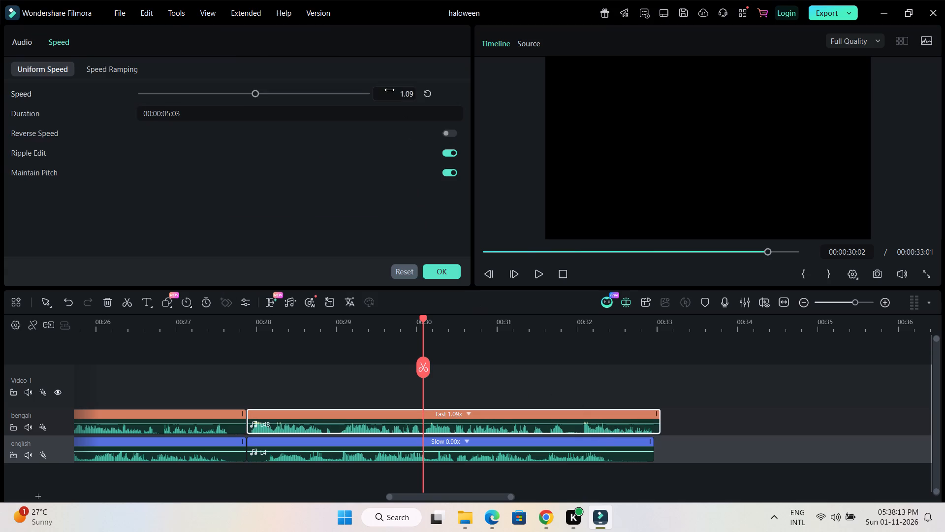
click(389, 90)
text(1.1)
key(Return)
click(598, 345)
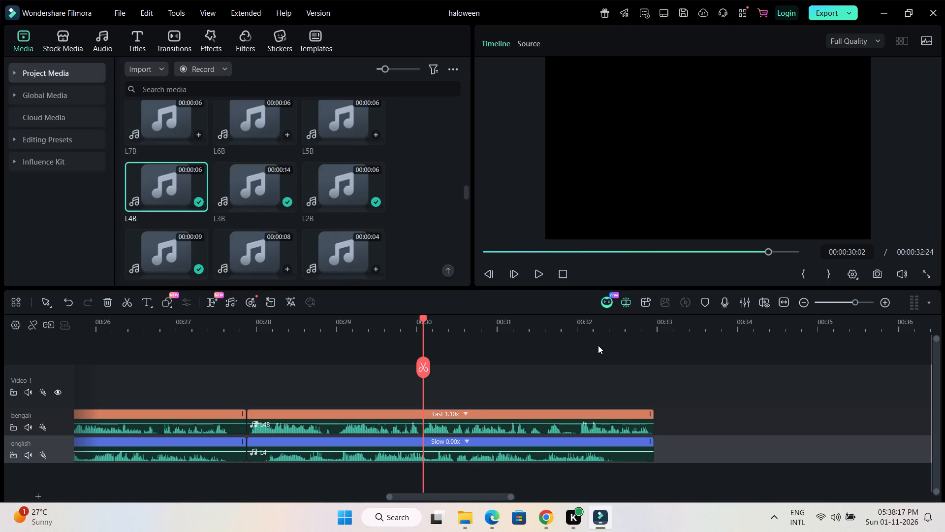
Set the uniform speed of the L2 clip on the english track to 0.82.
drag(423, 319, 254, 326)
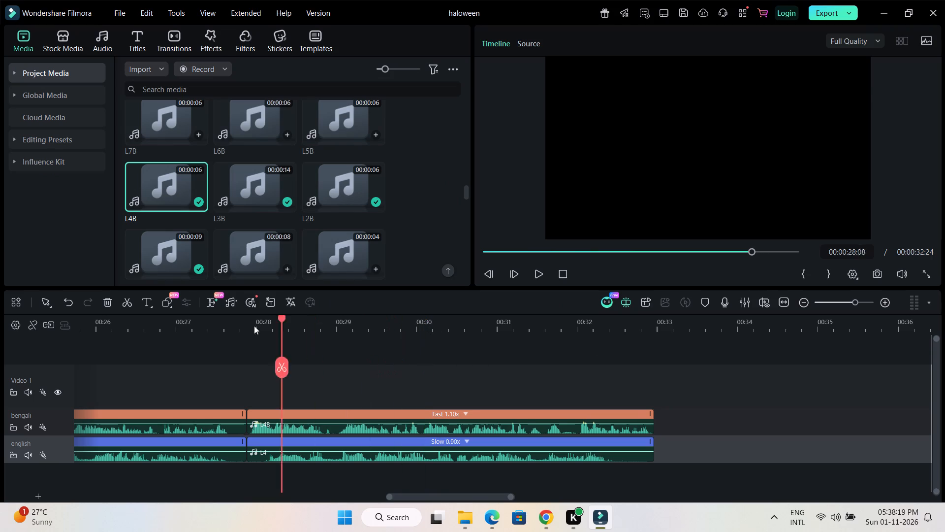
drag(254, 326, 27, 332)
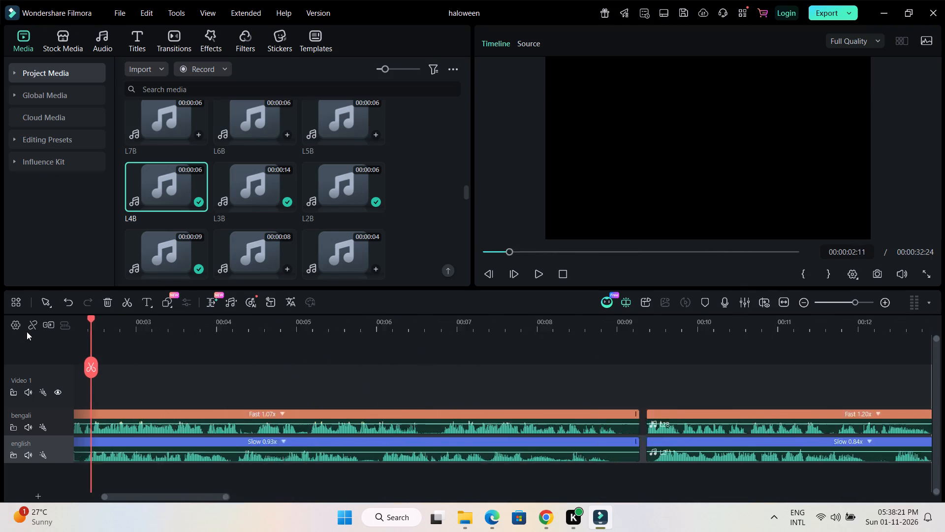
drag(27, 332, 227, 332)
drag(392, 330, 382, 329)
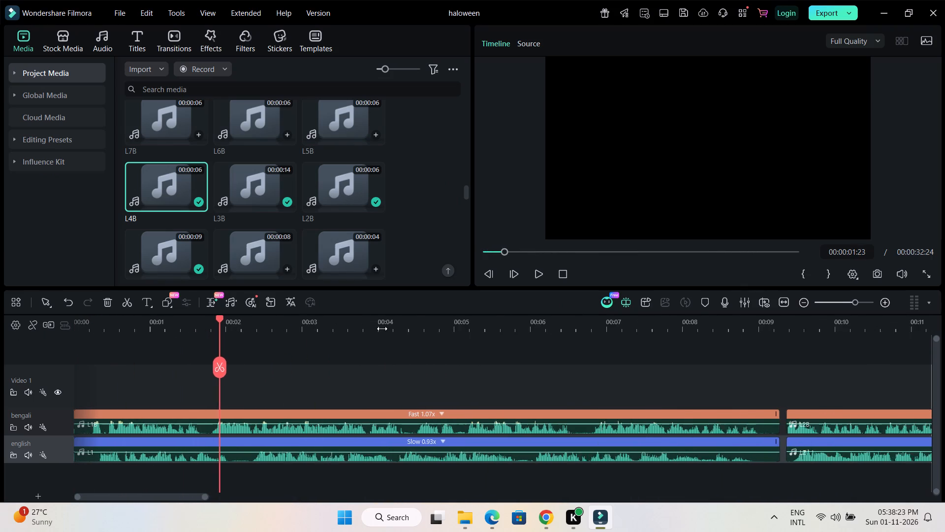
drag(382, 329, 328, 328)
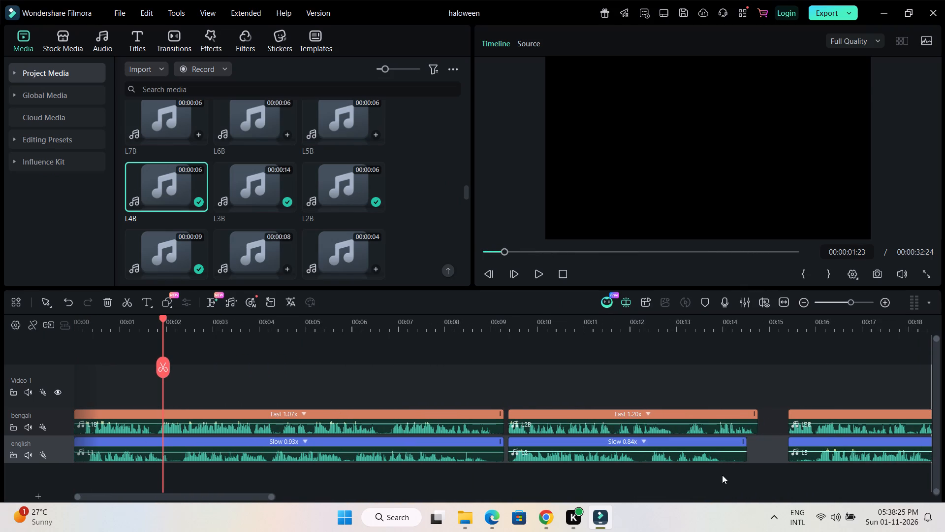
double_click(671, 456)
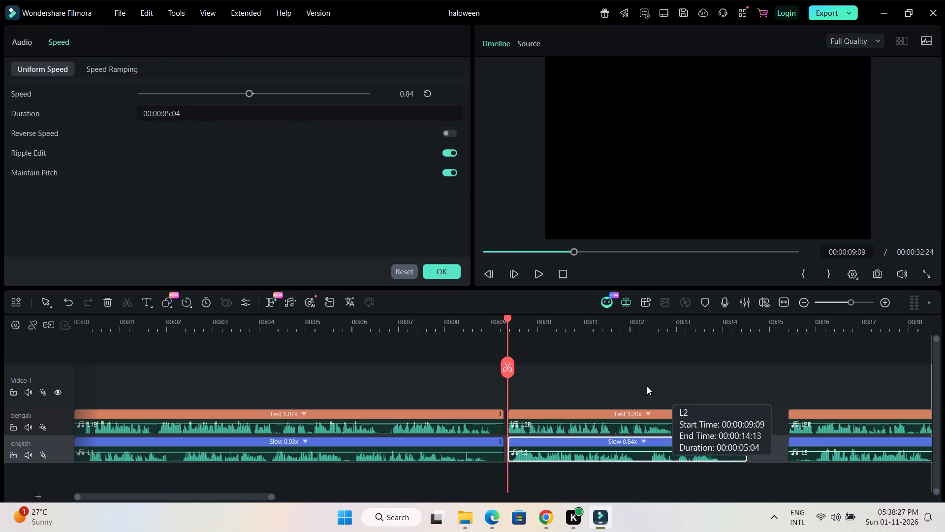
click(647, 386)
click(660, 369)
click(822, 365)
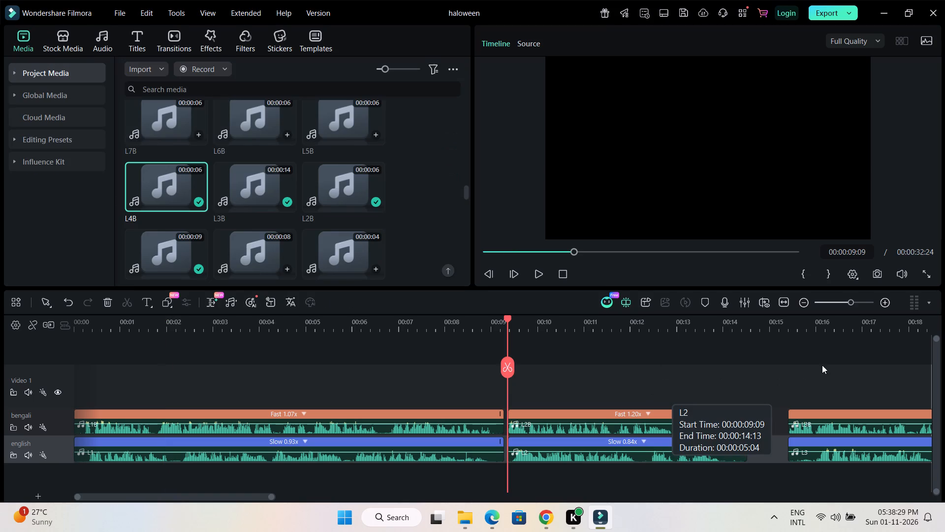
drag(512, 319, 506, 332)
double_click(580, 457)
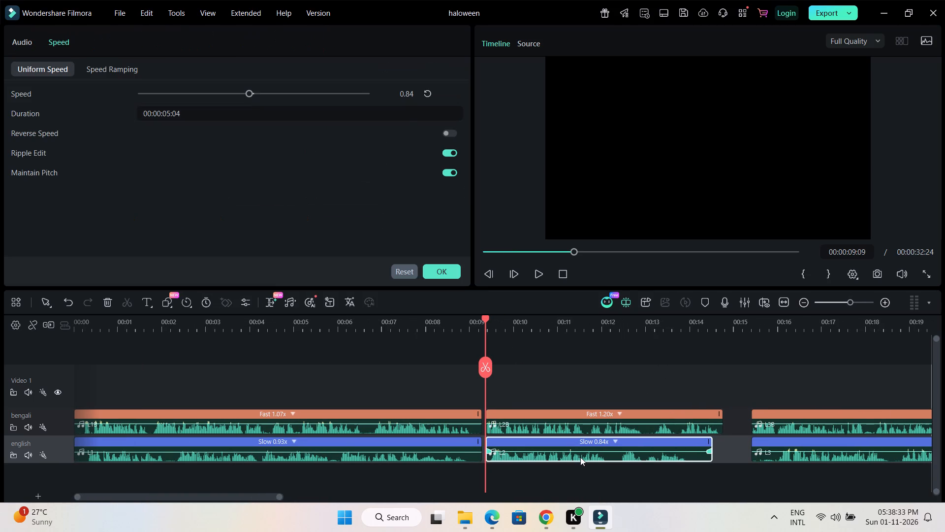
click(400, 98)
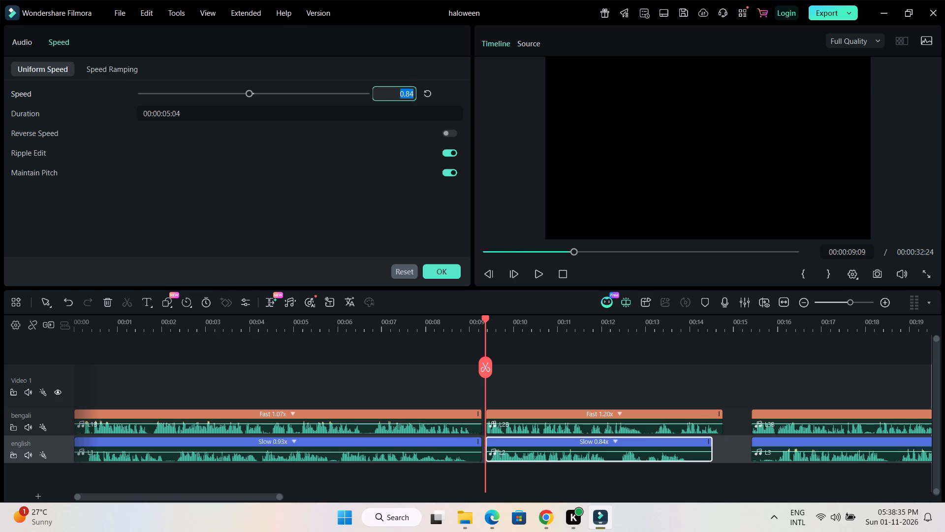
scroll(400, 98, down, 1)
click(381, 225)
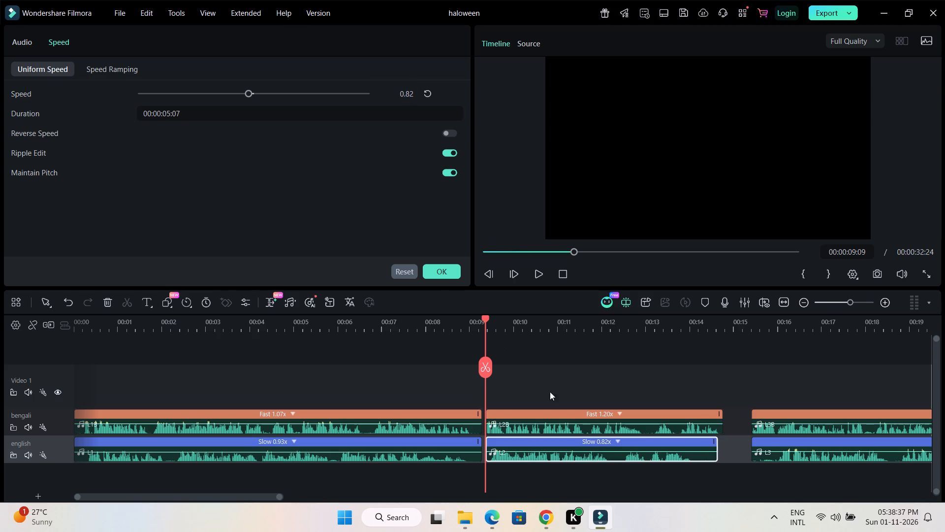
Set the uniform speed of the L2B clip on the bengali track to 1.21.
double_click(570, 430)
click(404, 92)
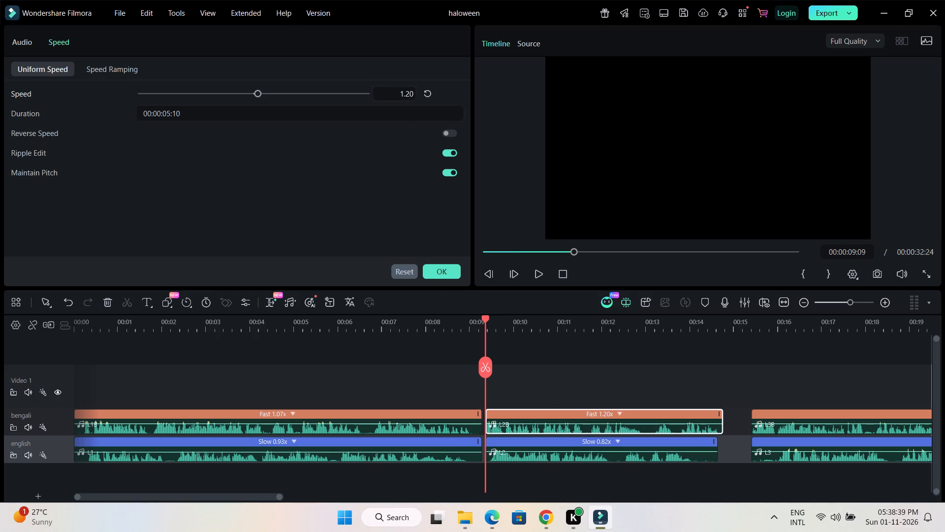
scroll(404, 92, up, 1)
scroll(404, 92, down, 1)
text(1.21)
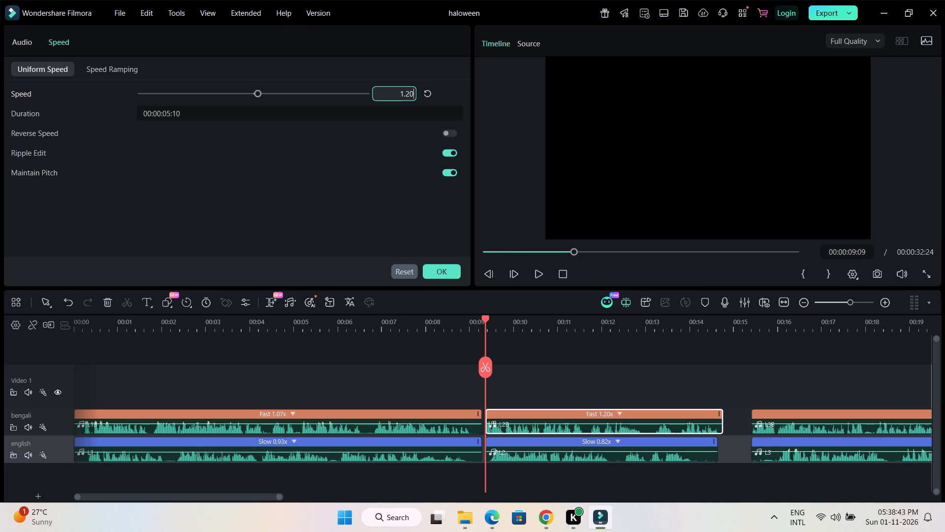
key(Return)
click(401, 92)
text(1.21)
key(Return)
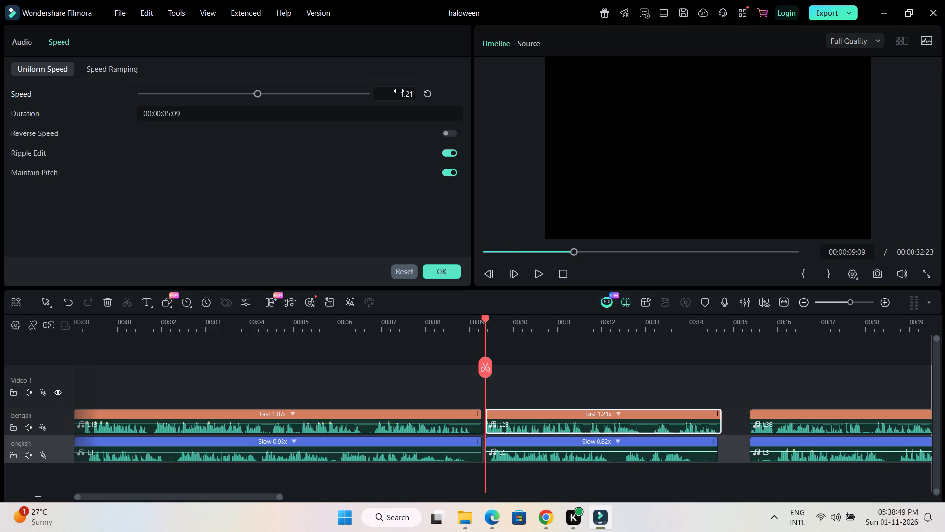
click(569, 339)
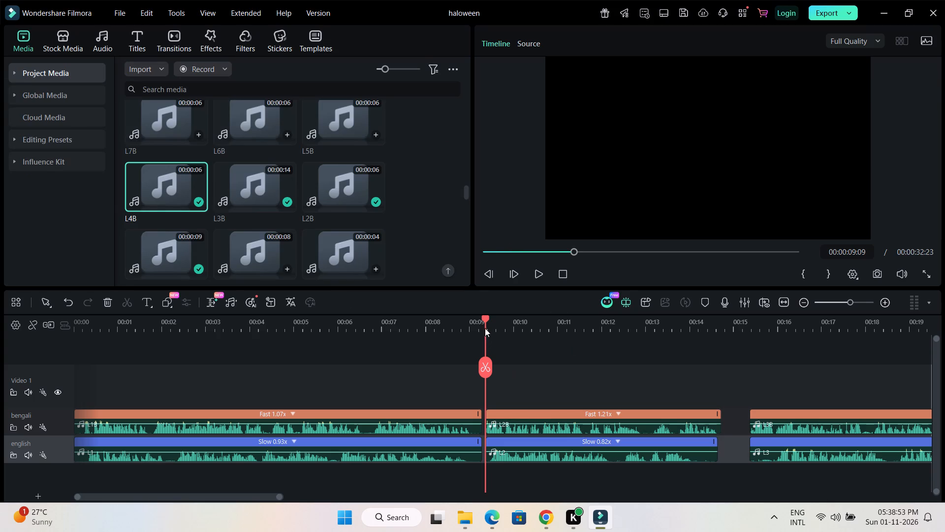
Close the gap after L1B and L1 by moving L2B and L2 directly against the ends of those clips.
drag(484, 318, 429, 318)
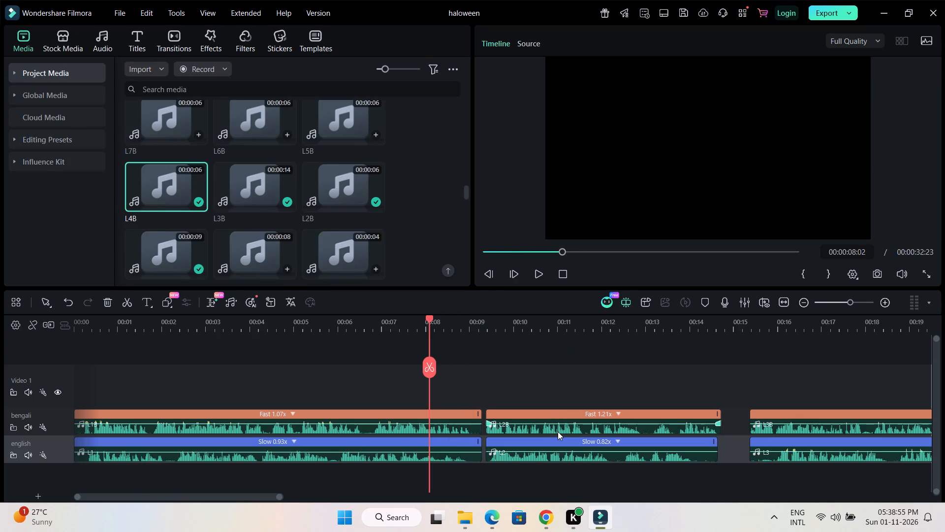
drag(558, 431, 552, 431)
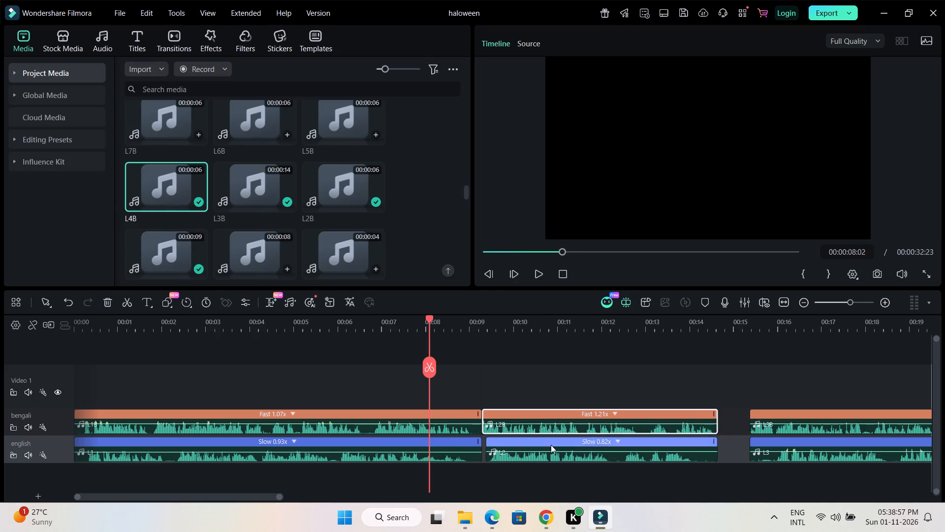
drag(549, 456, 542, 456)
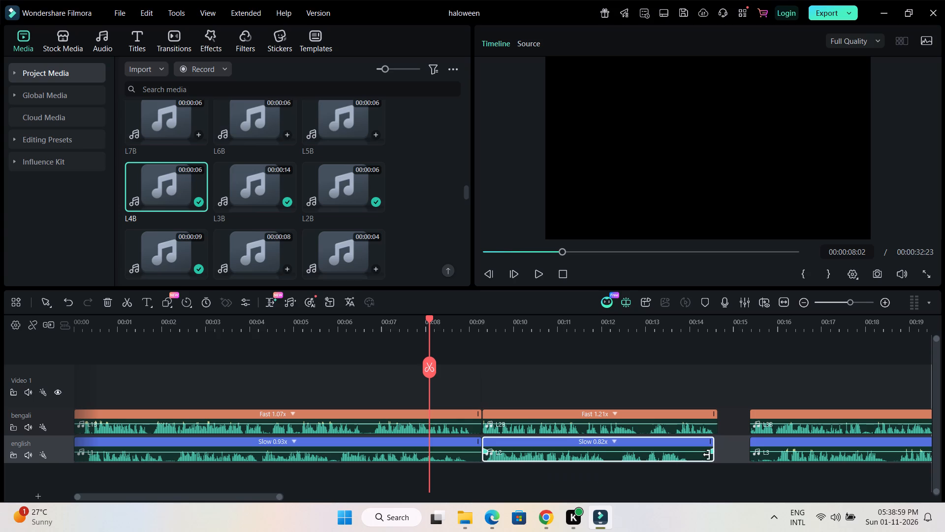
click(770, 386)
Move L3B and L3 earlier so that both start together directly after the end of L2B.
drag(783, 429, 759, 431)
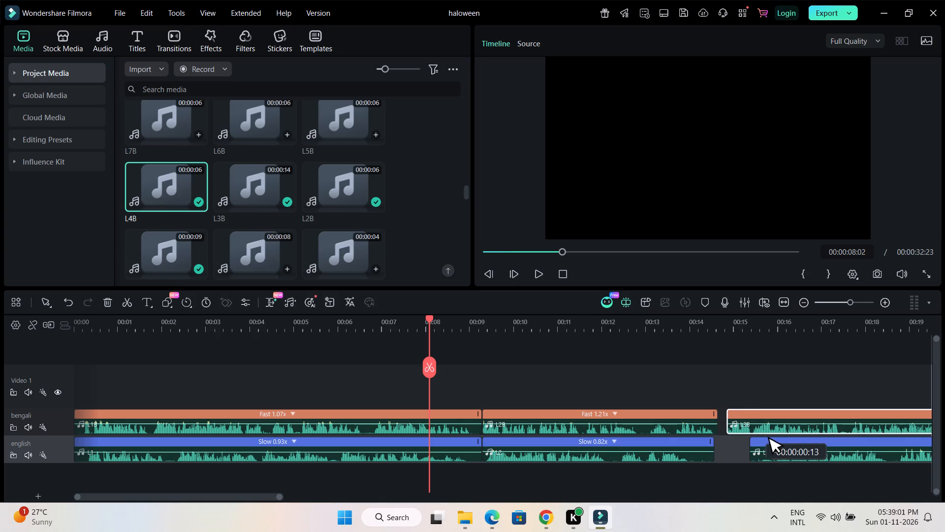
drag(759, 431, 755, 432)
drag(787, 456, 757, 457)
Select L4B and L4 together and move them directly against the ends of L3B and L3.
drag(762, 331, 722, 330)
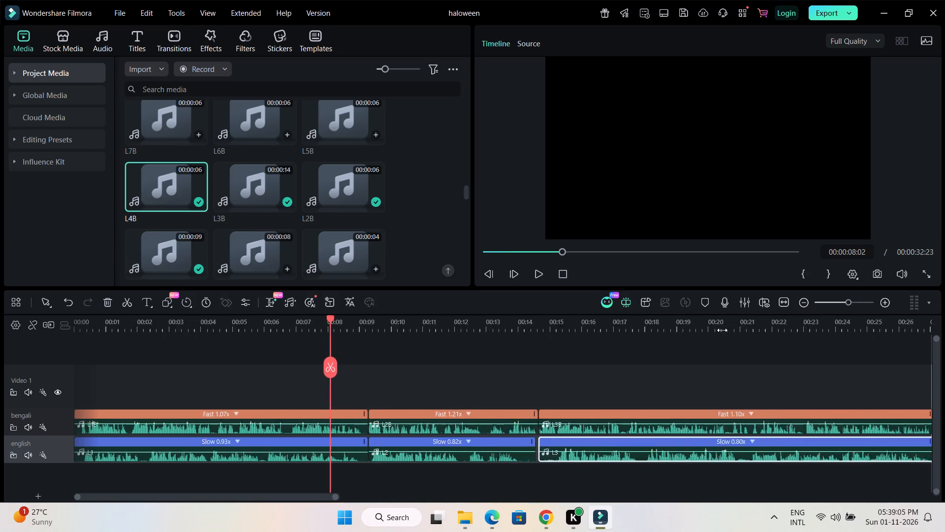
drag(722, 330, 656, 332)
drag(598, 374, 629, 471)
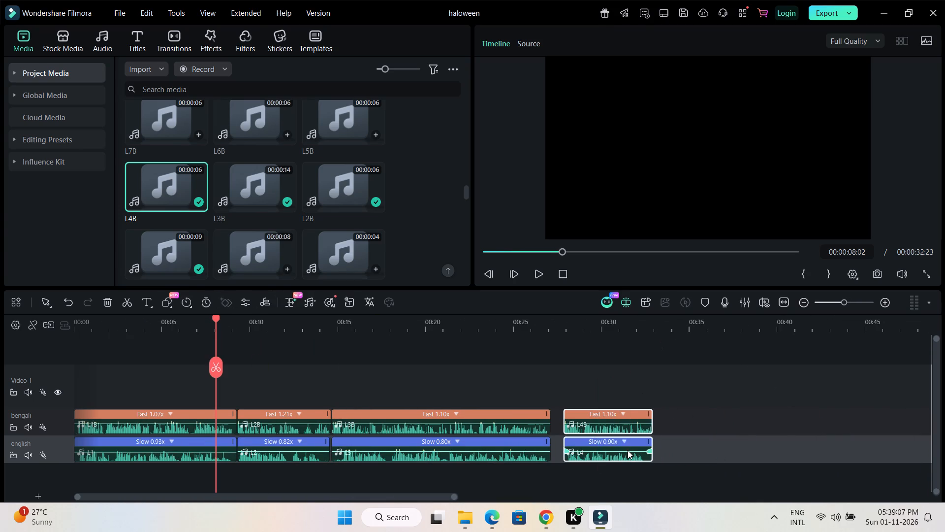
drag(623, 428, 612, 428)
Mute the bengali track and play the timeline from the start to check the English narration.
drag(643, 329, 545, 326)
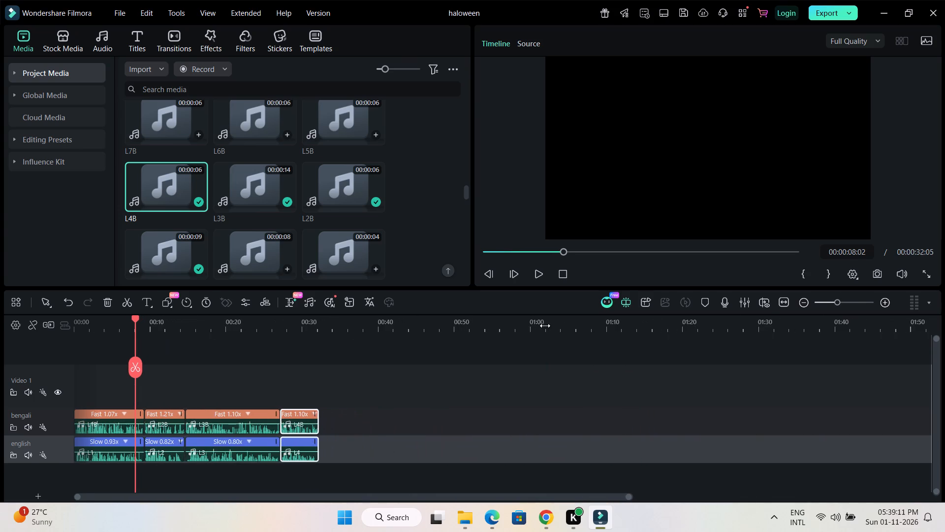
drag(545, 326, 580, 325)
click(780, 299)
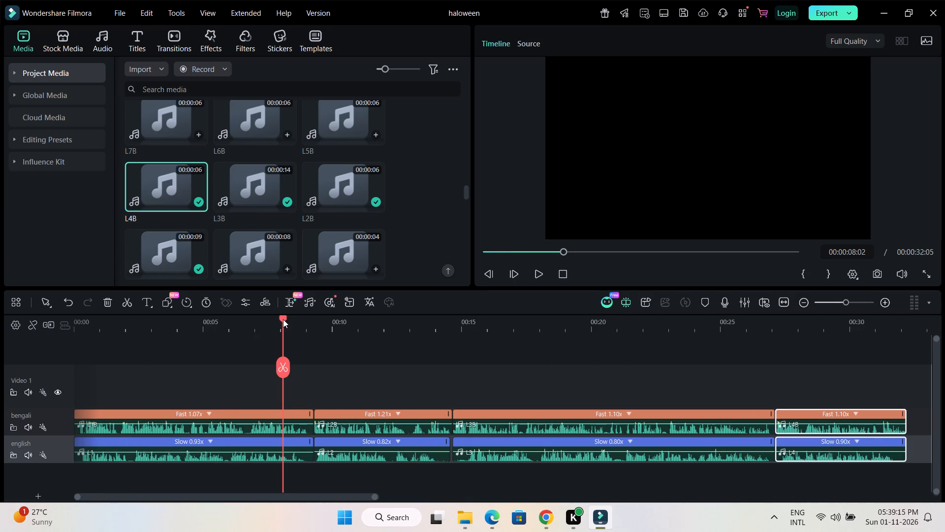
drag(281, 319, 0, 327)
click(26, 426)
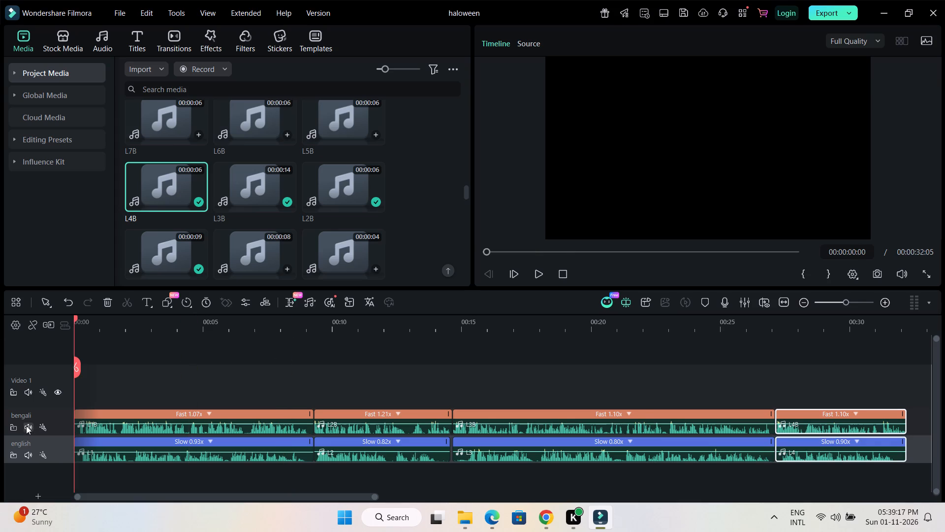
click(536, 271)
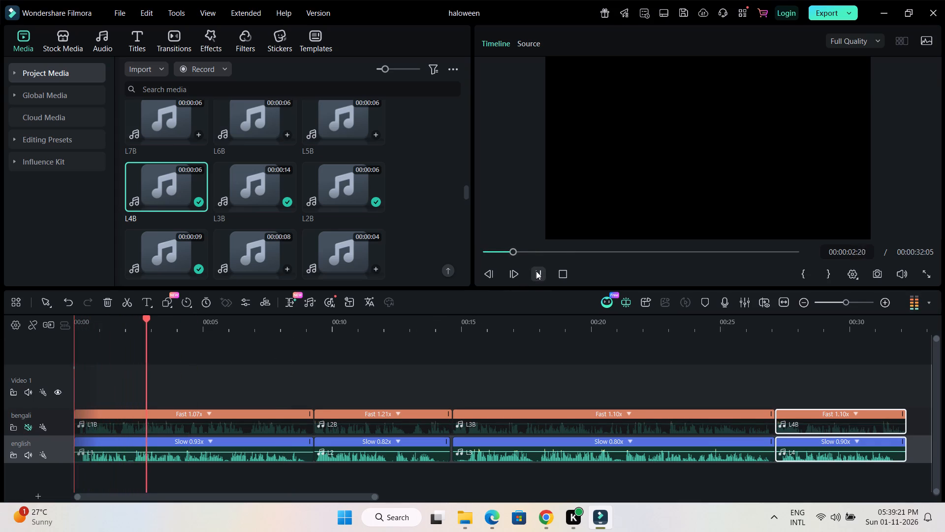
click(582, 366)
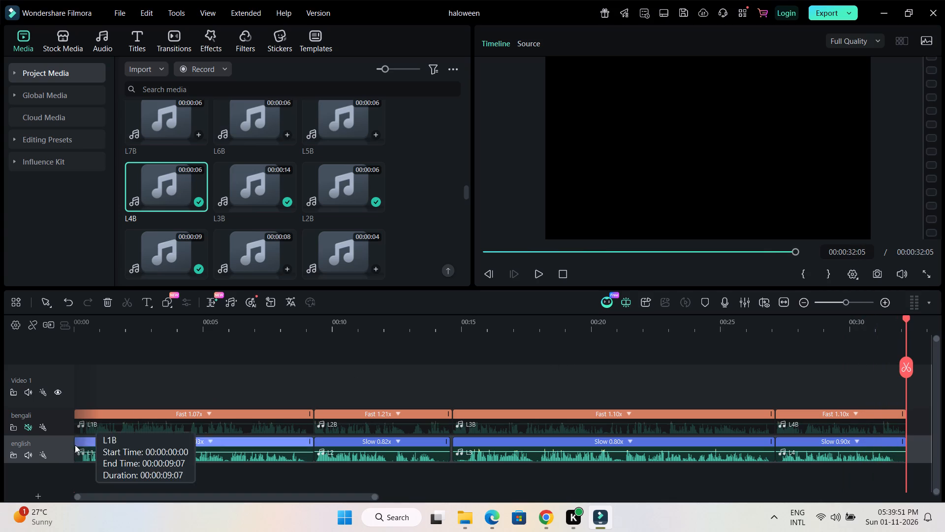
Mute the english track, unmute the bengali track and play the timeline to check the Bengali narration.
click(27, 457)
click(27, 423)
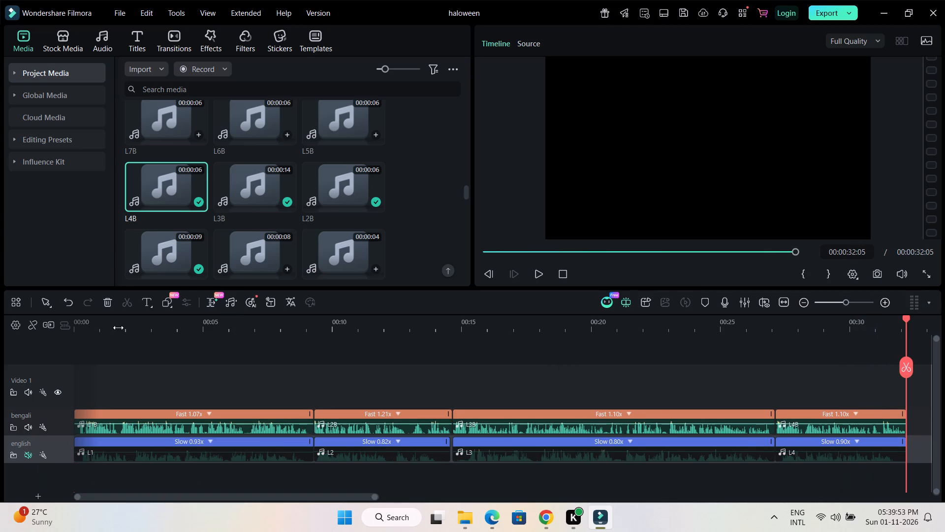
click(538, 272)
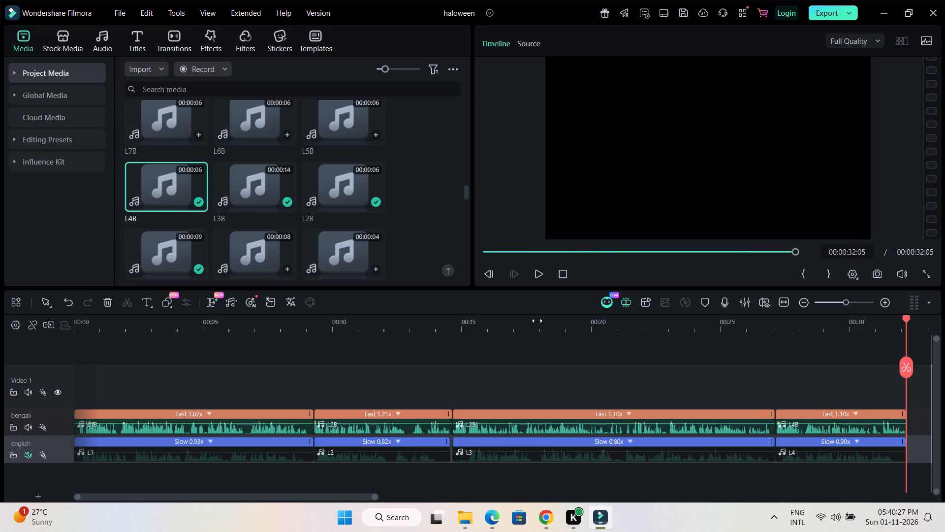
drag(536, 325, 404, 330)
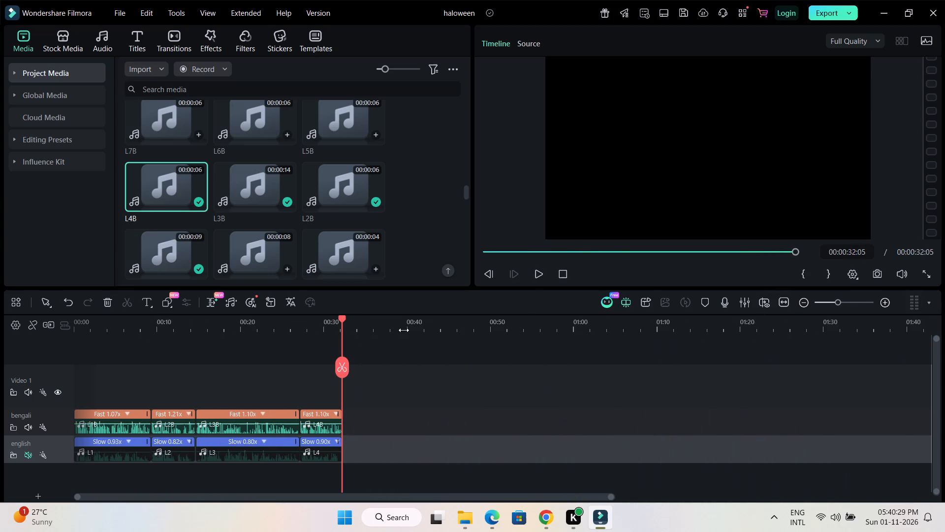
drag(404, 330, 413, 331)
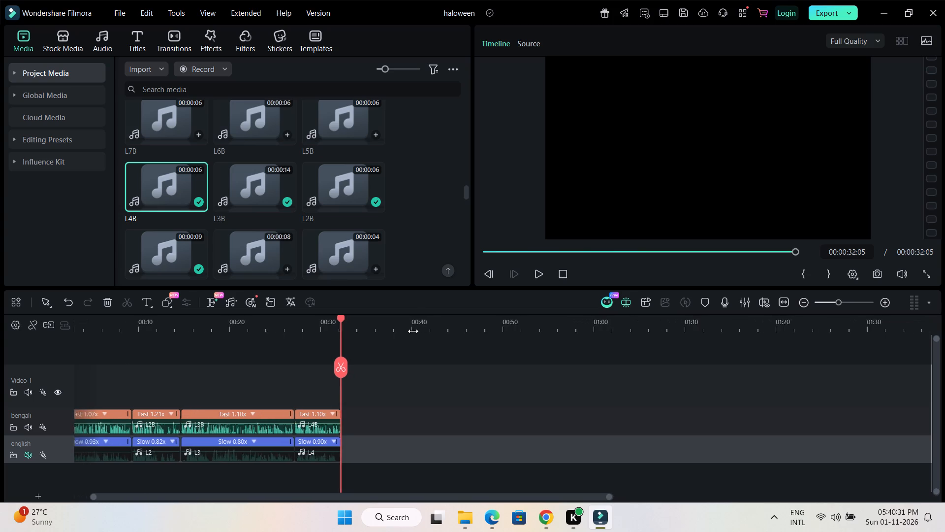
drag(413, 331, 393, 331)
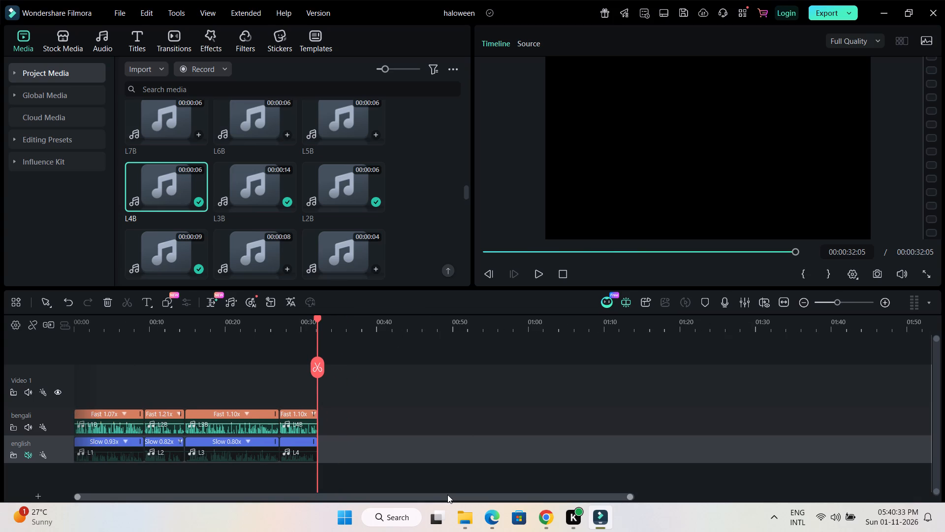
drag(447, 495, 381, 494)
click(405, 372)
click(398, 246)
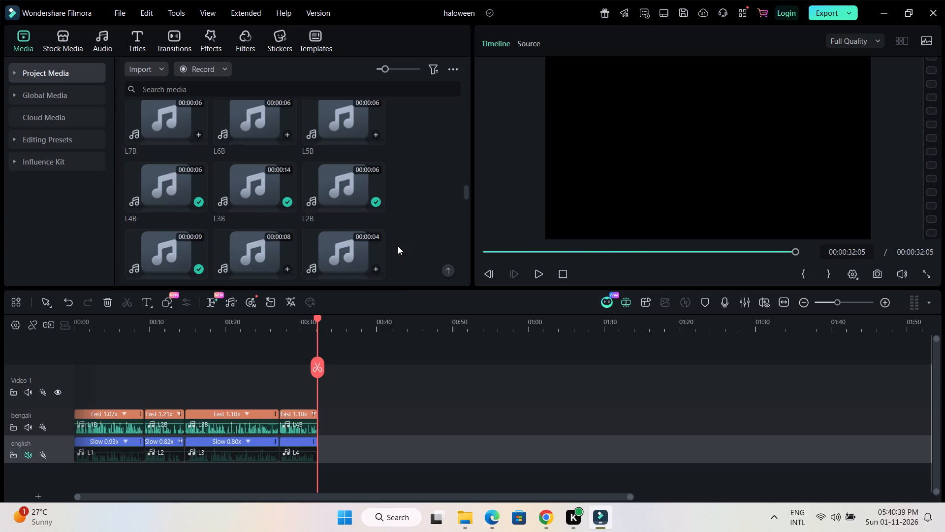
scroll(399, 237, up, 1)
Add the Dynamic Subtitle 12 title on a new track above Video 1, starting at 00:00 and extended to the end of L1B.
click(135, 34)
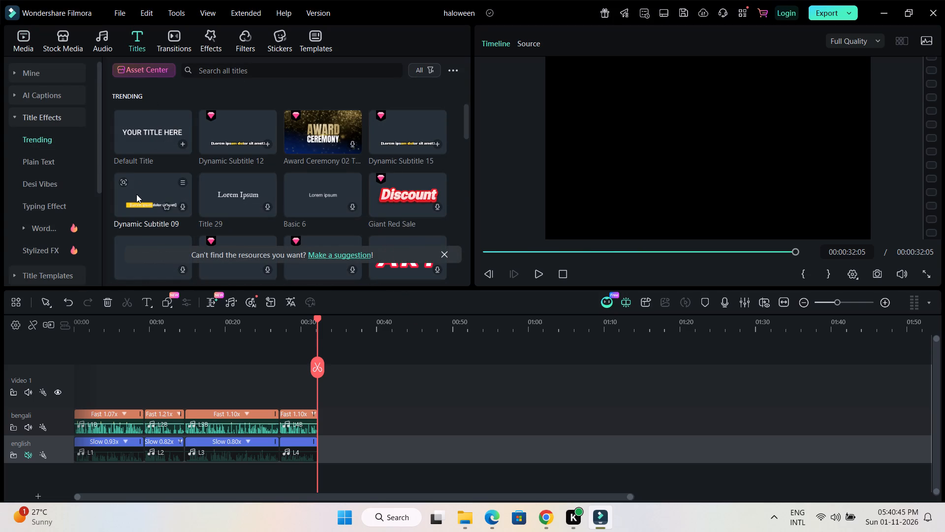
click(220, 136)
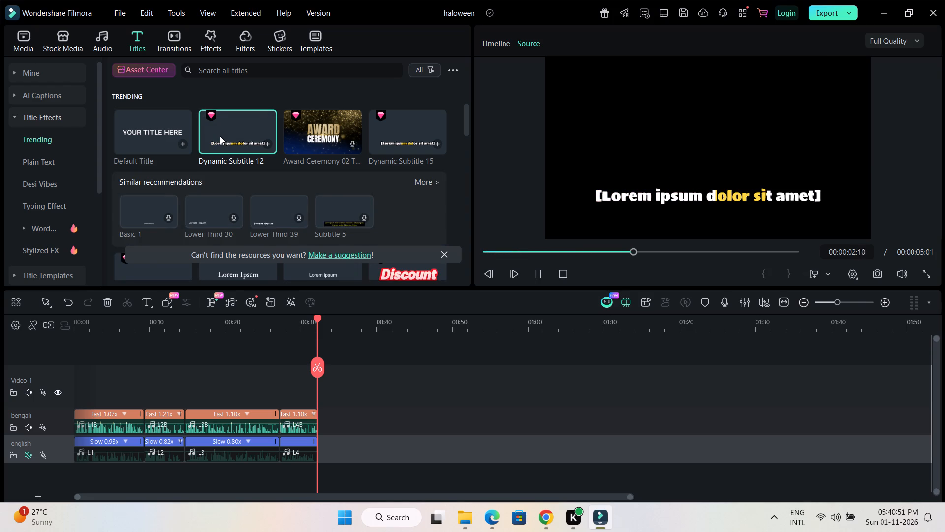
drag(221, 133, 203, 224)
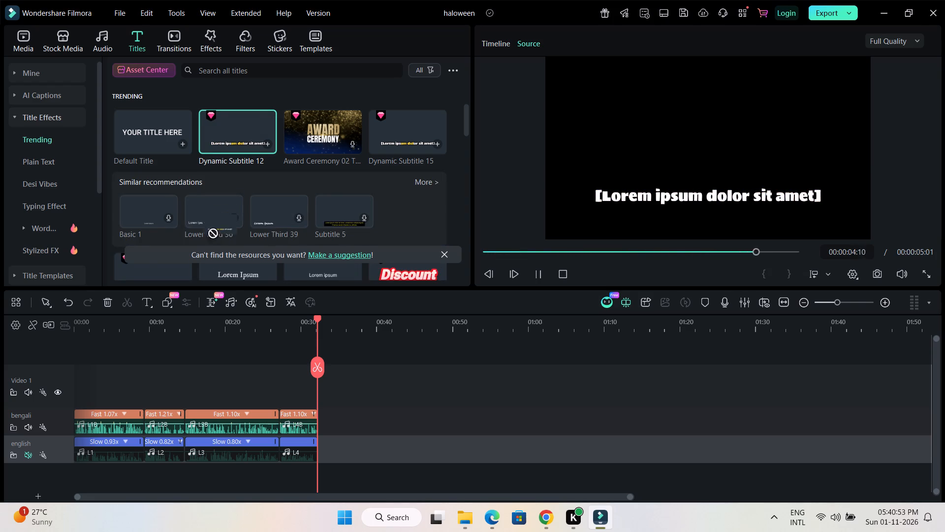
drag(203, 224, 84, 355)
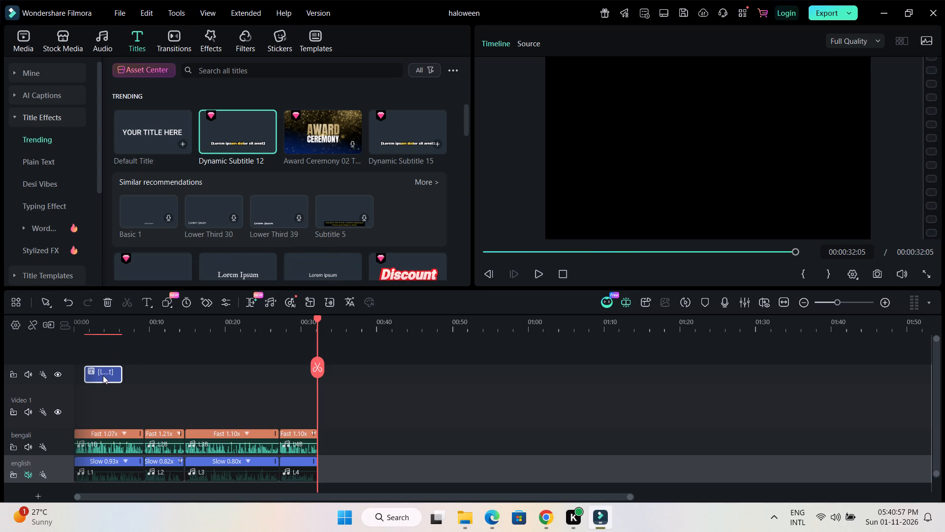
drag(104, 376, 89, 375)
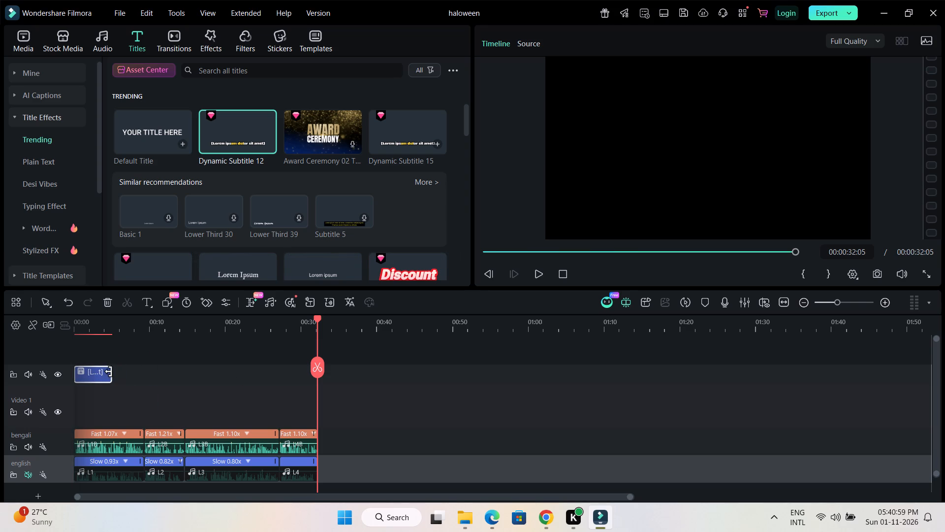
drag(109, 372, 143, 377)
Open the subtitle clip for advanced text editing and add a Quick Text layer.
double_click(120, 372)
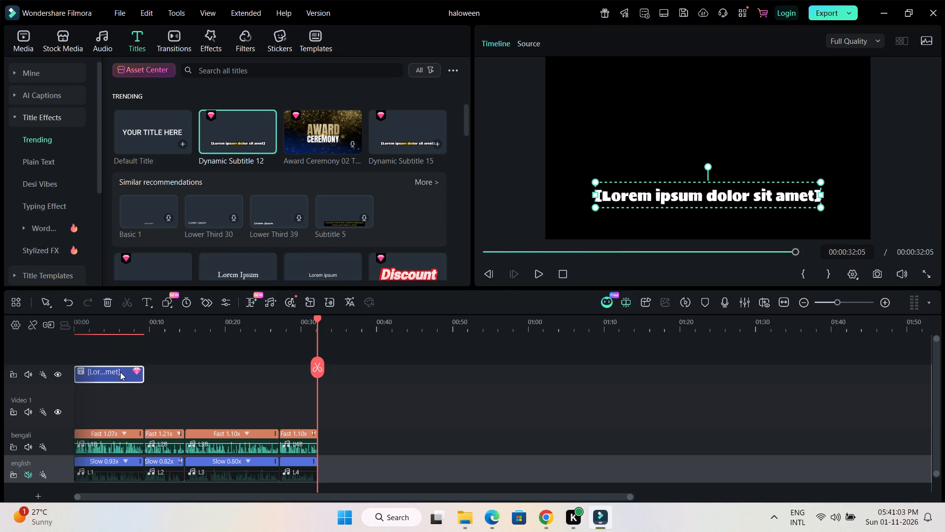
click(390, 268)
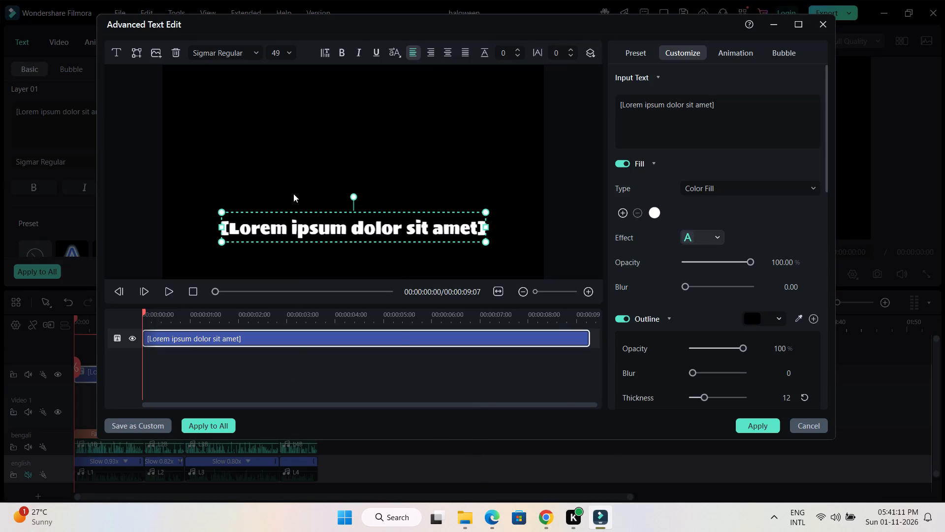
click(113, 53)
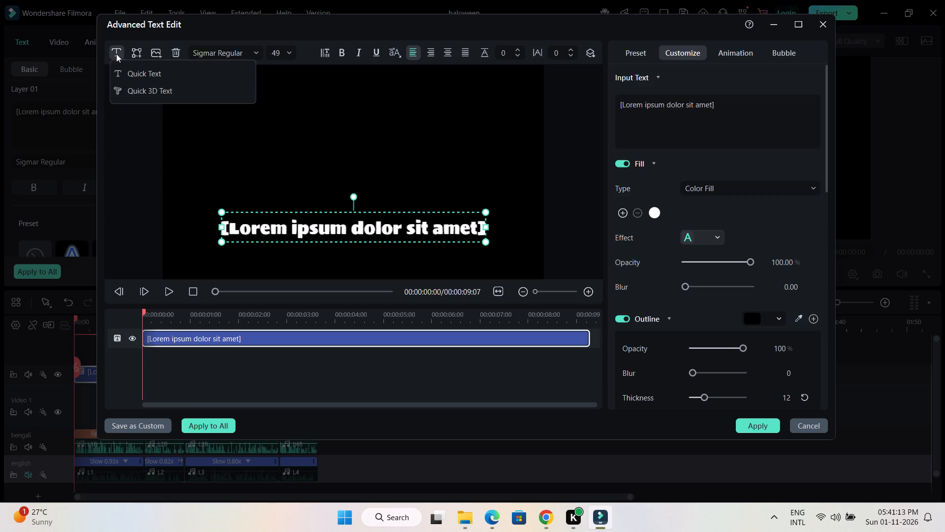
click(128, 72)
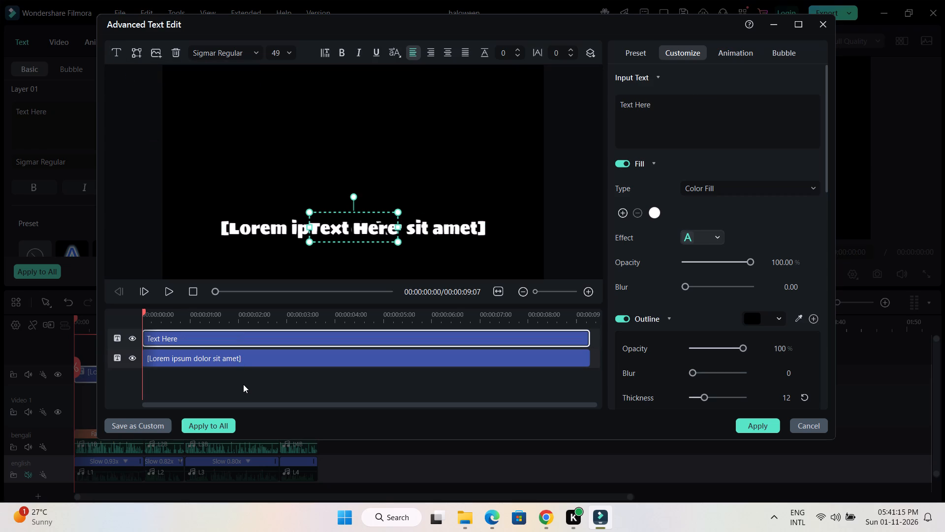
Copy the first Bengali script paragraph from ChatGPT in Chrome and replace the new layer's placeholder text with it in Filmora.
click(546, 519)
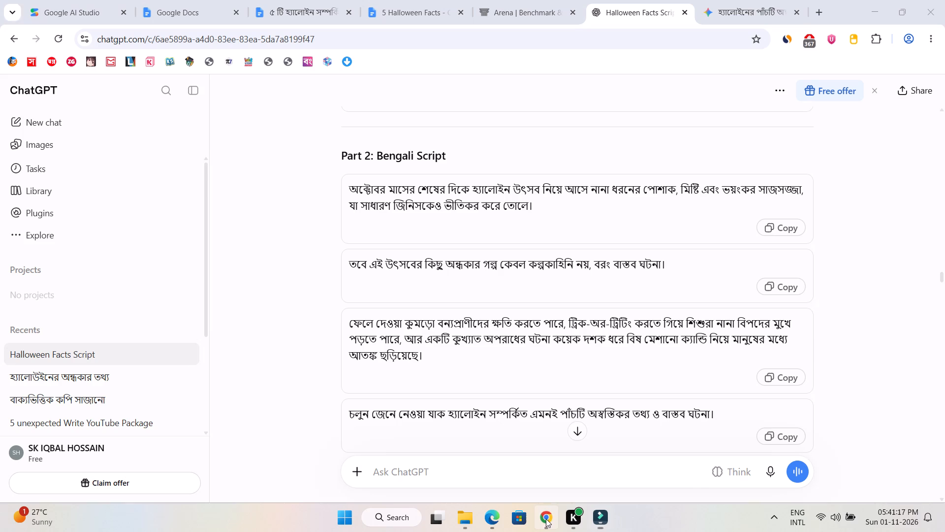
scroll(474, 283, up, 2)
scroll(476, 282, down, 1)
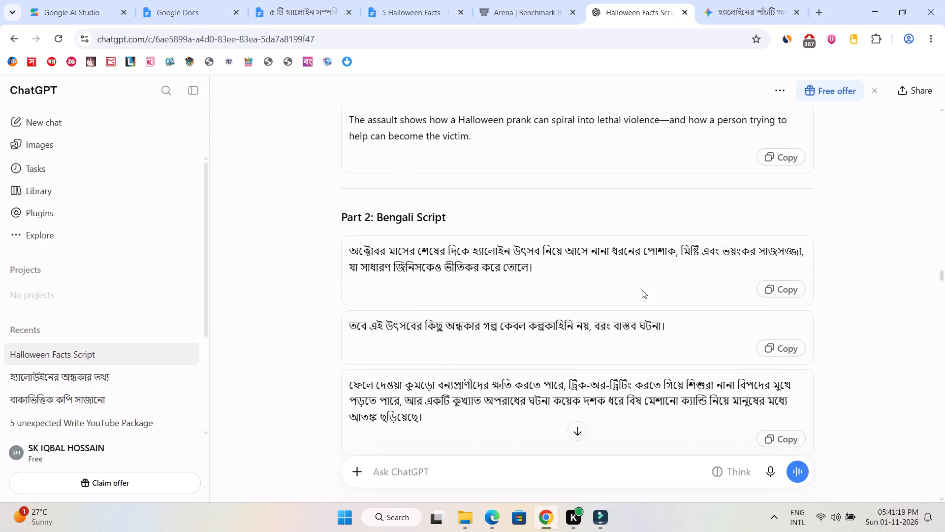
click(776, 288)
click(604, 516)
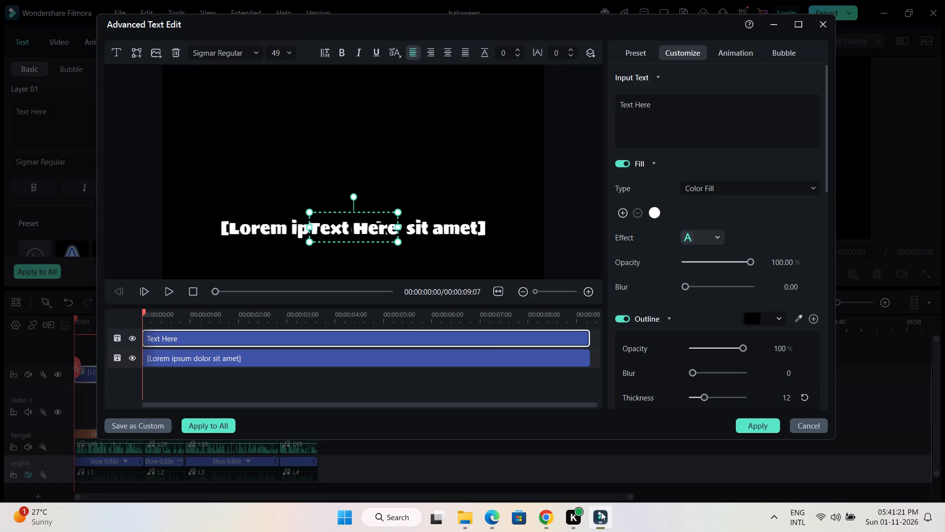
double_click(272, 338)
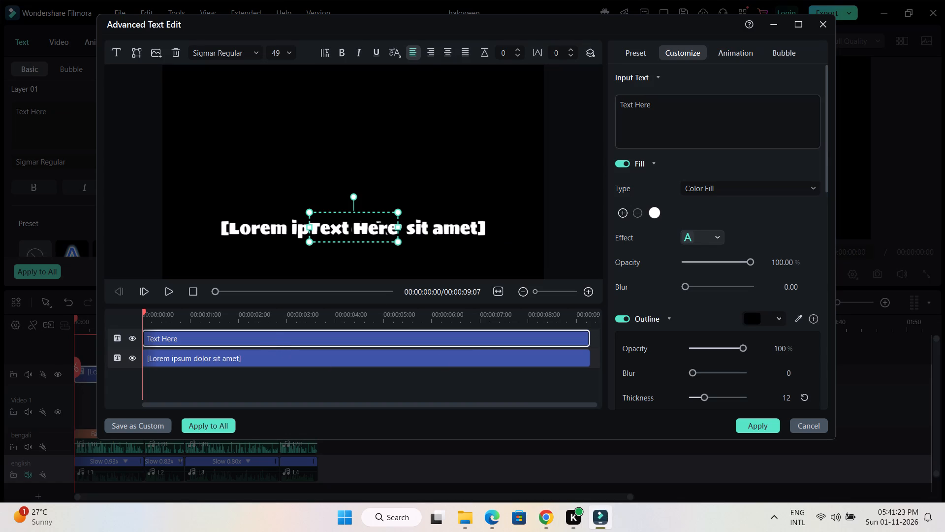
drag(665, 104, 594, 97)
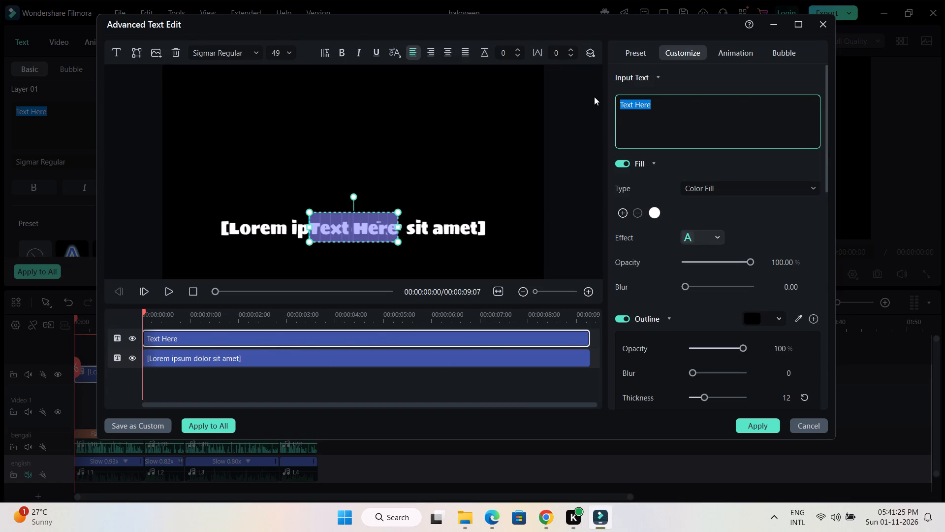
key(ctrl+v)
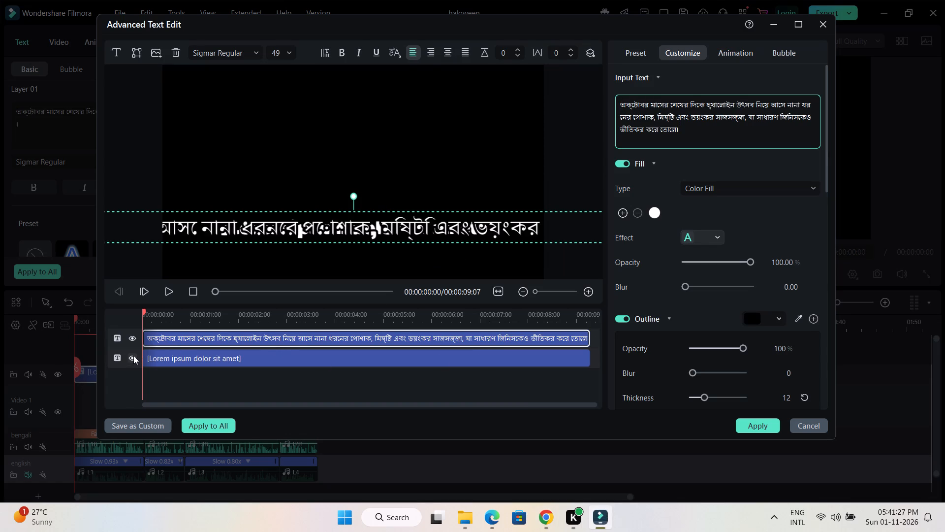
Hide the "[Lorem ipsum dolor sit amet]" layer, keeping the Bengali text layer visible.
click(133, 356)
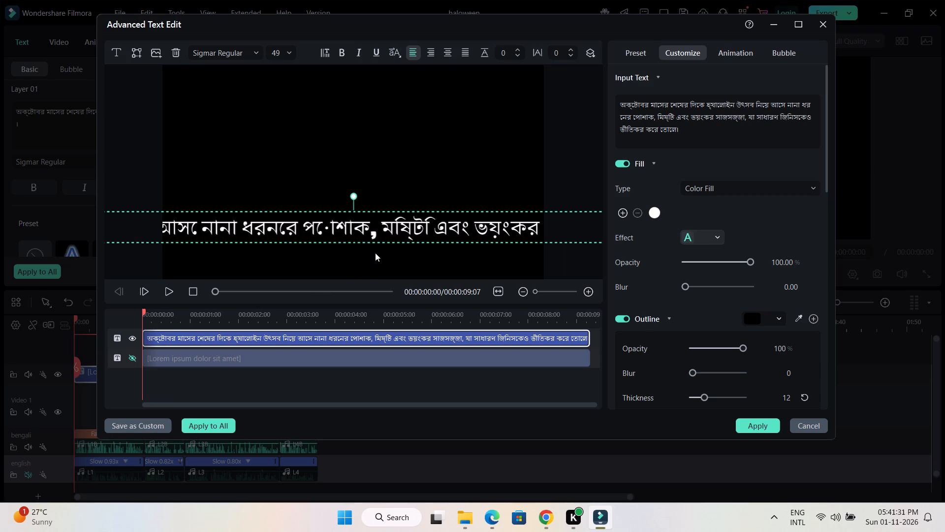
click(133, 338)
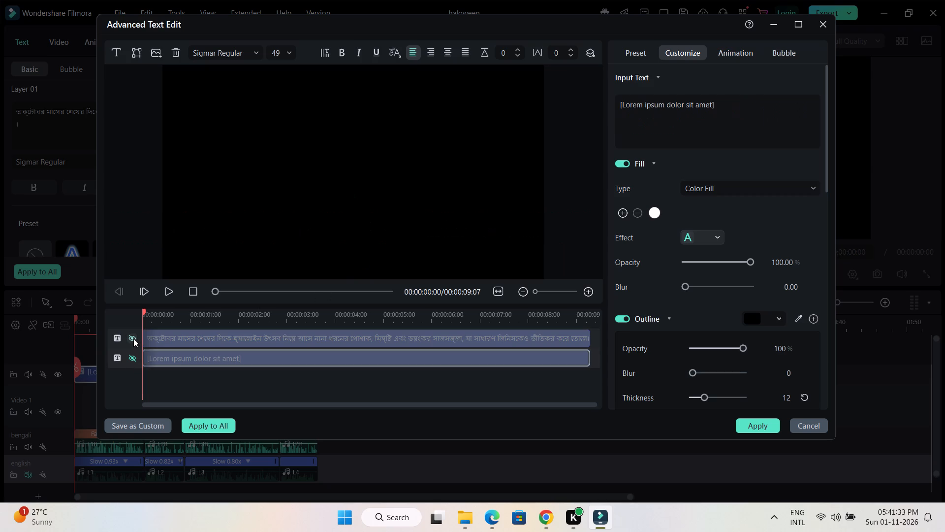
click(133, 338)
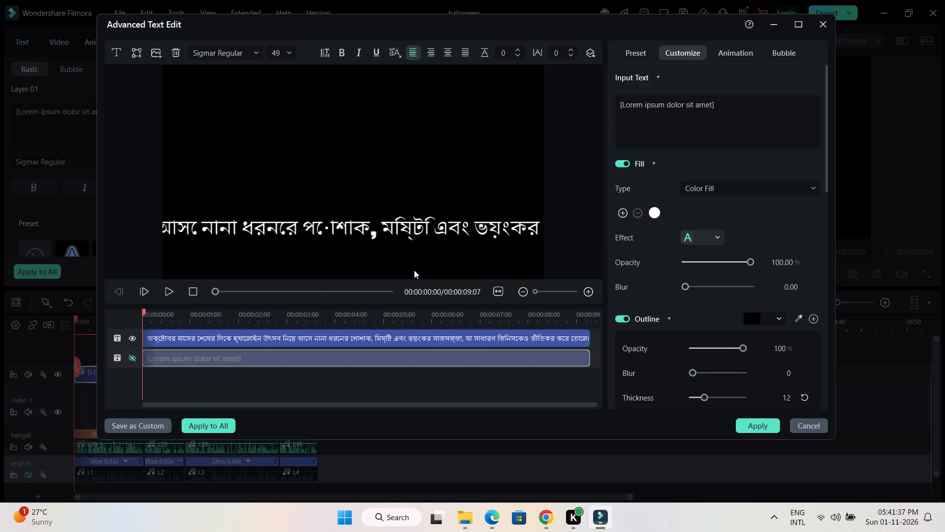
Set the Bengali text layer's font to Kalpurush from the favorite fonts.
click(398, 231)
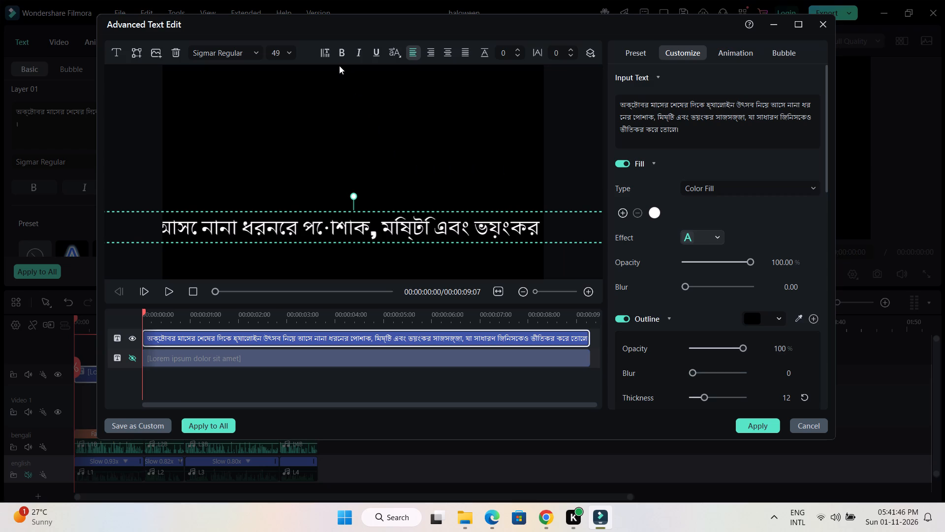
click(259, 54)
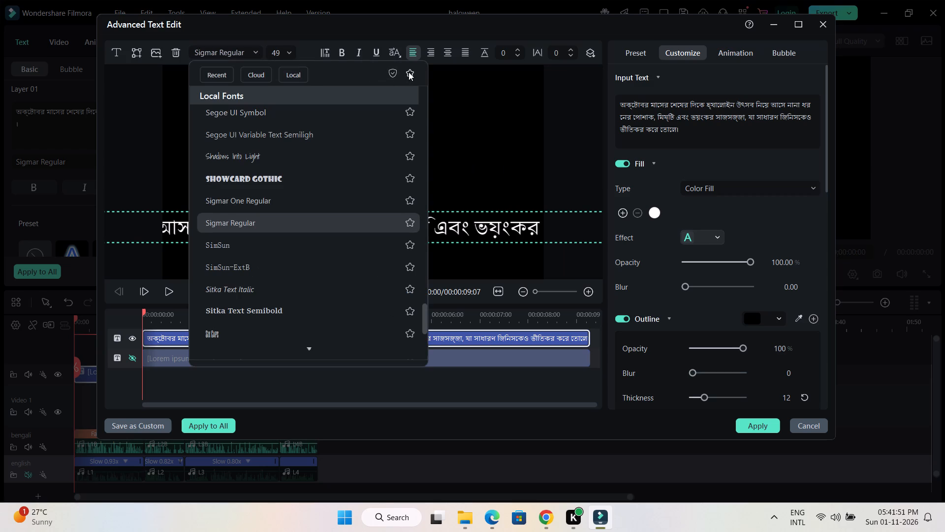
click(409, 72)
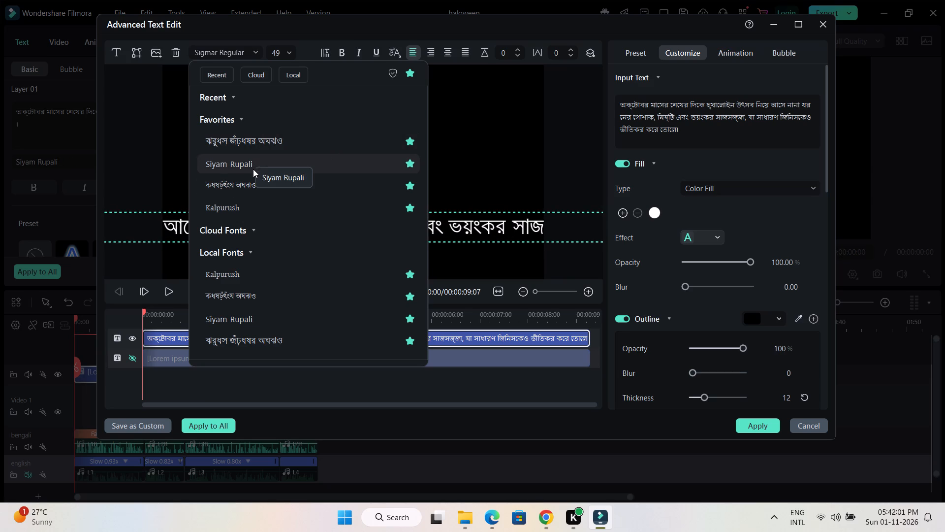
click(247, 201)
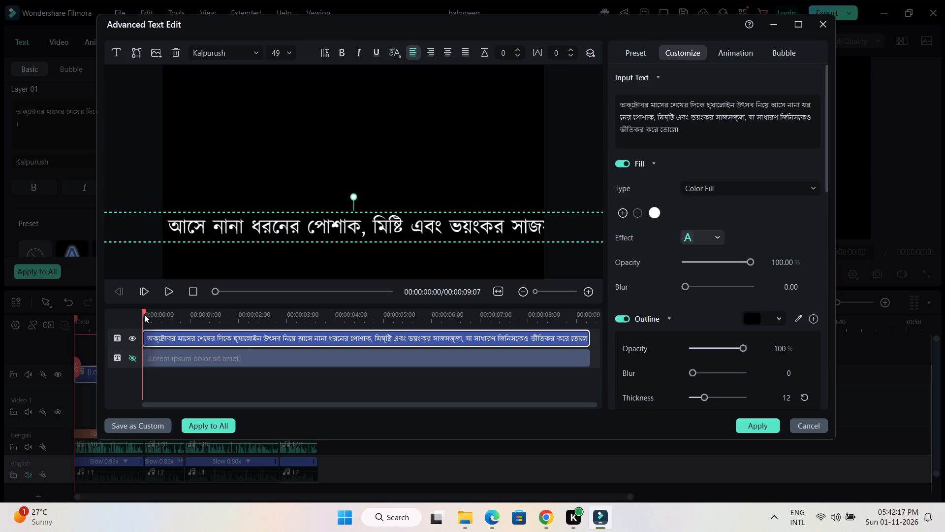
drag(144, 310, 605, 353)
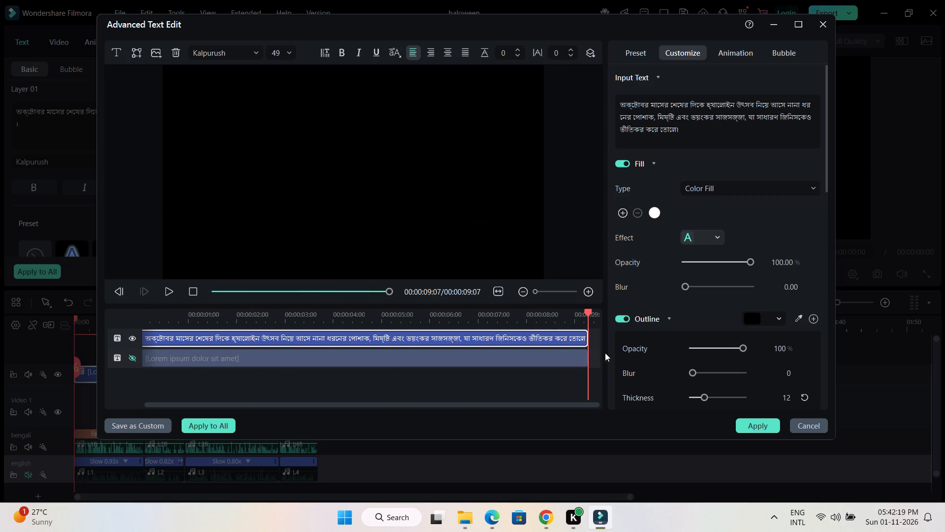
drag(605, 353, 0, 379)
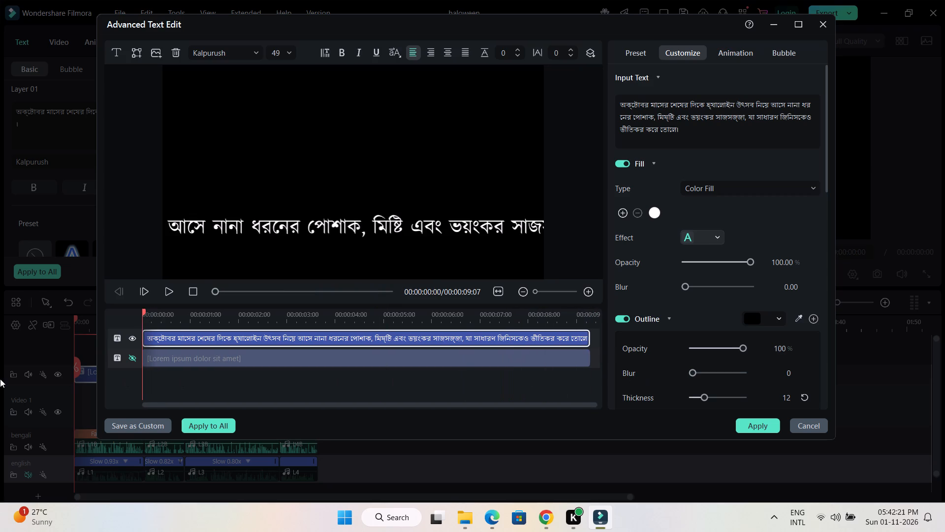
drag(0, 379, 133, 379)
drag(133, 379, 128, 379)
Reduce the Bengali text layer's font size to 20.
click(294, 228)
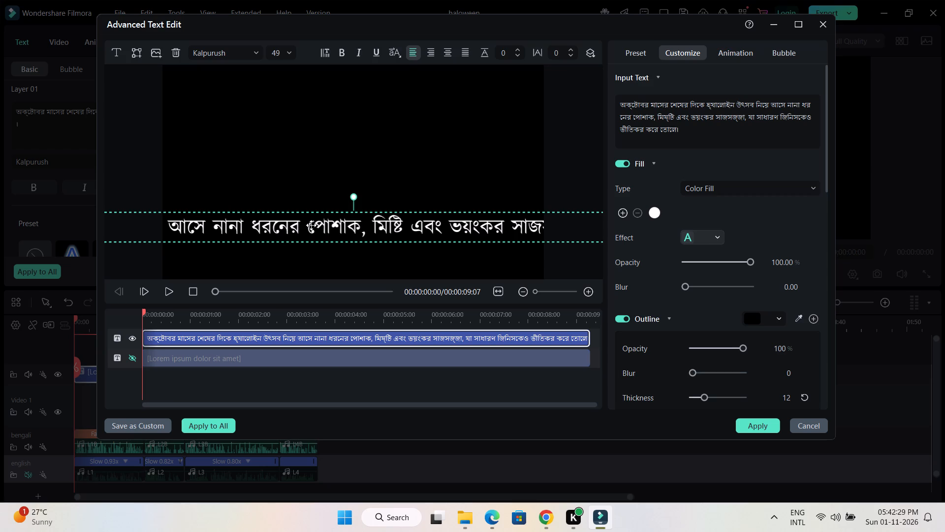
click(274, 56)
scroll(275, 55, down, 2)
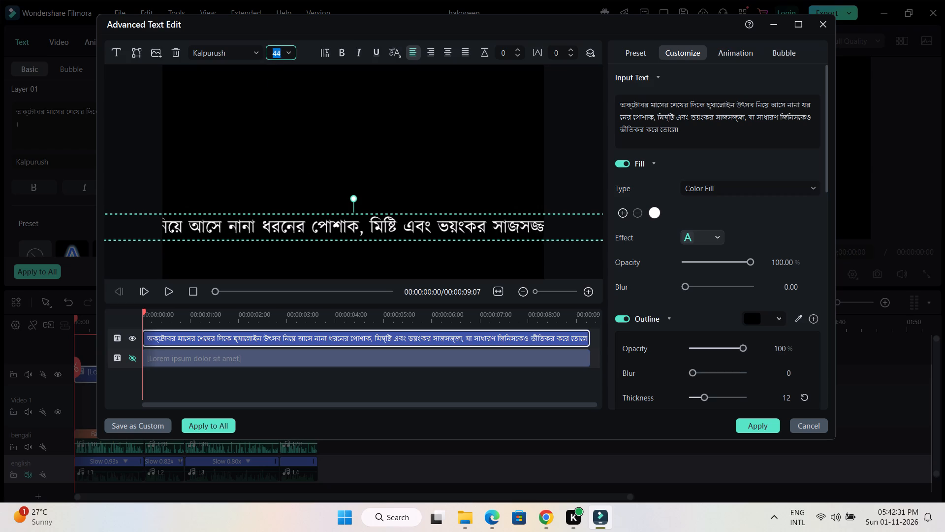
scroll(275, 55, down, 8)
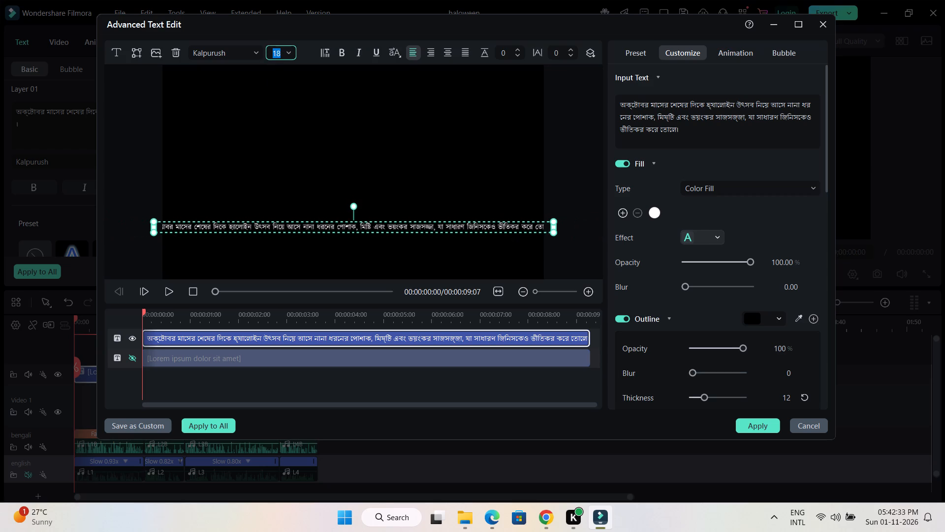
scroll(275, 55, up, 2)
scroll(275, 55, down, 1)
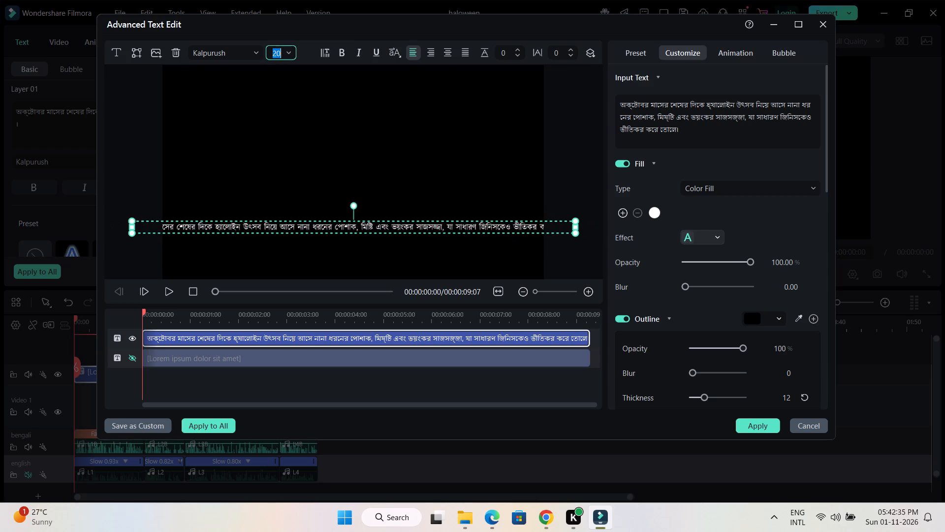
scroll(275, 55, down, 2)
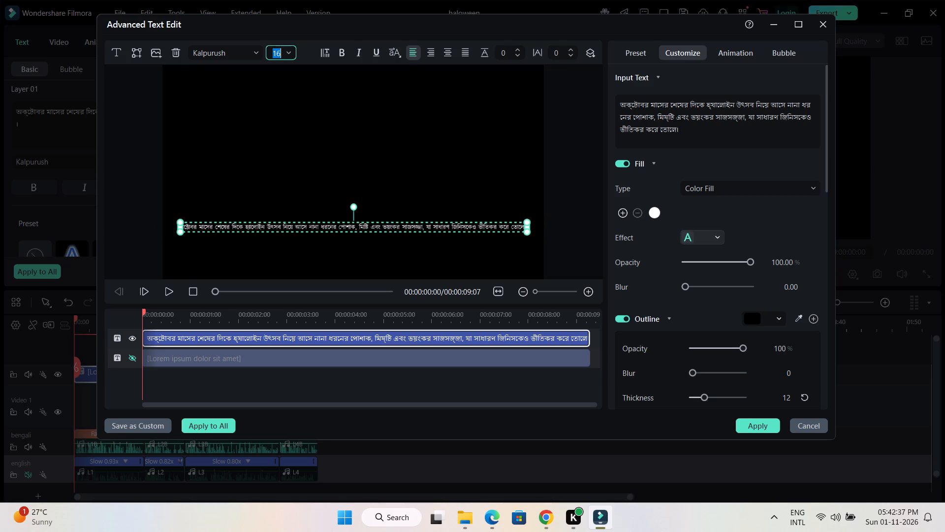
scroll(275, 55, up, 2)
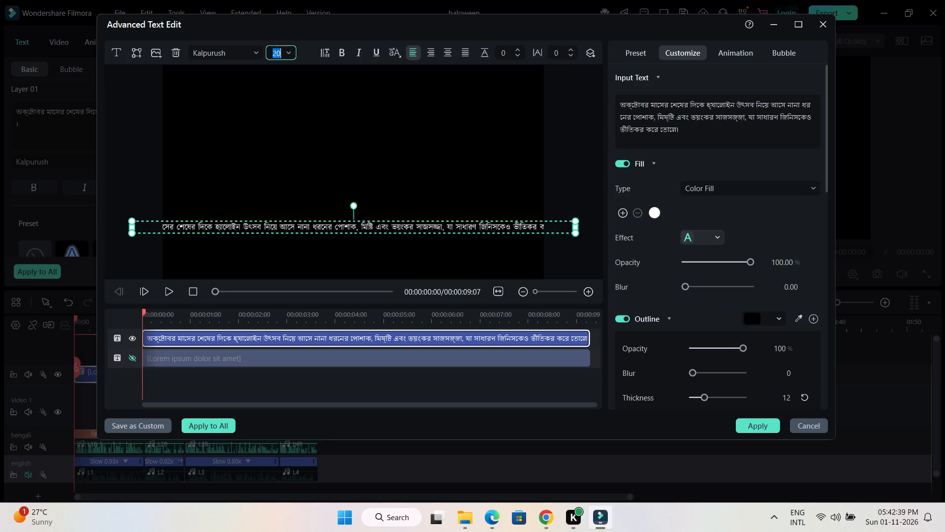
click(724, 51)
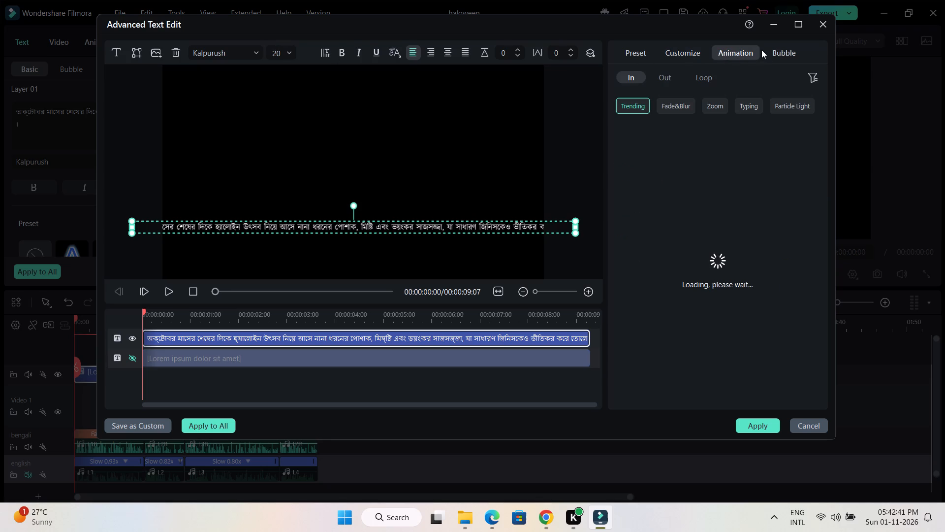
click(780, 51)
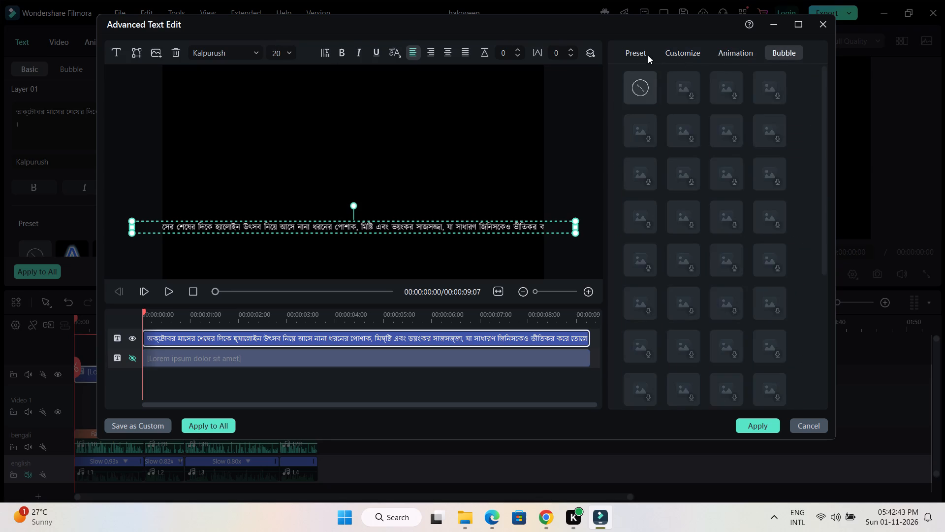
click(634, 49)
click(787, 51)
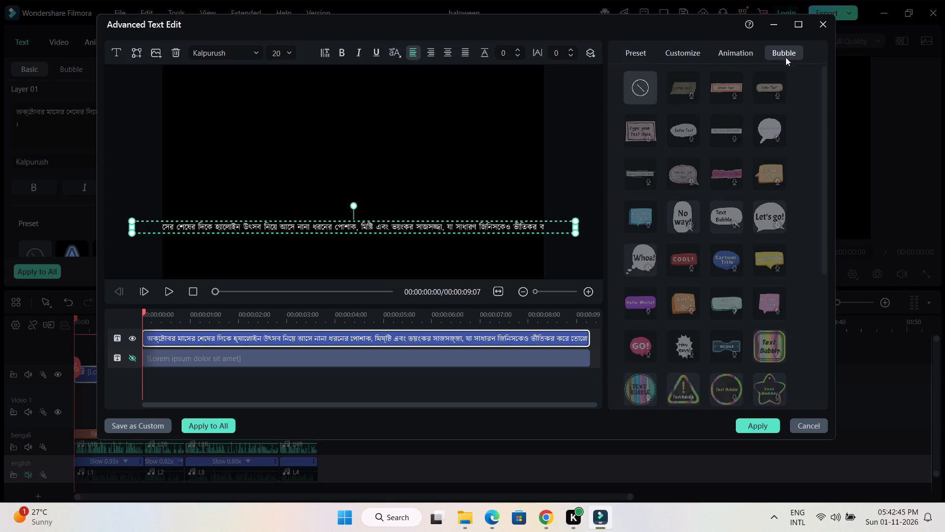
Look through the bubble, animation, preset and customization options available for the Bengali text layer.
scroll(720, 342, down, 1)
scroll(720, 342, up, 3)
scroll(775, 293, down, 2)
drag(823, 199, 824, 255)
scroll(825, 207, down, 4)
click(732, 52)
click(686, 55)
click(642, 55)
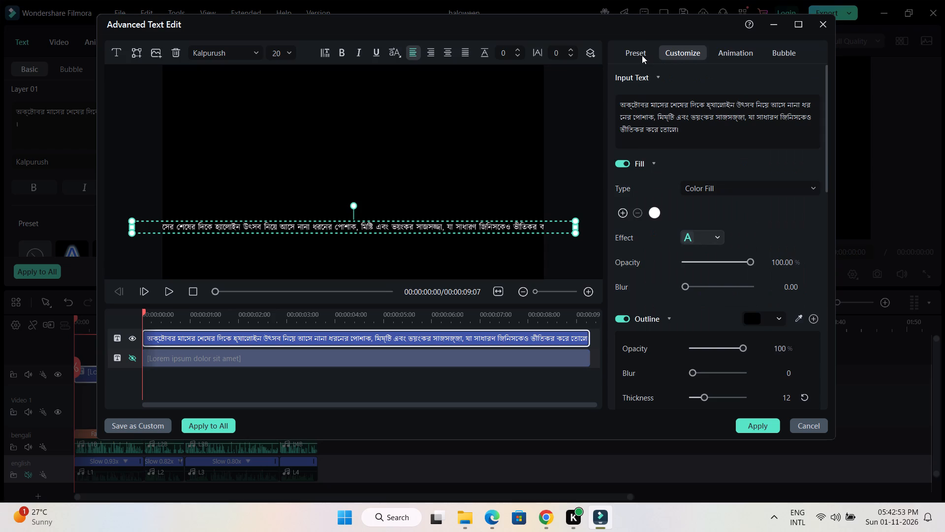
scroll(779, 258, down, 7)
scroll(779, 257, up, 3)
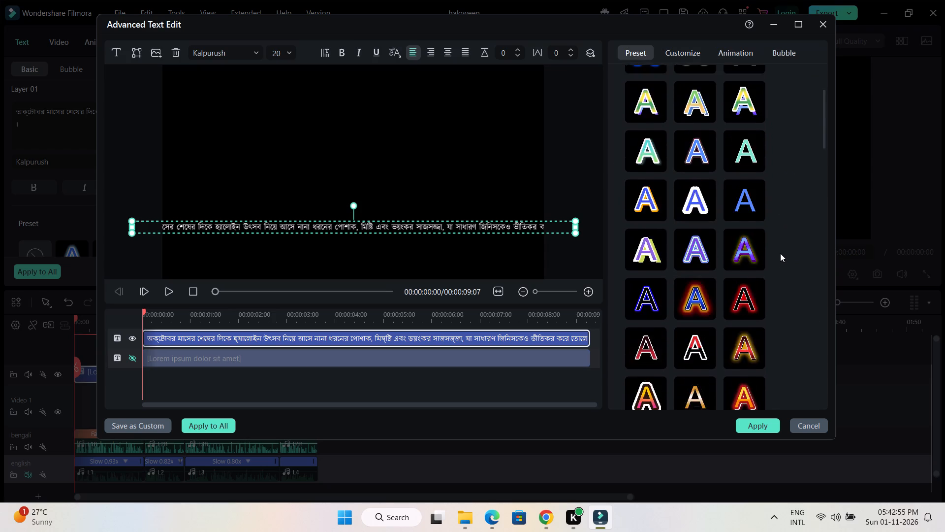
scroll(780, 253, up, 7)
click(685, 53)
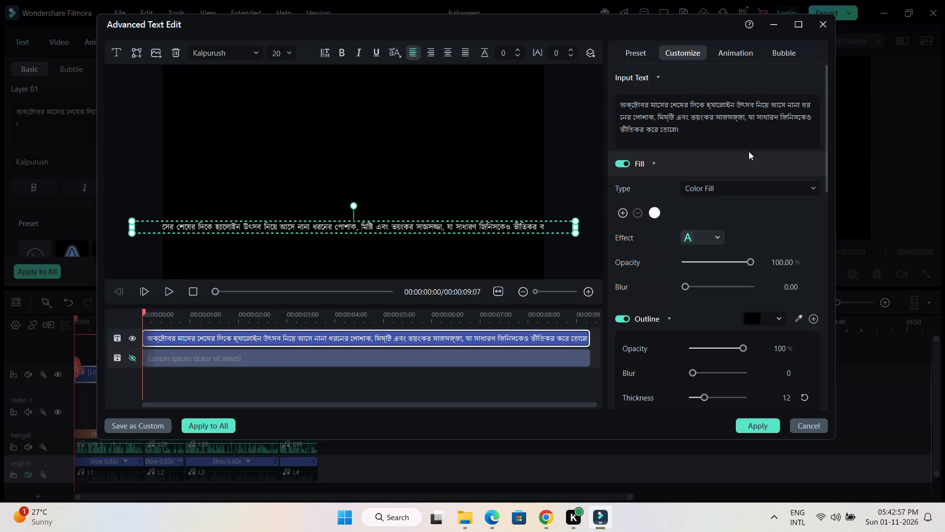
click(734, 51)
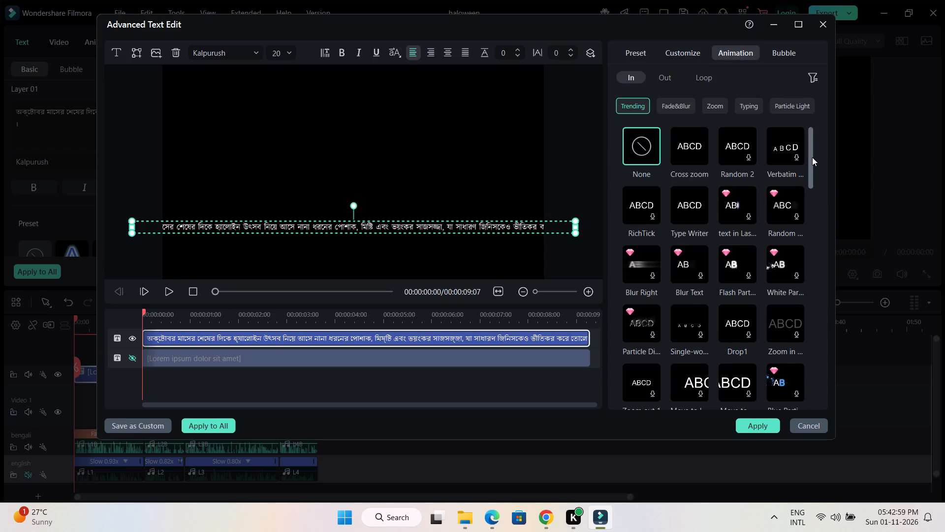
drag(812, 157, 808, 364)
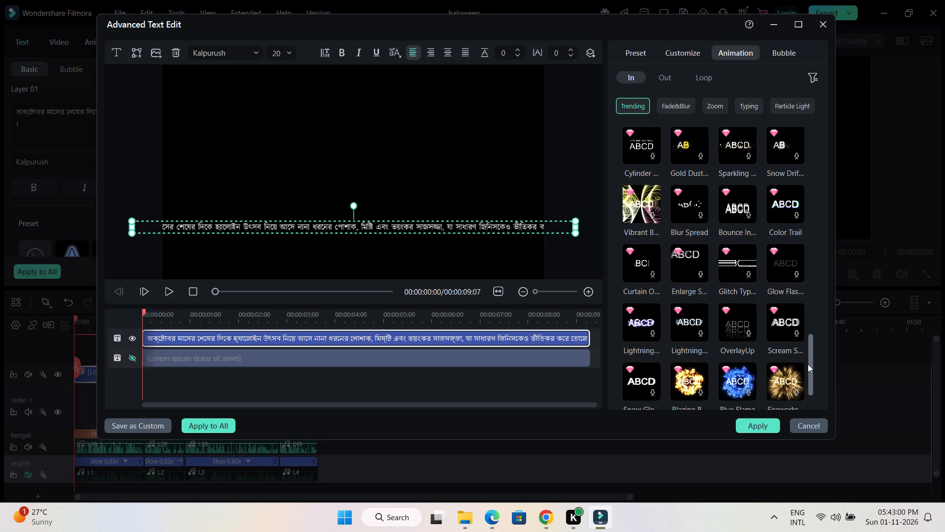
drag(808, 364, 815, 115)
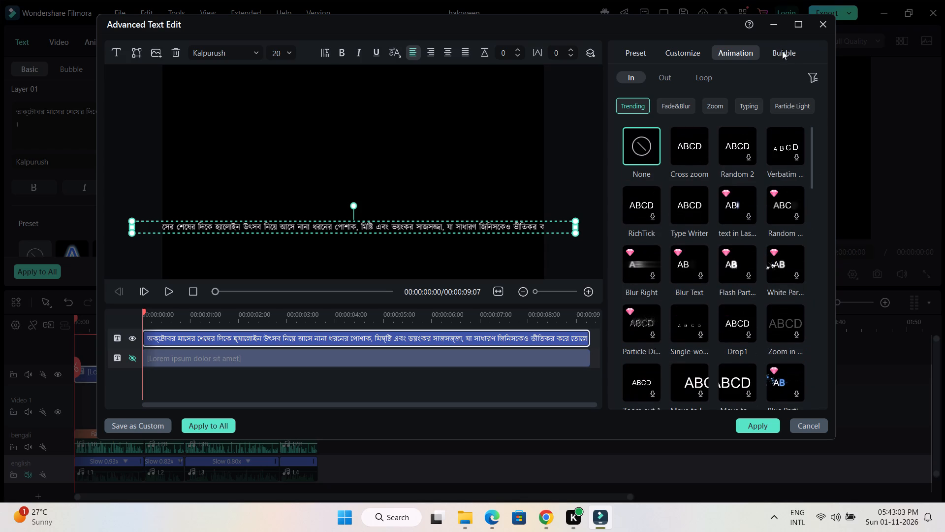
click(778, 44)
click(779, 51)
scroll(829, 166, down, 3)
scroll(798, 206, down, 3)
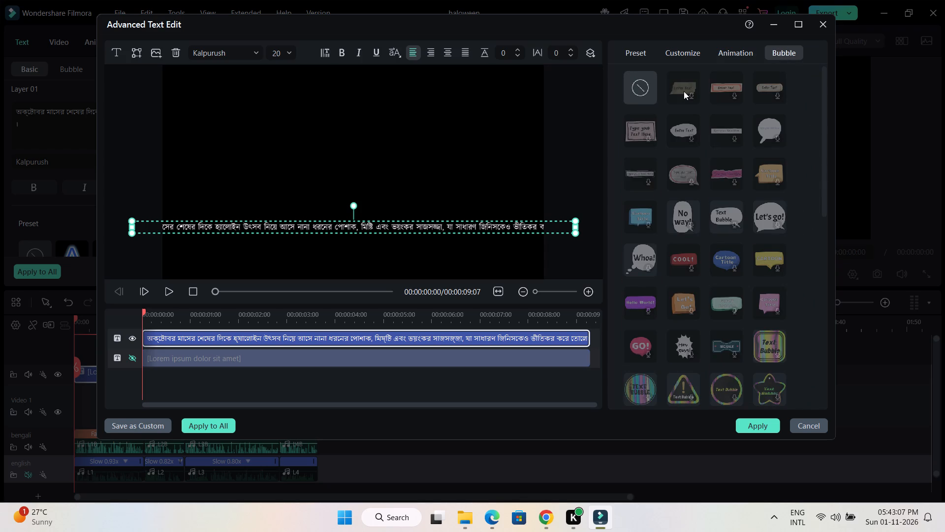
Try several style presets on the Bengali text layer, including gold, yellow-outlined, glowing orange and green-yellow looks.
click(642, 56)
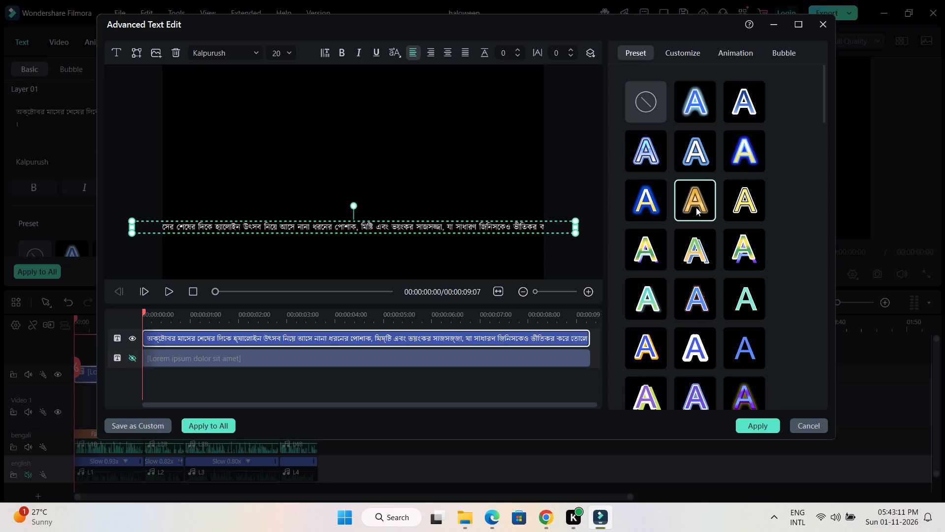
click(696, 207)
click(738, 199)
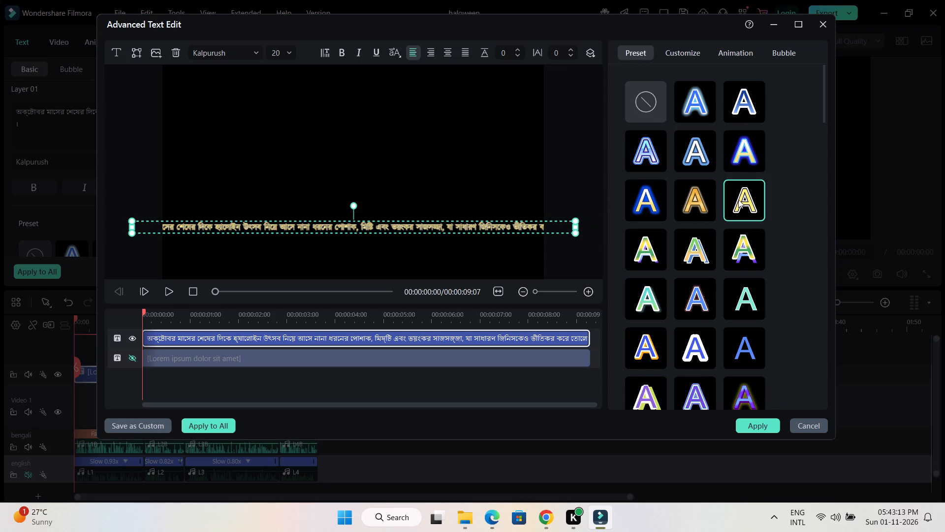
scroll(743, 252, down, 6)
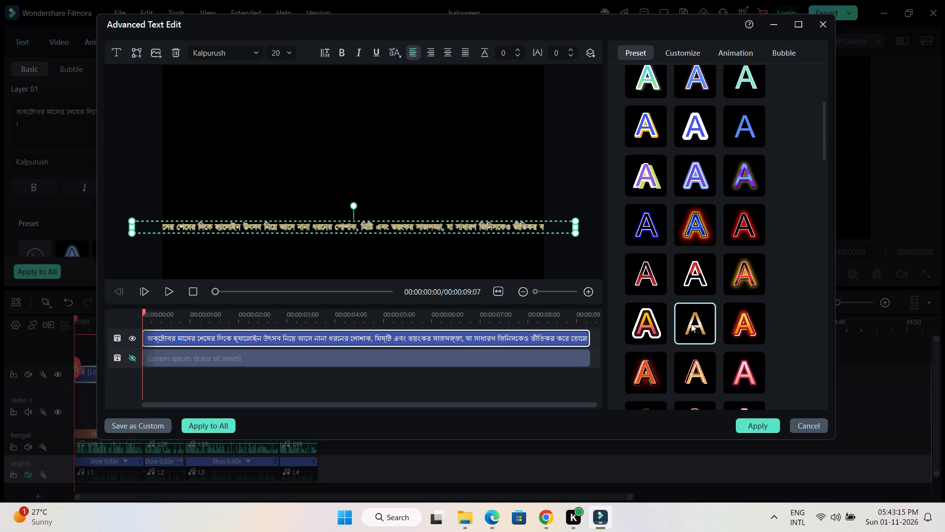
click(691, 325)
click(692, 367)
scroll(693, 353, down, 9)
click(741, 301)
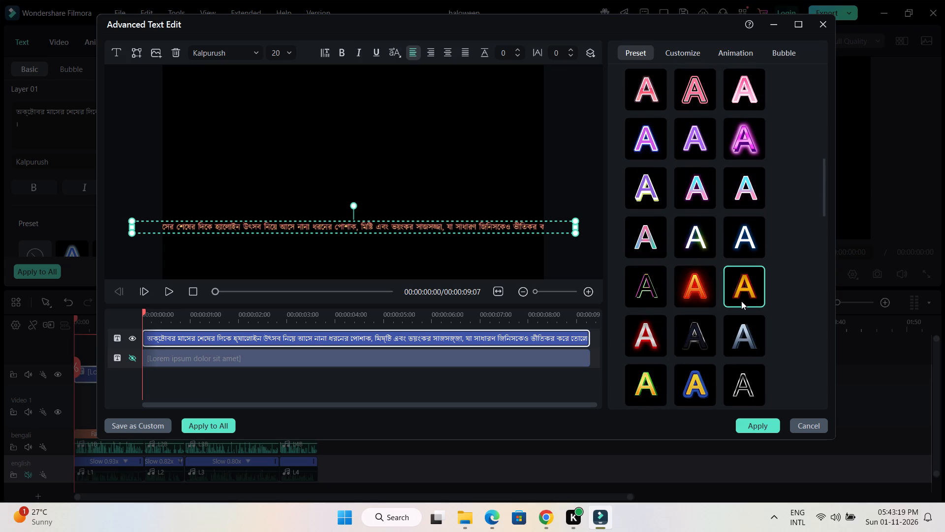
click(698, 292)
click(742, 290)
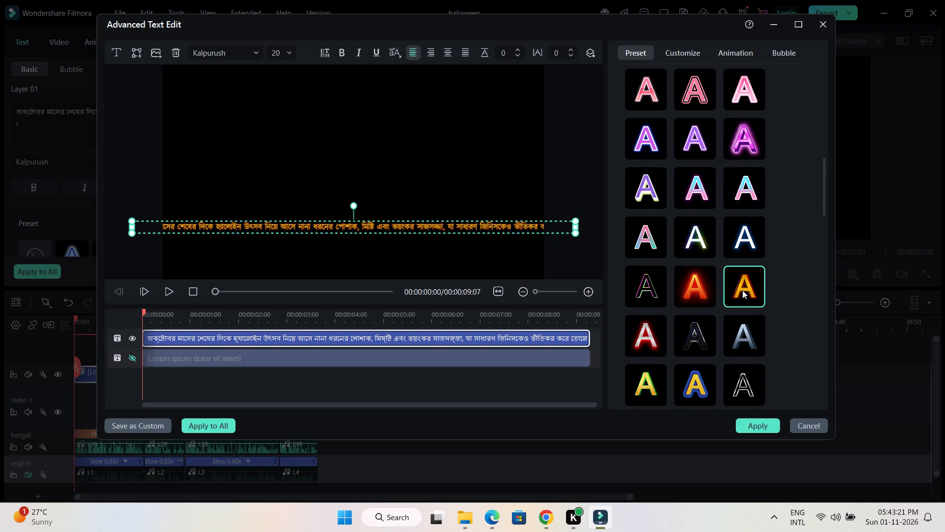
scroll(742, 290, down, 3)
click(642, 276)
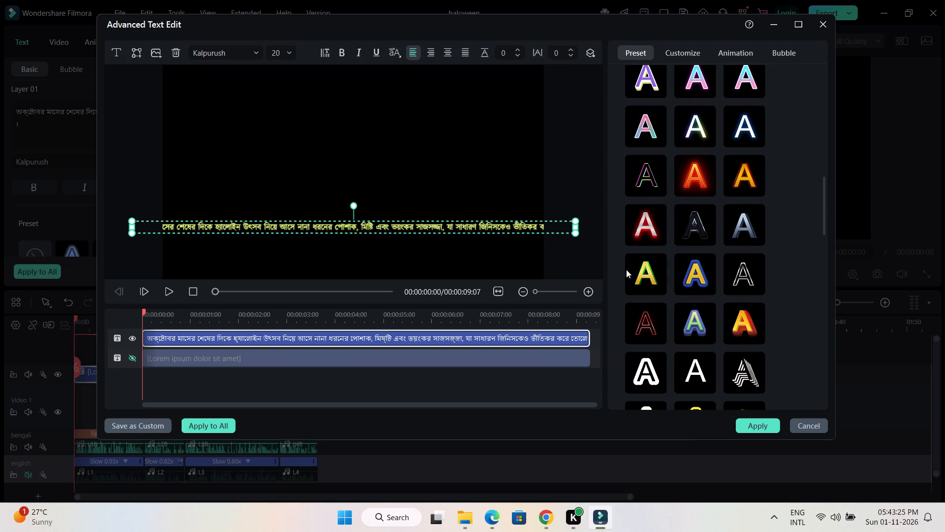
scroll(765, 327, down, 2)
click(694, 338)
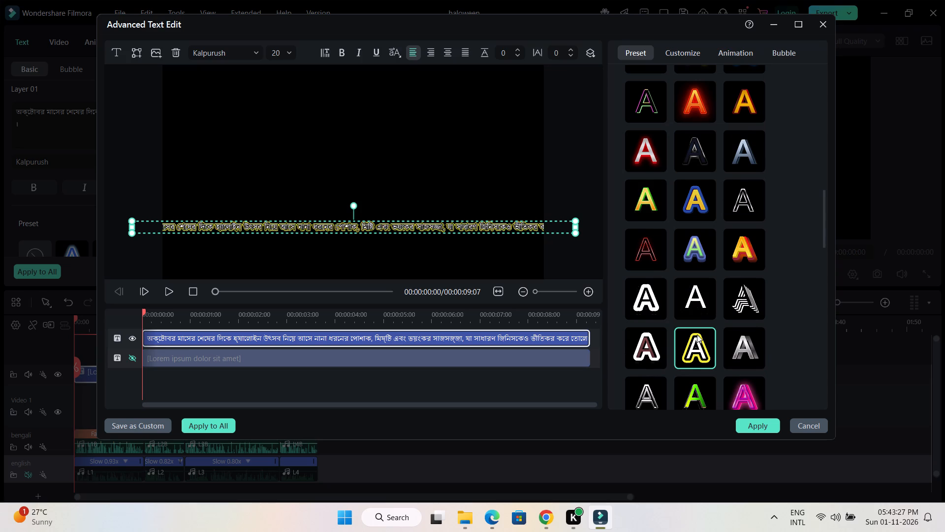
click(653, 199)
Apply the orange-yellow gradient preset without an outline to the Bengali text layer.
scroll(661, 222, down, 1)
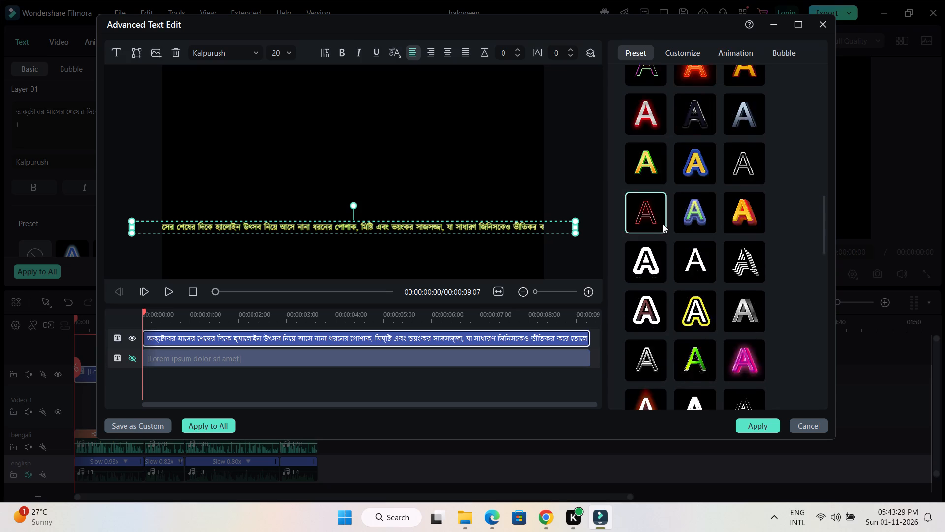
scroll(663, 224, down, 2)
scroll(694, 266, down, 7)
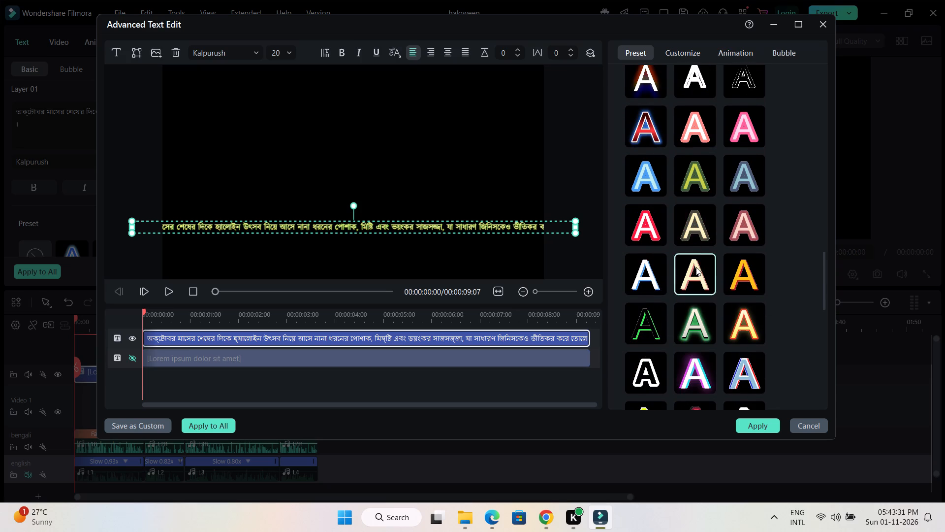
click(735, 275)
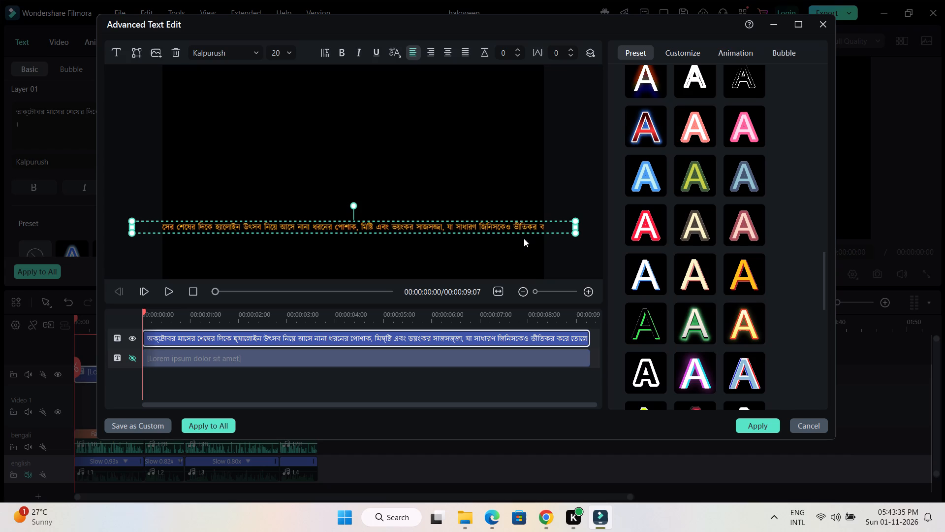
Adjust the Bengali text's spacing by adding a space after "এবং" and removing the space after "পোশাক,".
click(679, 55)
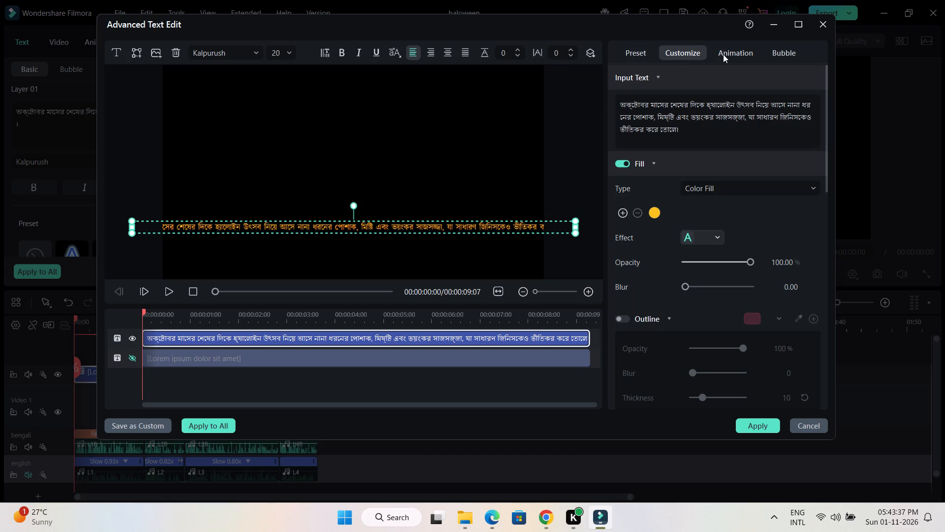
click(457, 231)
double_click(429, 228)
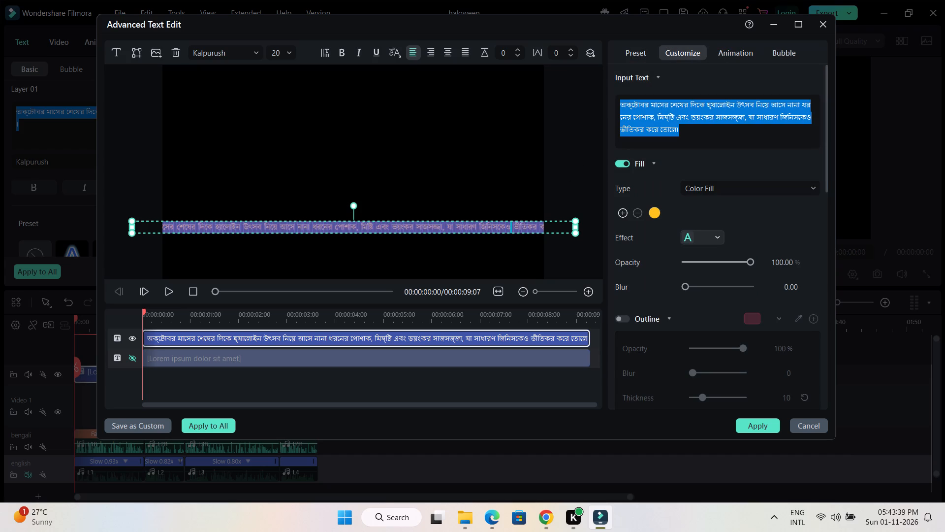
click(385, 228)
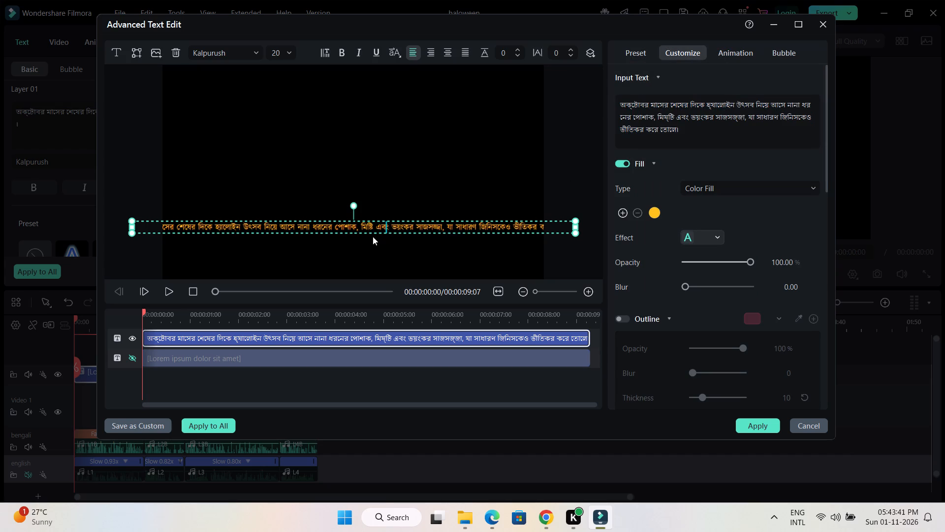
click(360, 224)
key(space)
key(BackSpace)
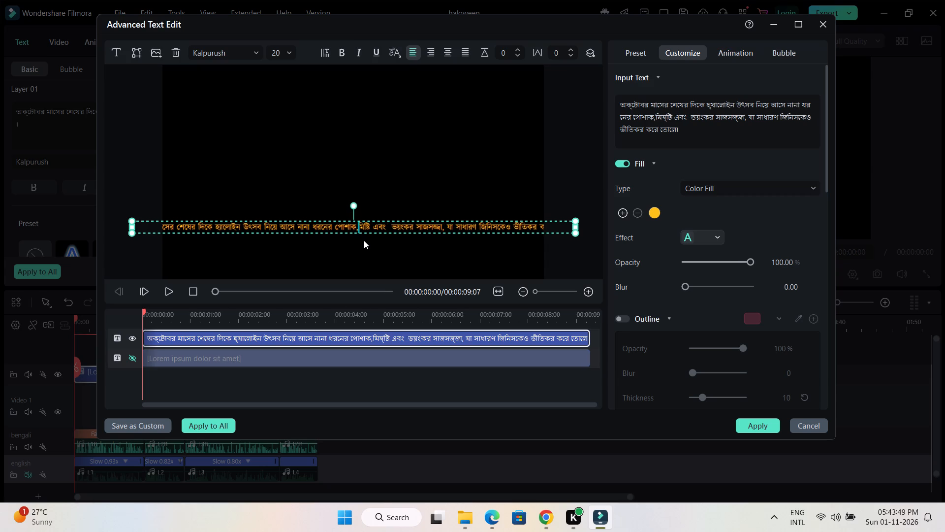
Play back the title to preview the Bengali text.
click(166, 292)
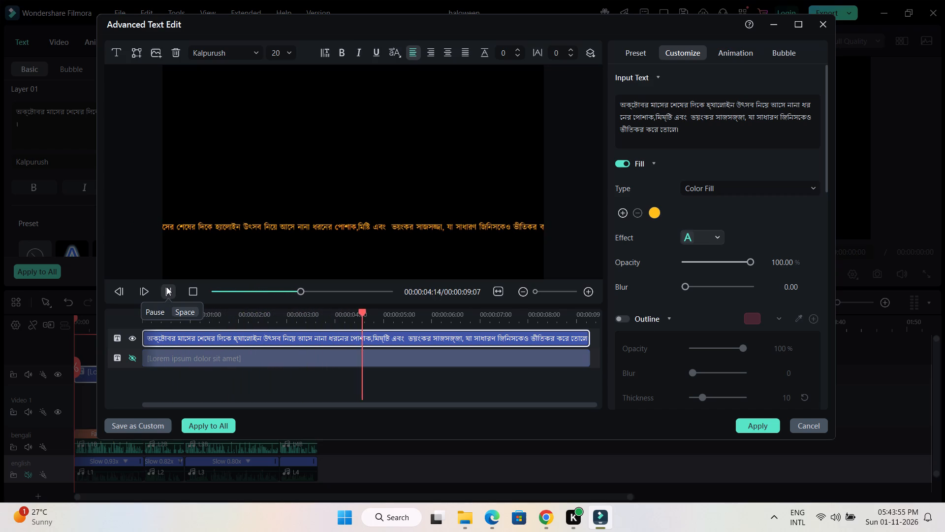
key(space)
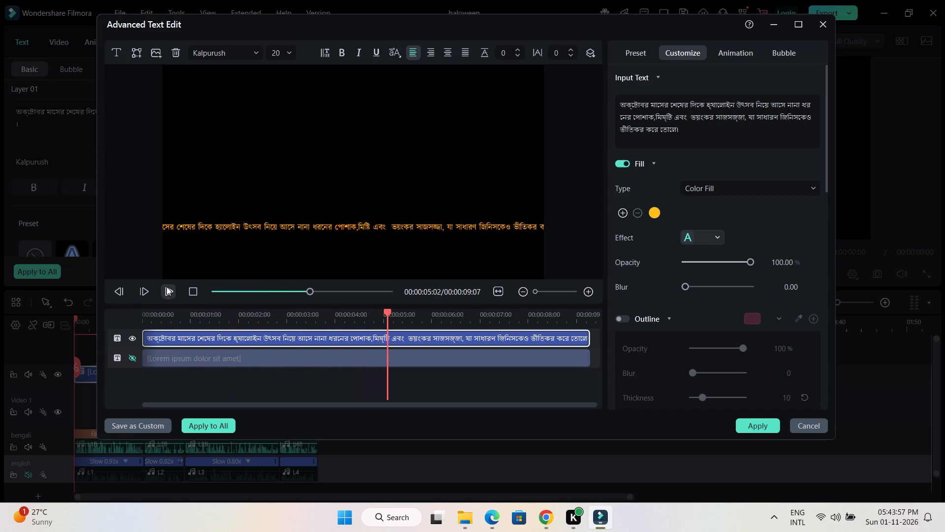
Move the Bengali text line to the bottom edge of the frame, with its beginning at the frame's left edge.
click(241, 225)
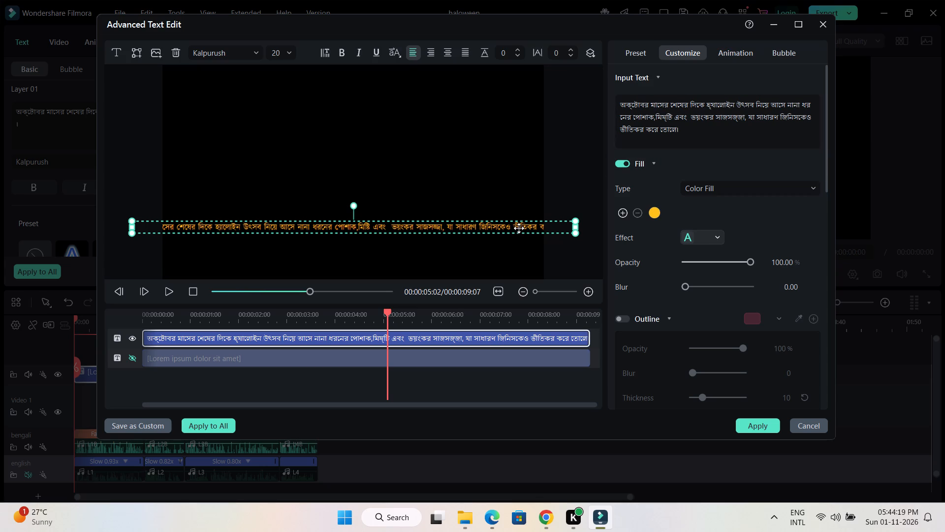
drag(519, 228, 524, 270)
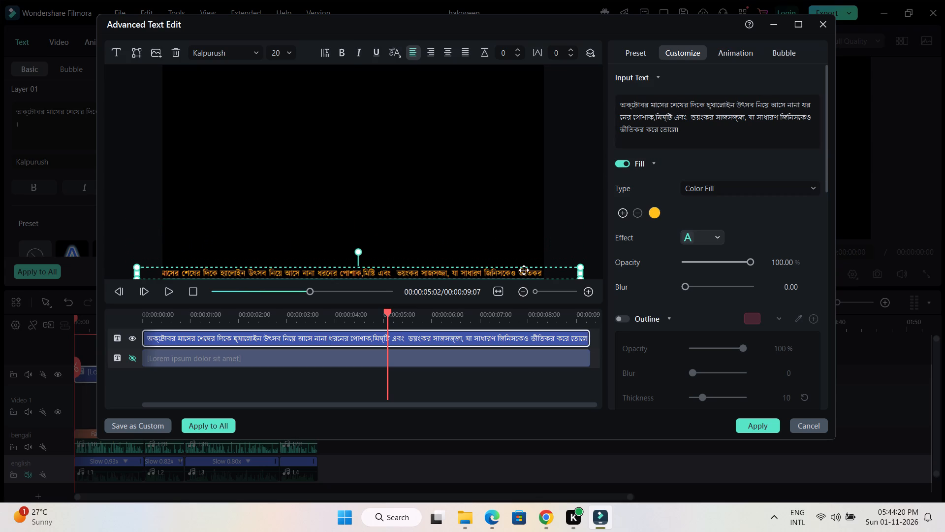
drag(524, 270, 553, 272)
click(491, 211)
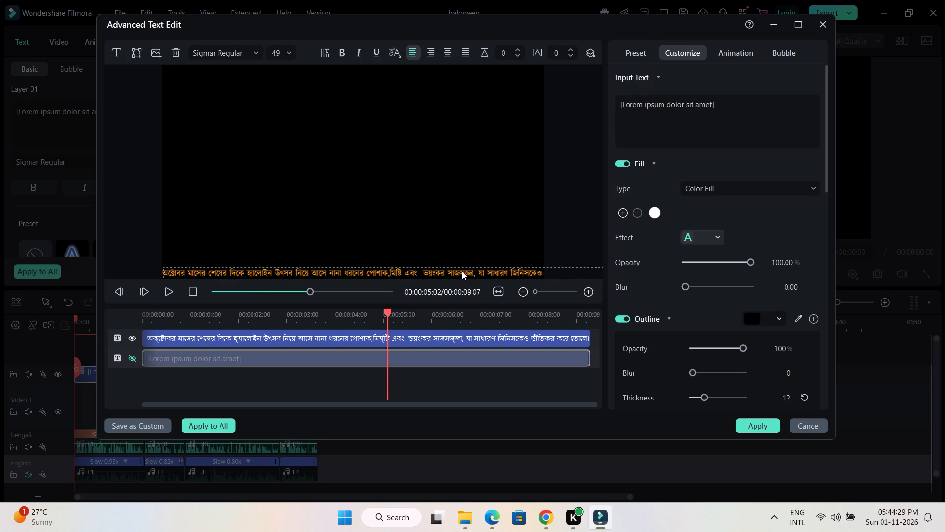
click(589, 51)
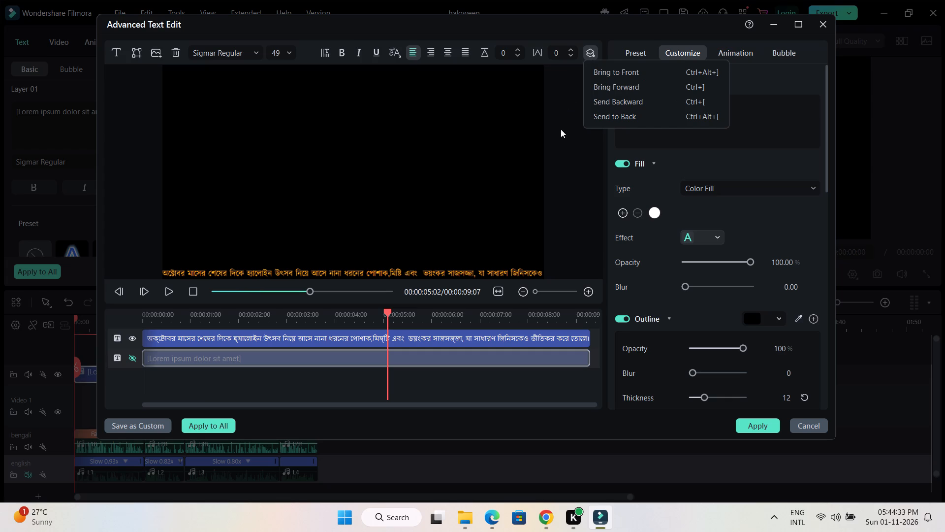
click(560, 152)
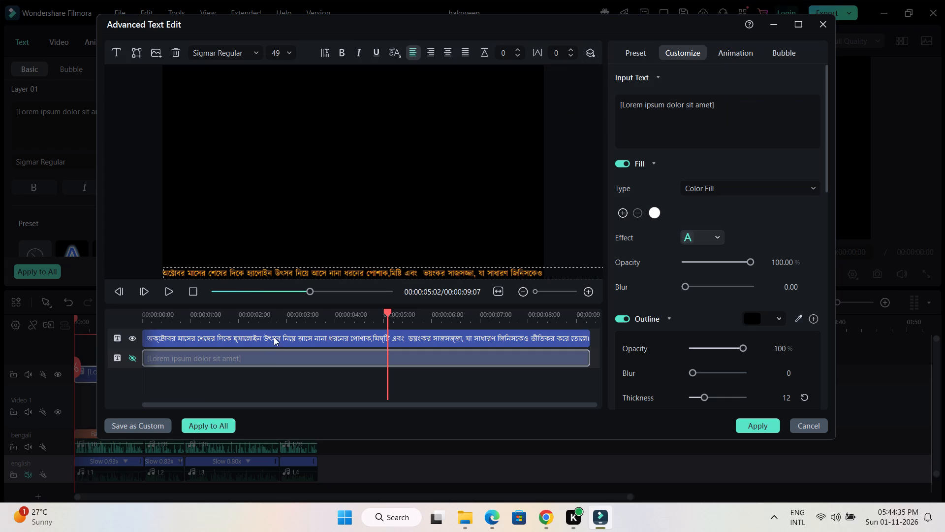
Reselect the Bengali text layer and scrub through the title from start to end to check its display.
click(274, 337)
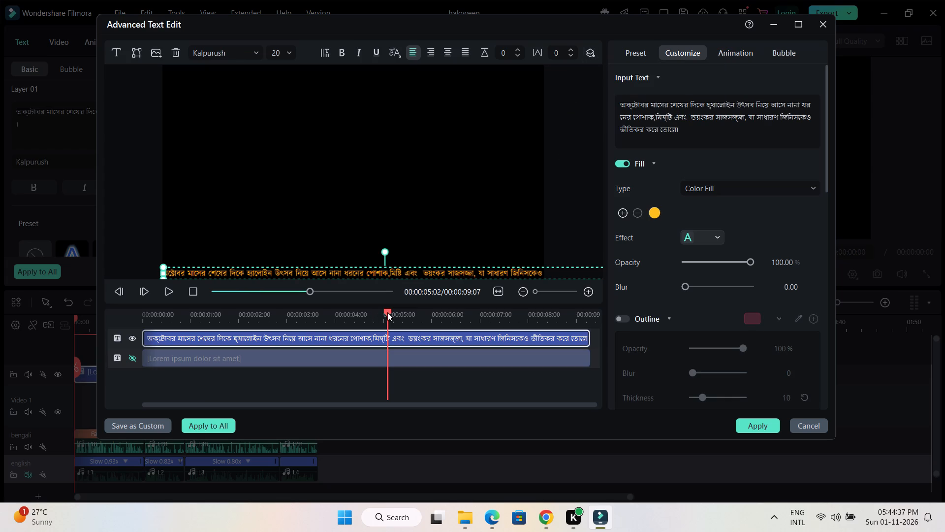
drag(386, 311, 130, 325)
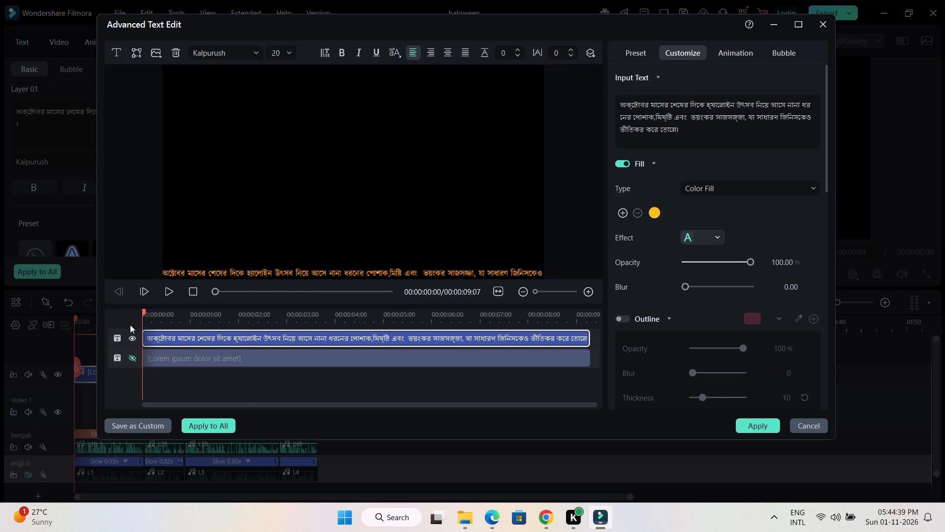
drag(130, 325, 596, 335)
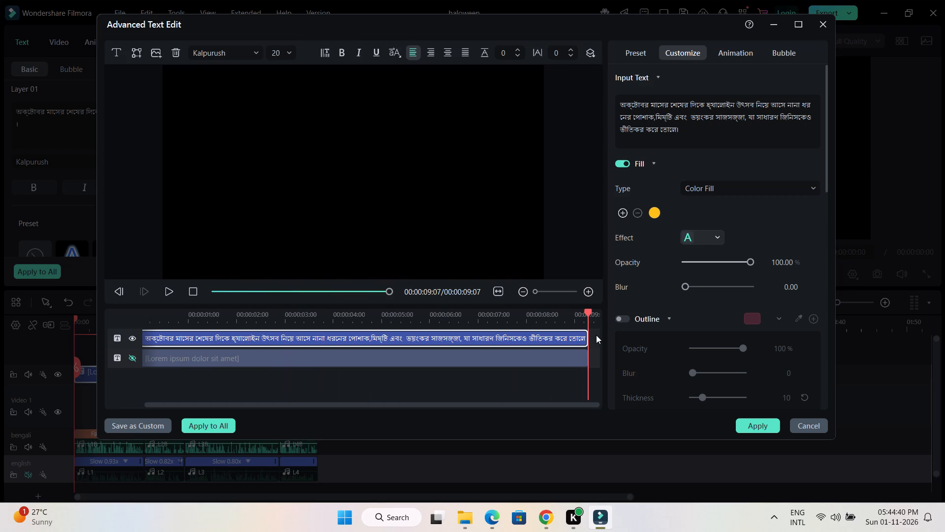
drag(596, 335, 746, 368)
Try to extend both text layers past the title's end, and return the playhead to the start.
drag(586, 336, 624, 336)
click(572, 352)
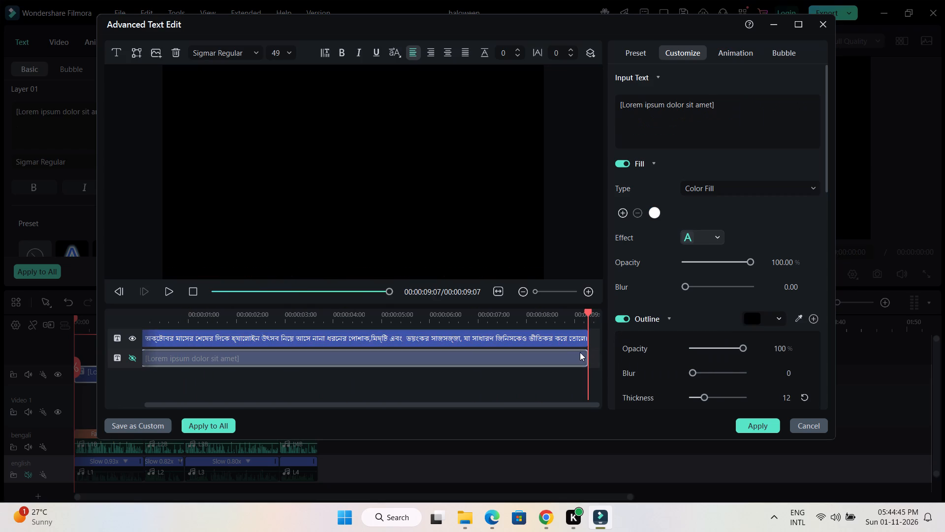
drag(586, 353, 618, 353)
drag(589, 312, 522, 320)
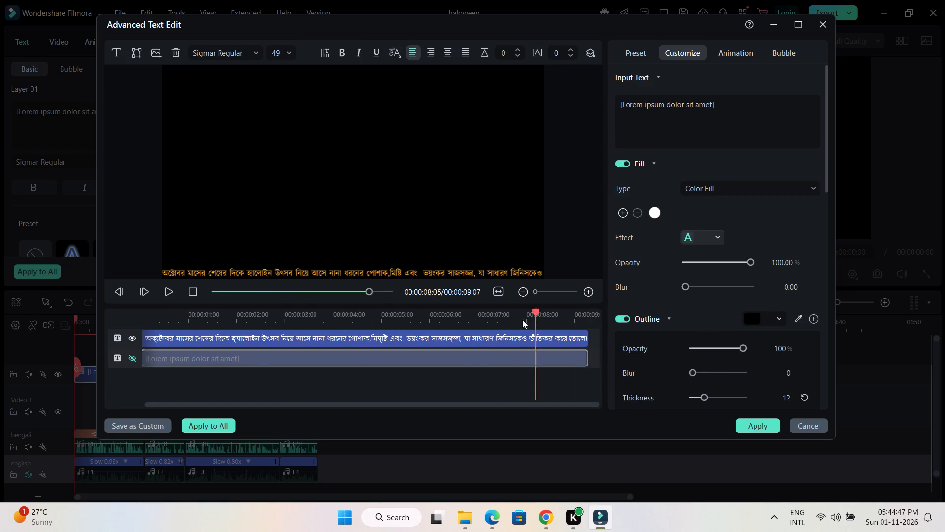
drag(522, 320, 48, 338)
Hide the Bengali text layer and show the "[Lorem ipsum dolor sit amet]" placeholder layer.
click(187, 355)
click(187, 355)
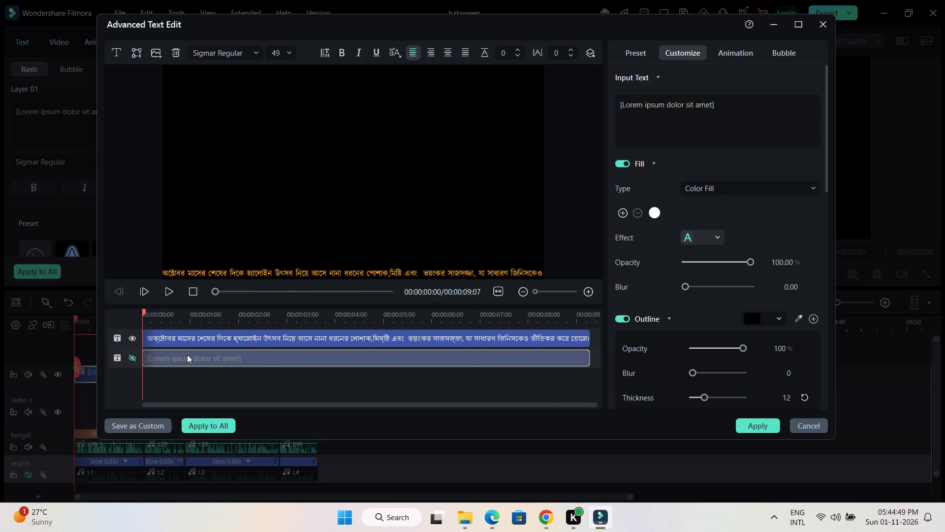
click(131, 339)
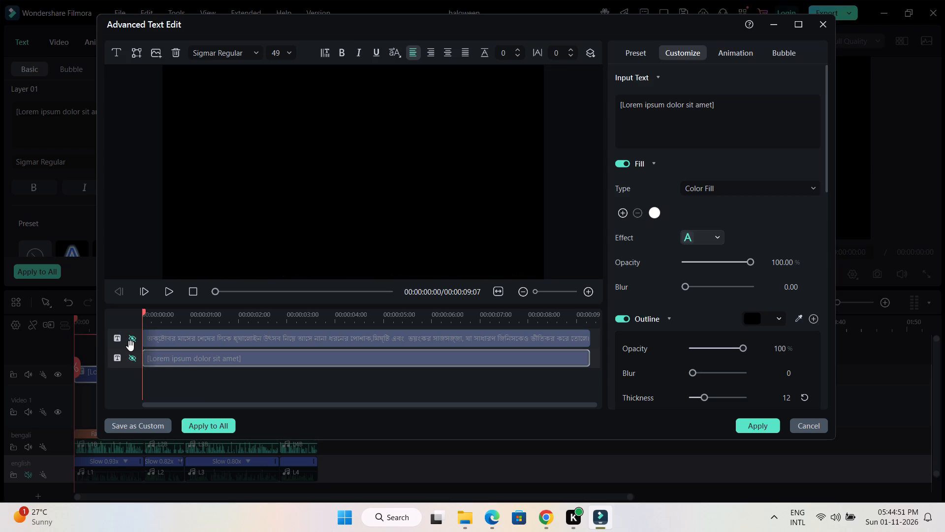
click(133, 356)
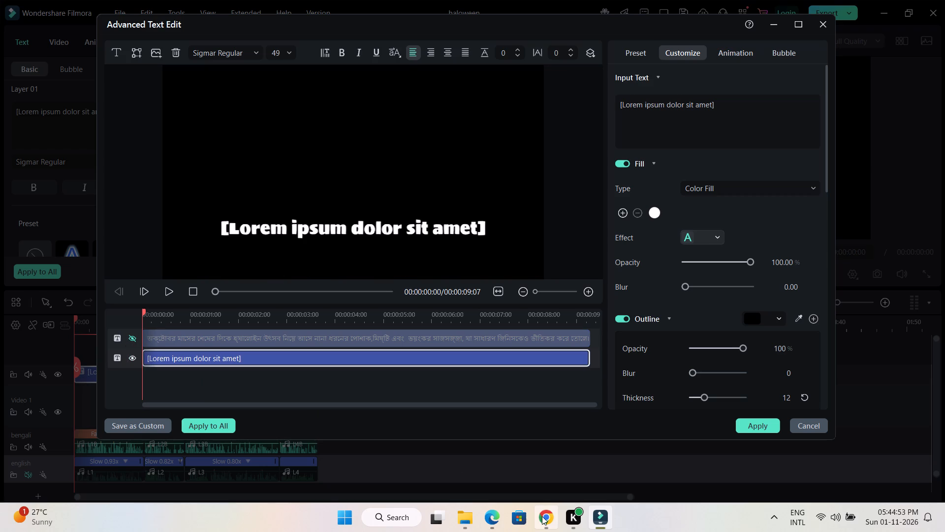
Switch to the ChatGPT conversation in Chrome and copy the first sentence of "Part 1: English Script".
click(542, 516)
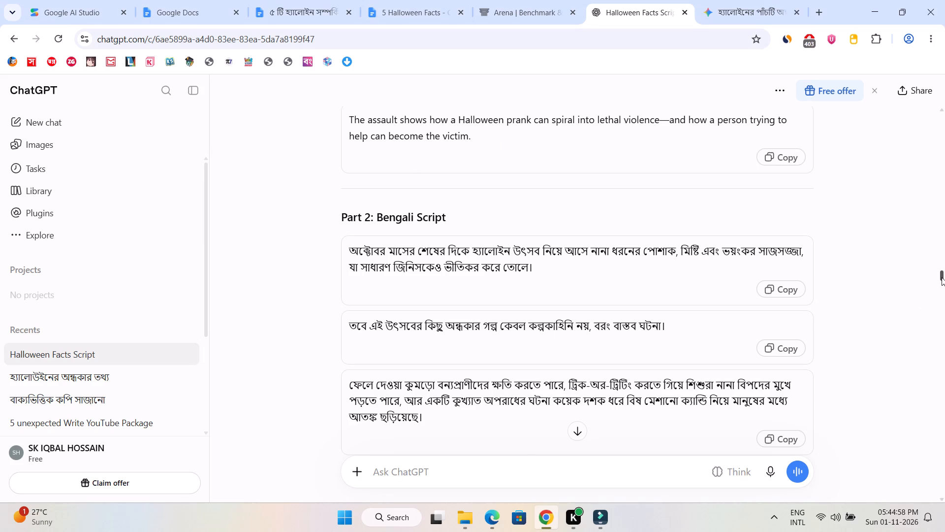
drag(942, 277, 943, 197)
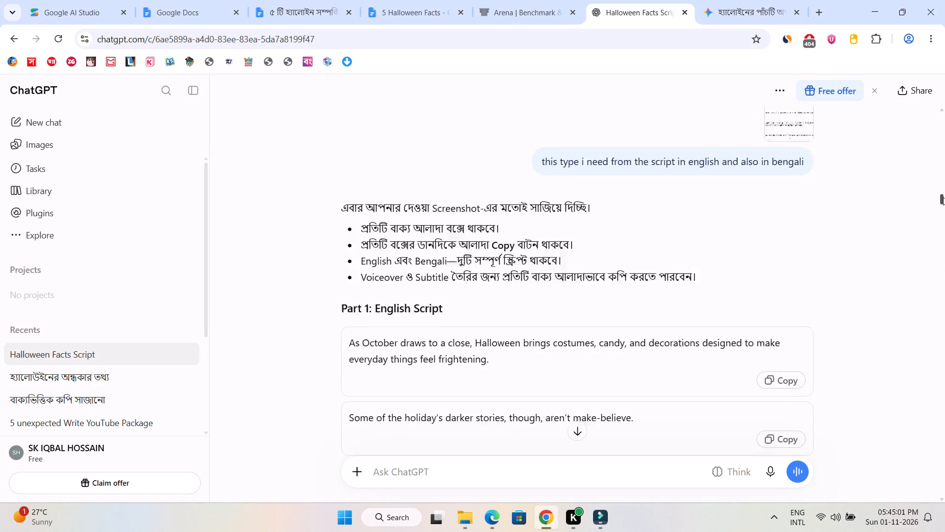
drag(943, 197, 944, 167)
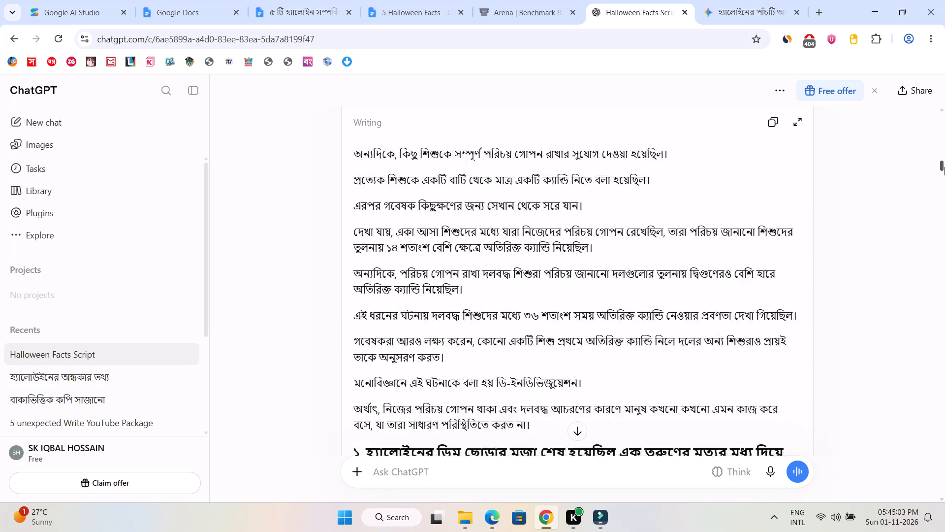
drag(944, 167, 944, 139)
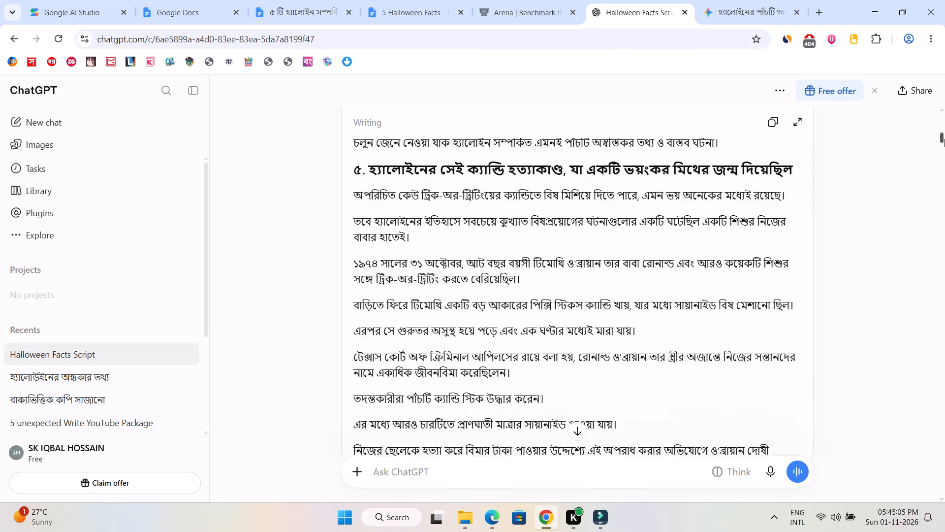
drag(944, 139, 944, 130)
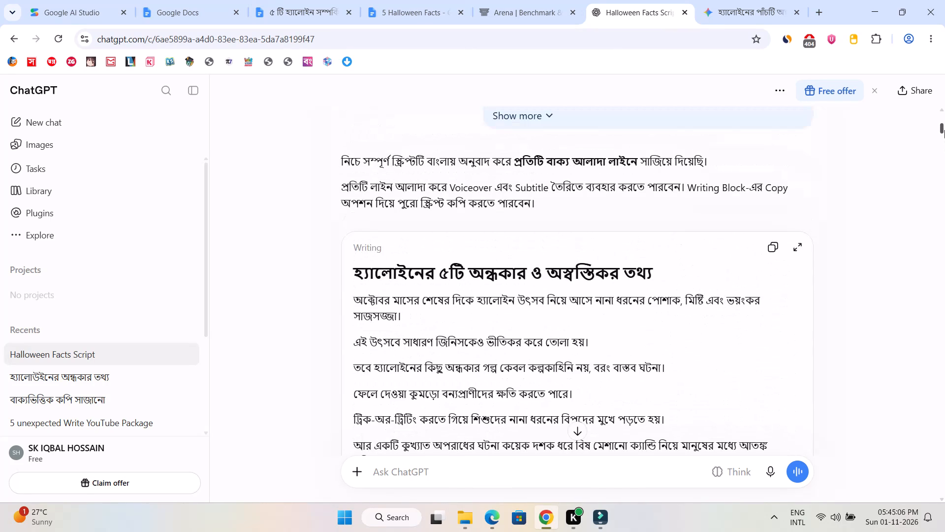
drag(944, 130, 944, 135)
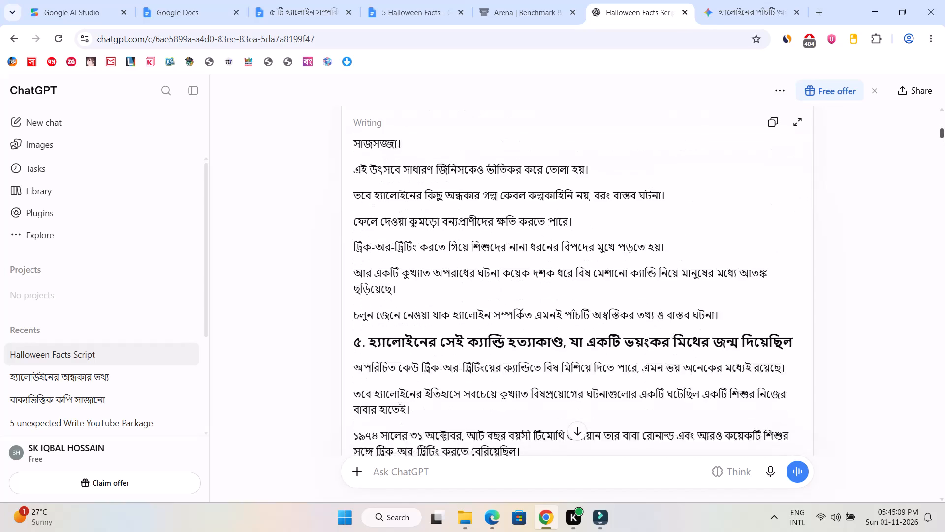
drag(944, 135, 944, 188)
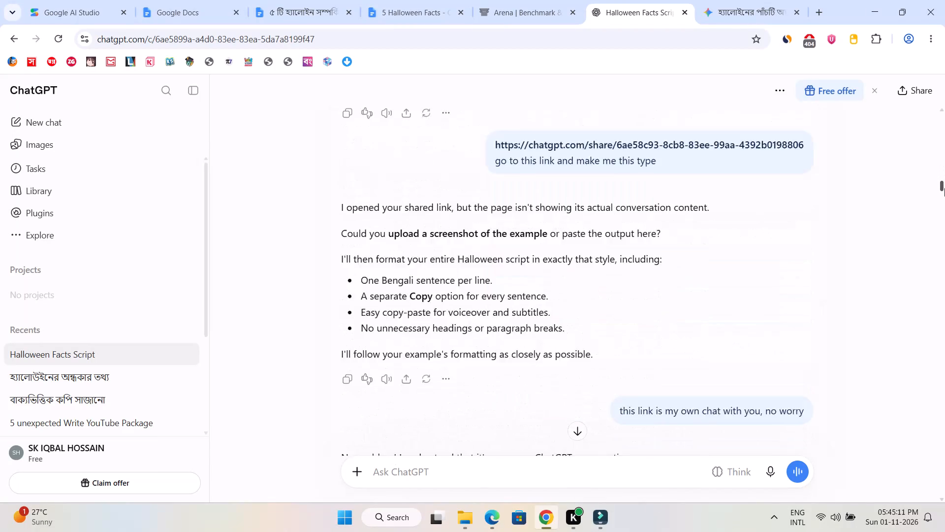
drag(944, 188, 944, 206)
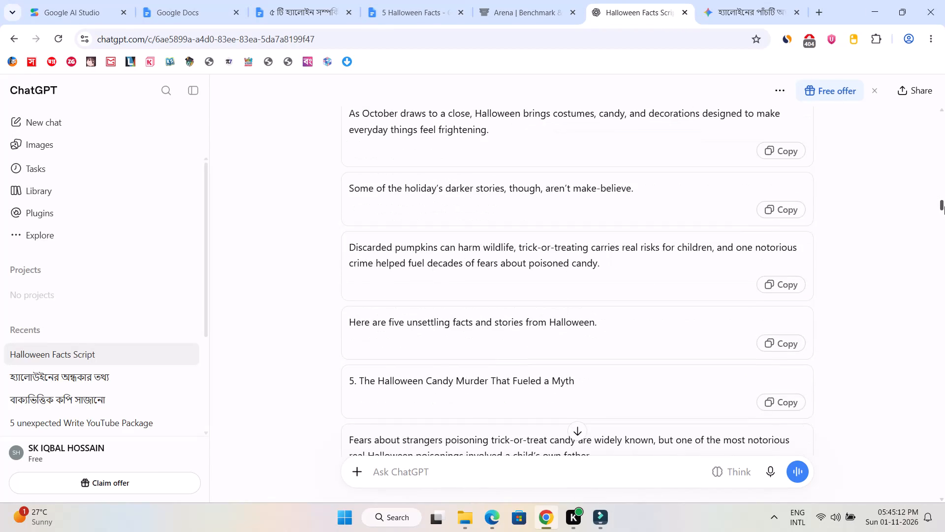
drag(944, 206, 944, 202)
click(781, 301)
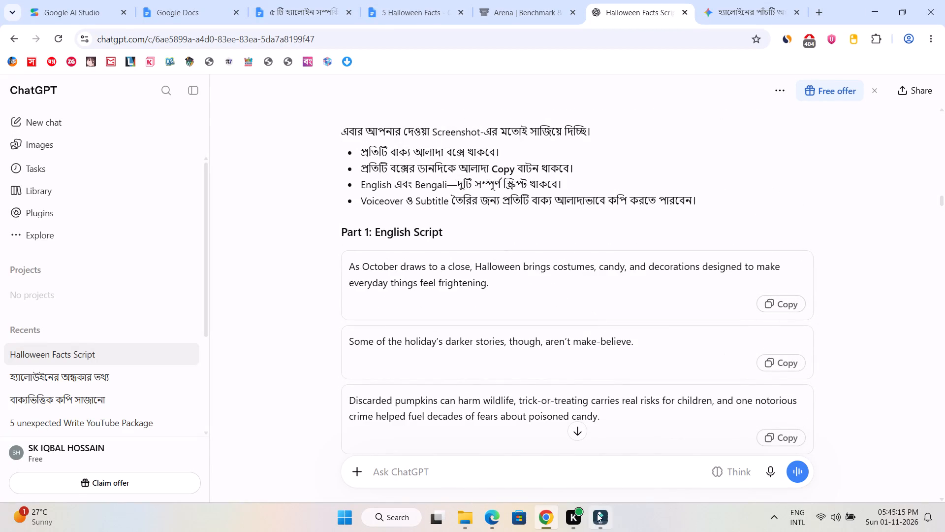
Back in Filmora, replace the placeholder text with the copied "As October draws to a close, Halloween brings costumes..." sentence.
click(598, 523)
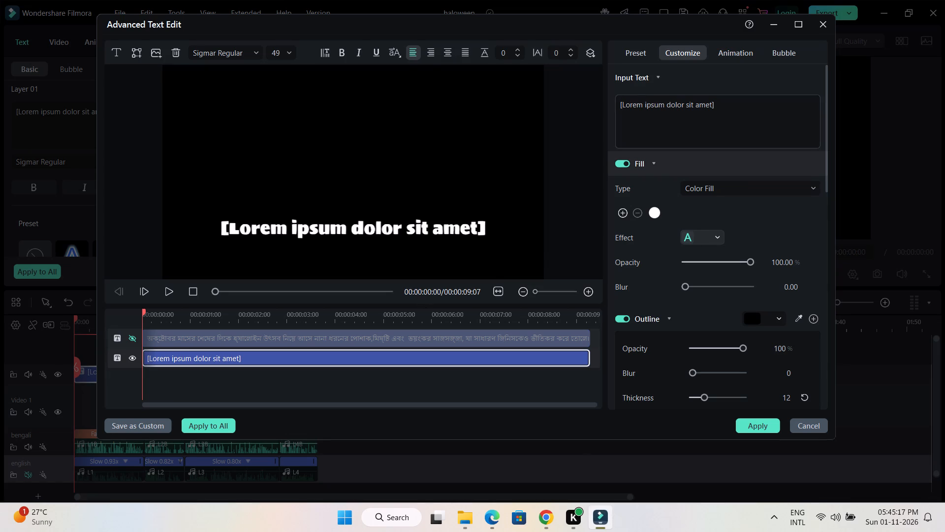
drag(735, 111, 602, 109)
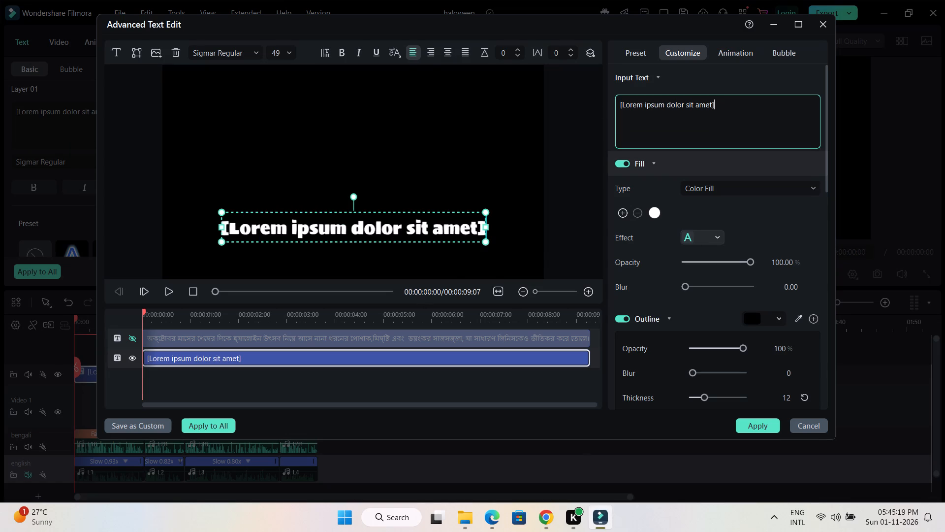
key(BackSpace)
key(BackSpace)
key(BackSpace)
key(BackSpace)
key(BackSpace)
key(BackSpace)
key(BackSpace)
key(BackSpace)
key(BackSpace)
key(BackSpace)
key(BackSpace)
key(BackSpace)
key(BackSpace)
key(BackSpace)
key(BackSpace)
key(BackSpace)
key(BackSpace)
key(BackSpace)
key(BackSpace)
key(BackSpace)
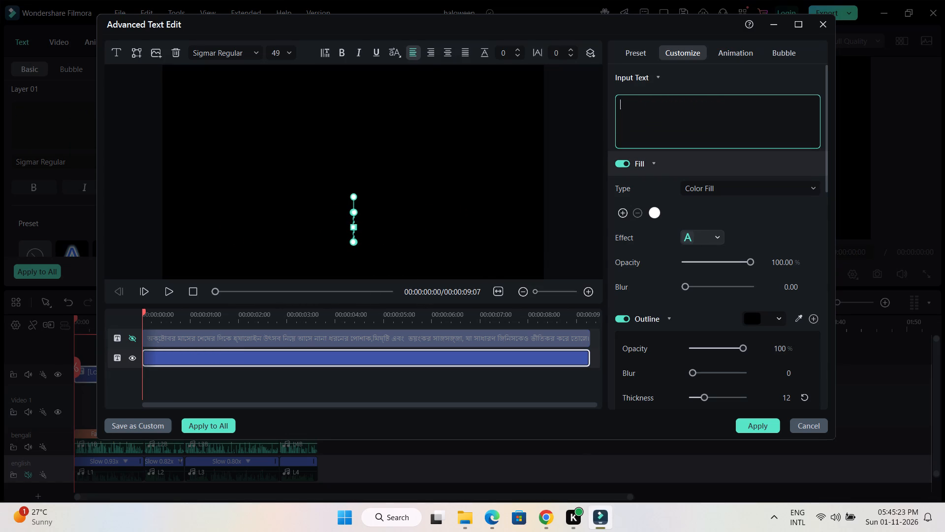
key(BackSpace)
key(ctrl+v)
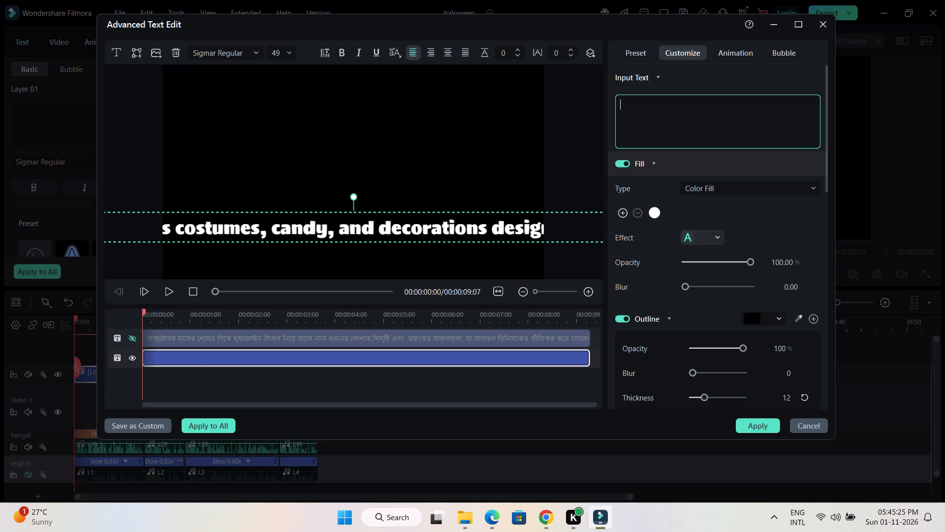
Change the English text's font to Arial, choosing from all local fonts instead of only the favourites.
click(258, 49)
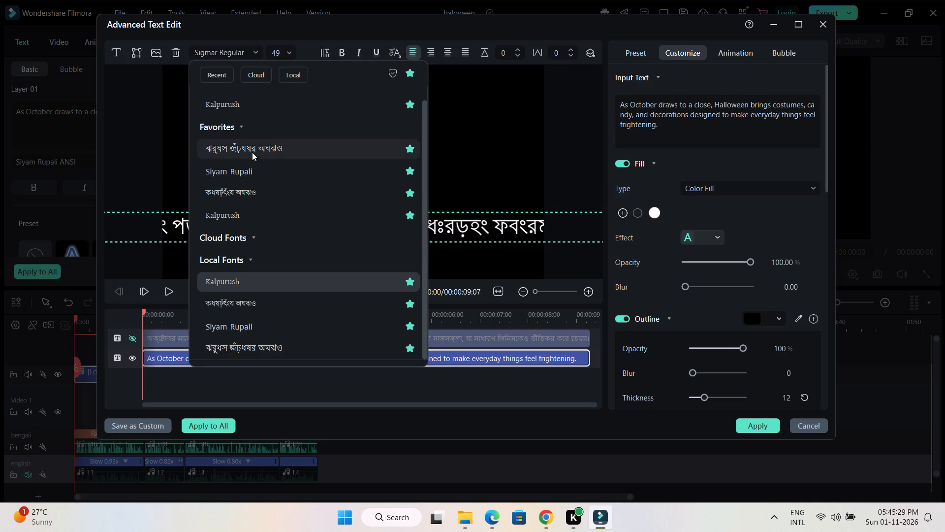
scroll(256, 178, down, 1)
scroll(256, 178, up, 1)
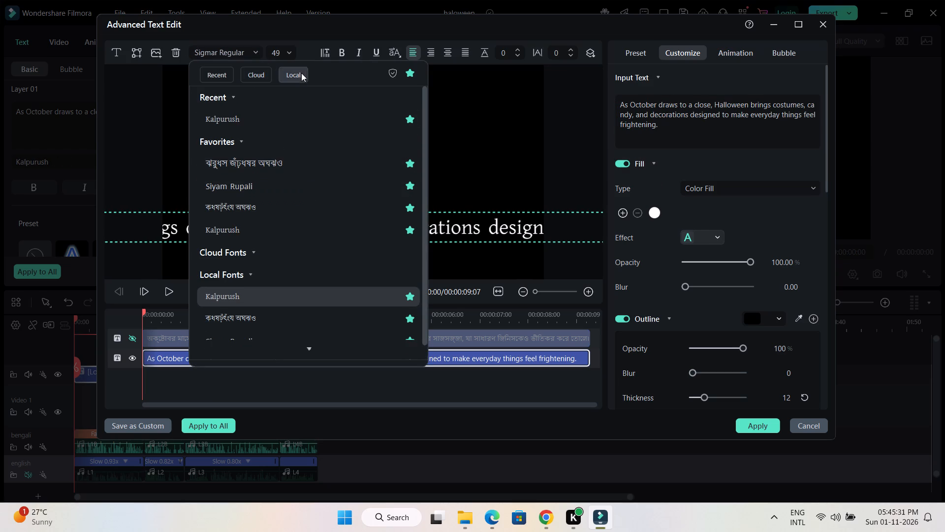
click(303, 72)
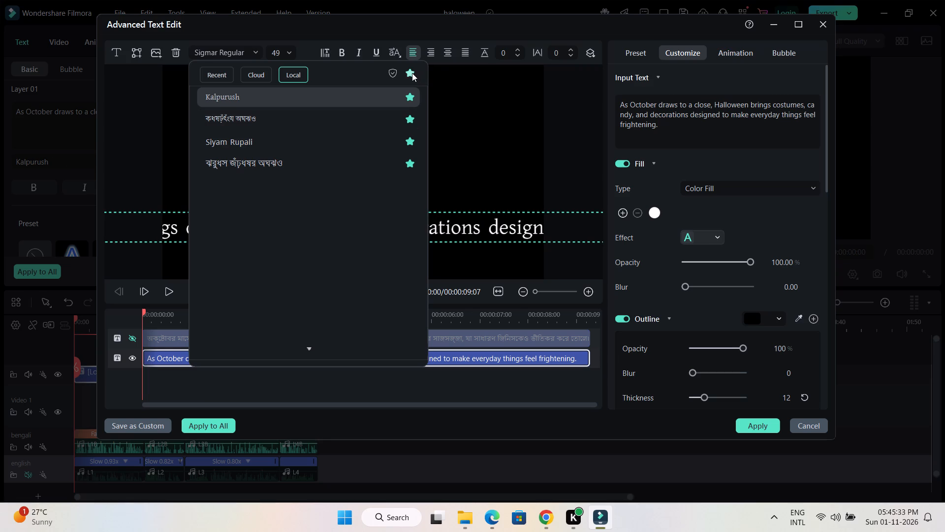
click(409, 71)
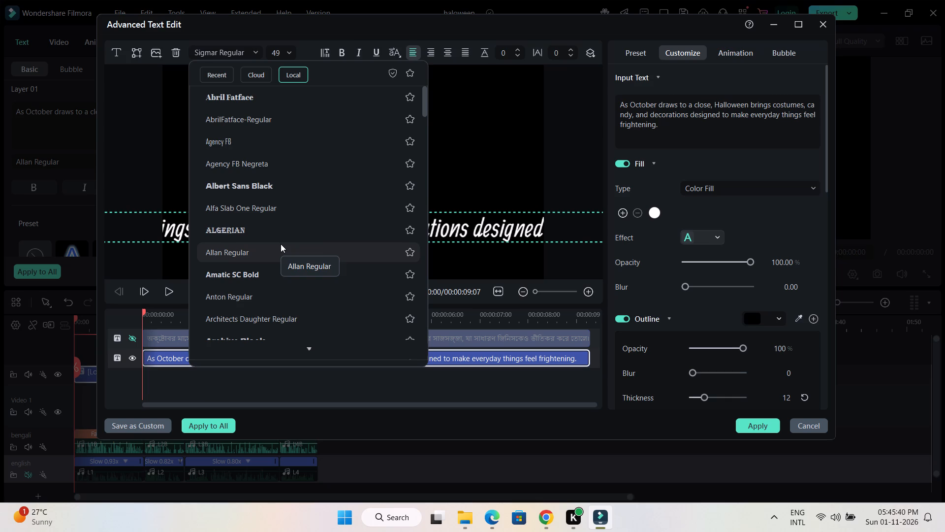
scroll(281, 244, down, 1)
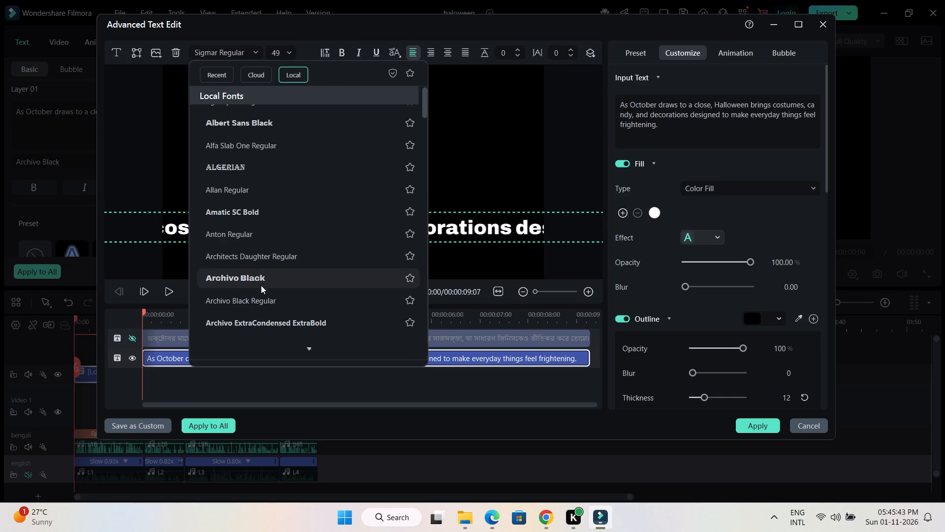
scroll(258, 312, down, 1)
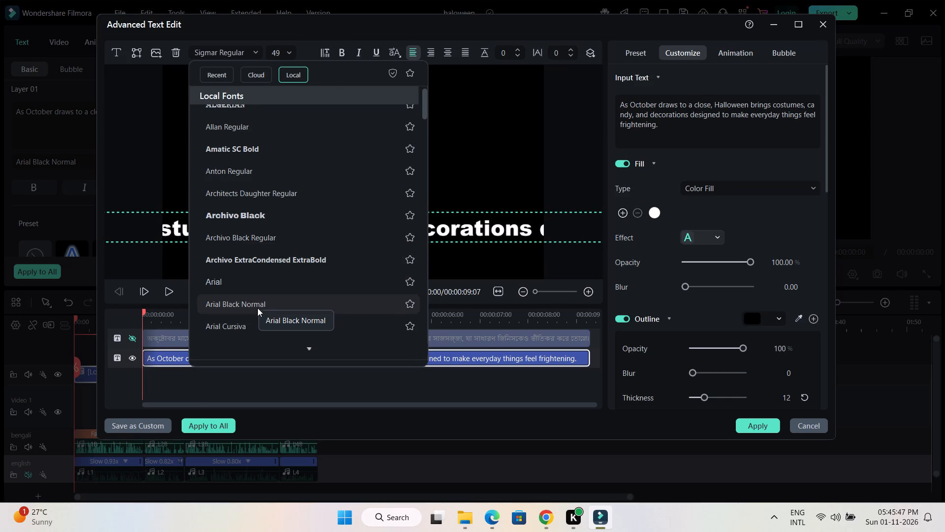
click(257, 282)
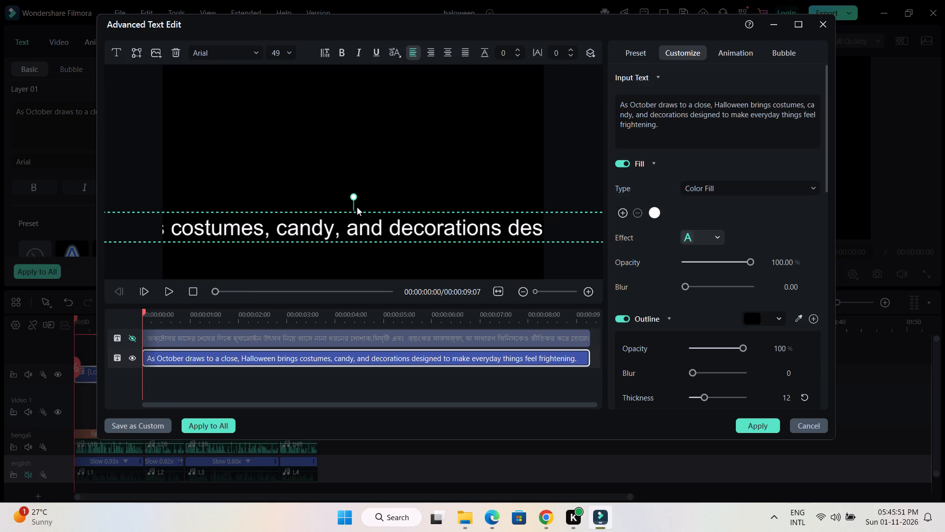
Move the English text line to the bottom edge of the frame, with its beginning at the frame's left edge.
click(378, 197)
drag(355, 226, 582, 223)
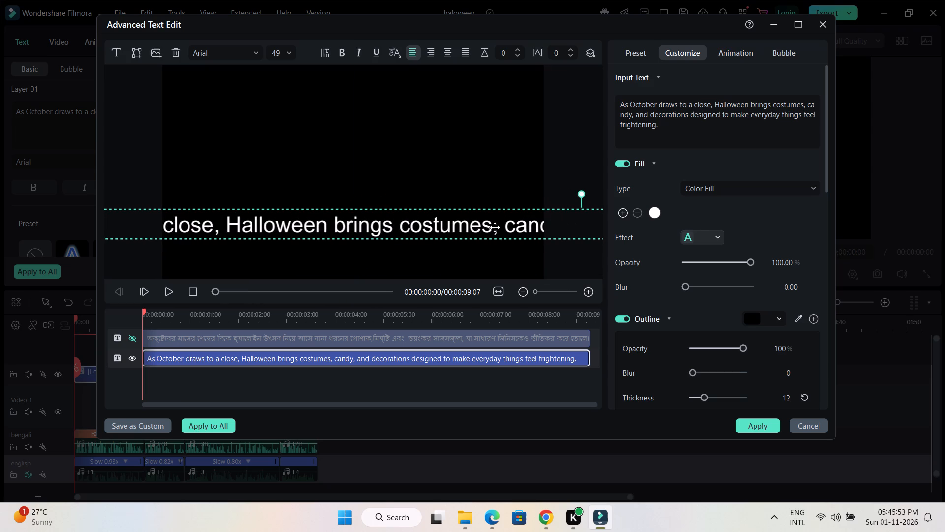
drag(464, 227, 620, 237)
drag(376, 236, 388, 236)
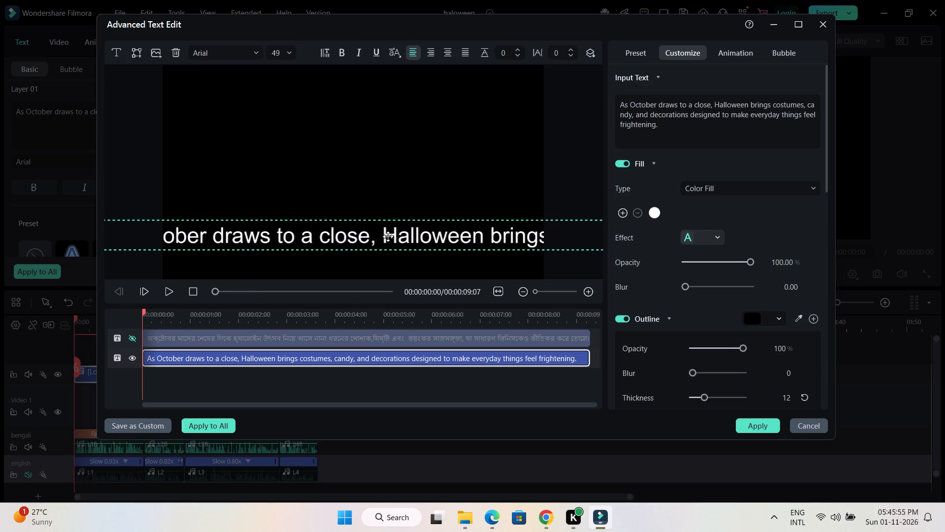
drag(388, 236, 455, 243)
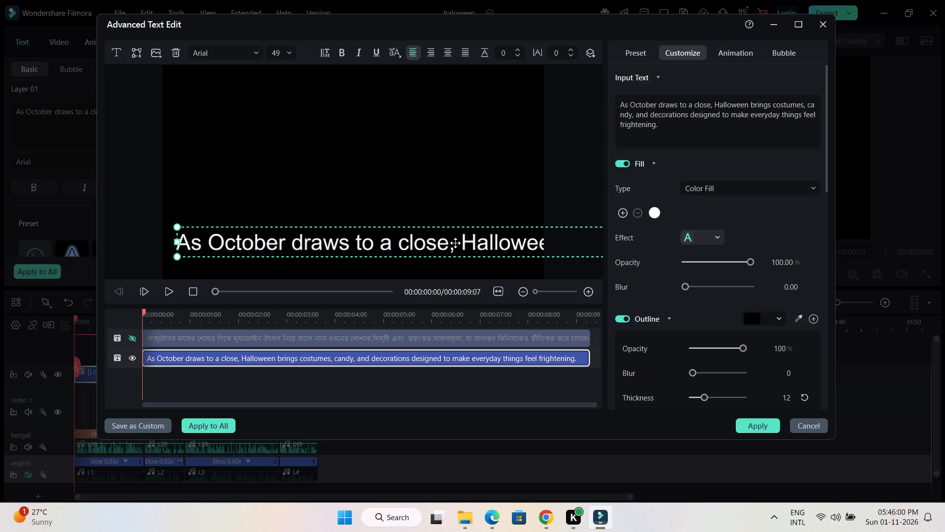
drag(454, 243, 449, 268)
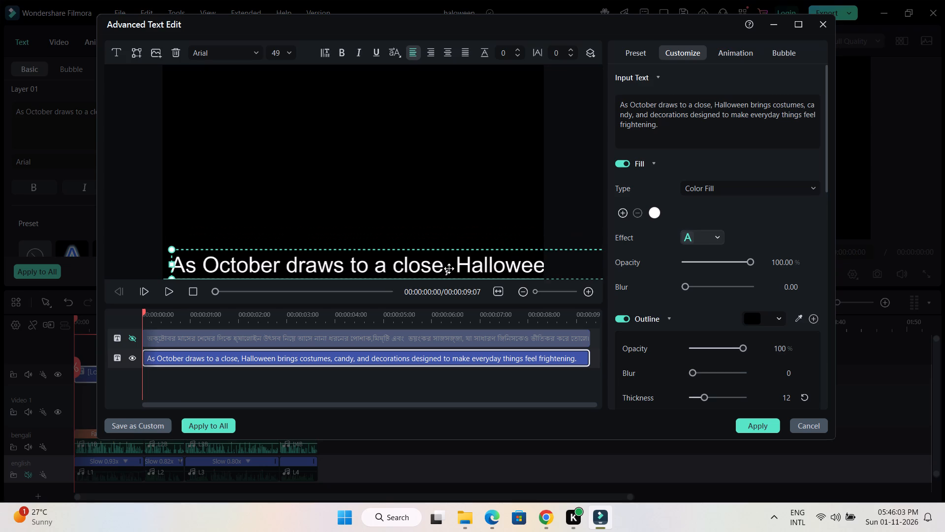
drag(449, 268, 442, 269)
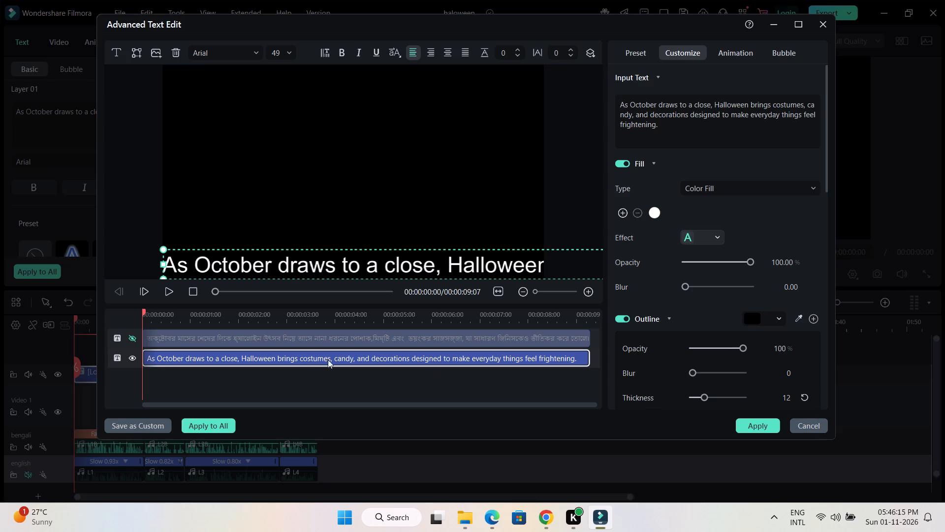
Delete the English text layer and make the Bengali text layer visible again.
click(313, 357)
key(Delete)
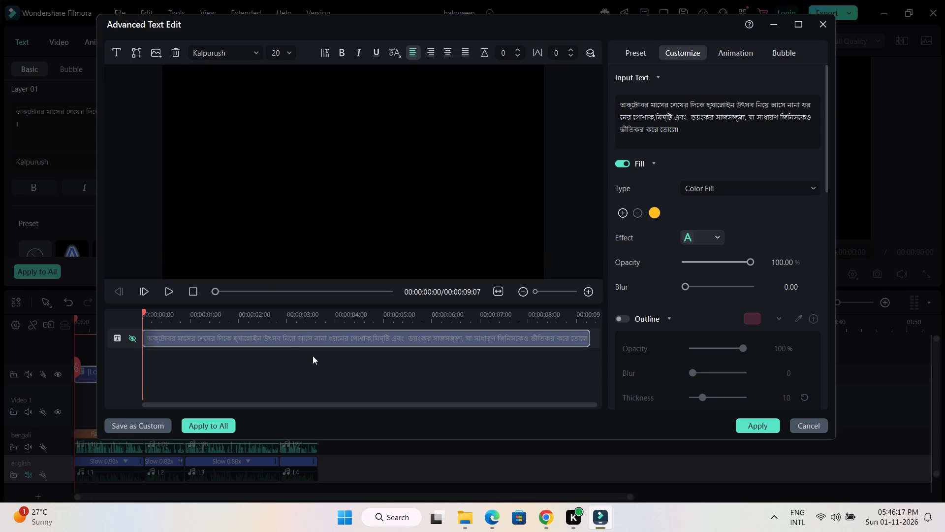
click(131, 337)
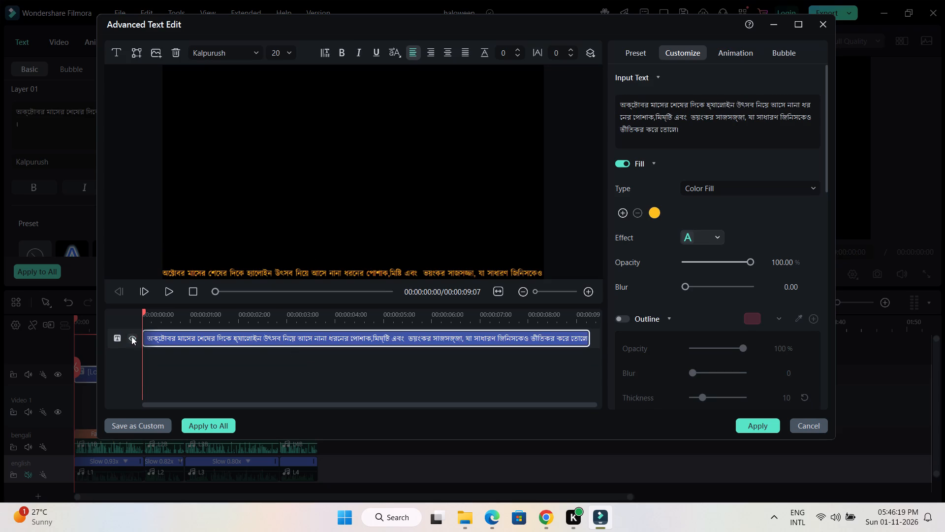
Shorten the Bengali text by removing everything after "মিষ্টি".
click(205, 340)
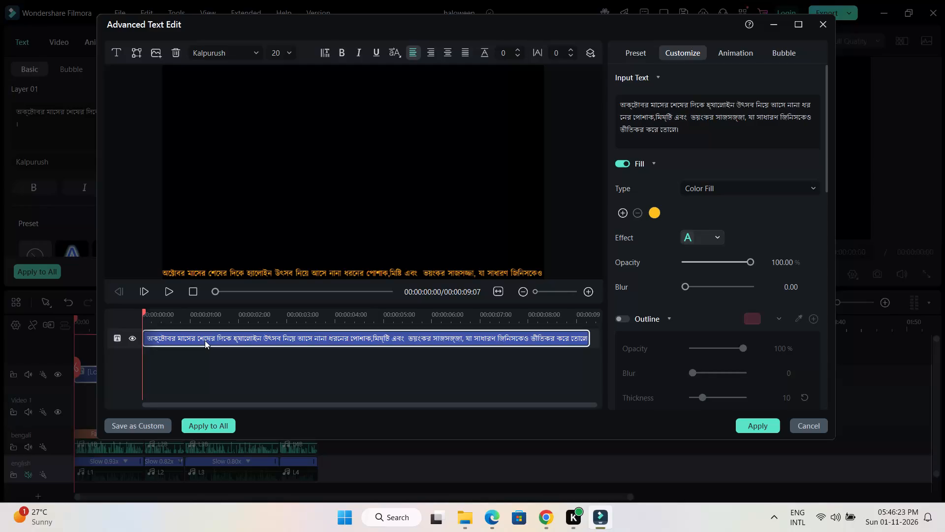
click(205, 340)
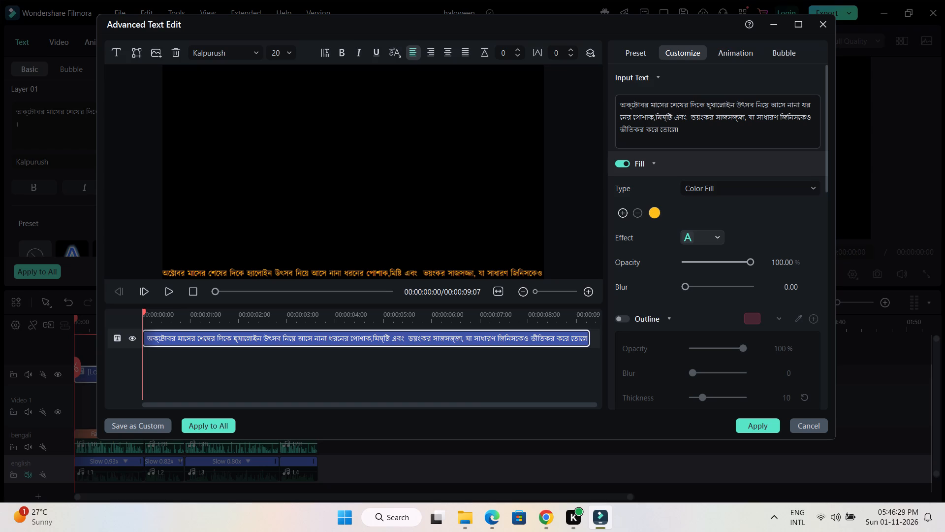
drag(675, 115, 683, 132)
key(BackSpace)
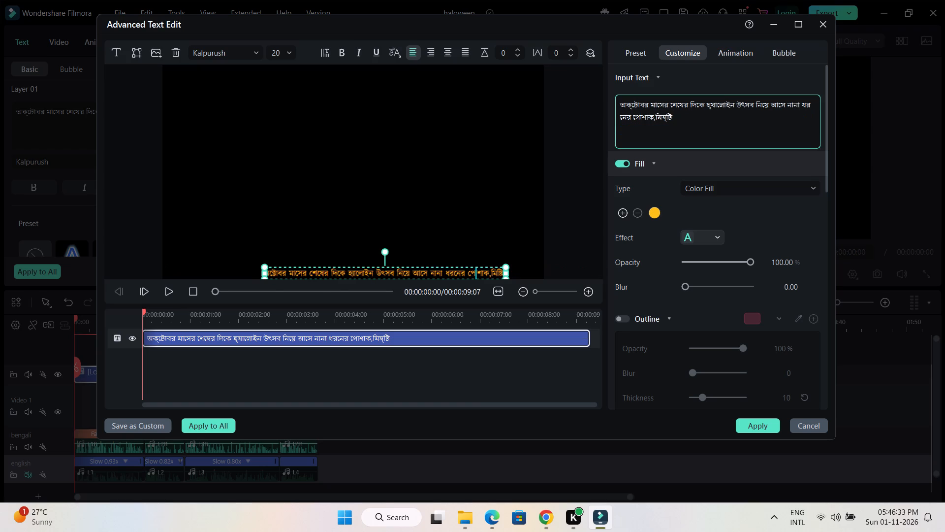
Enlarge the Bengali text to font size 27 and centre it along the bottom edge of the frame.
key(BackSpace)
click(455, 237)
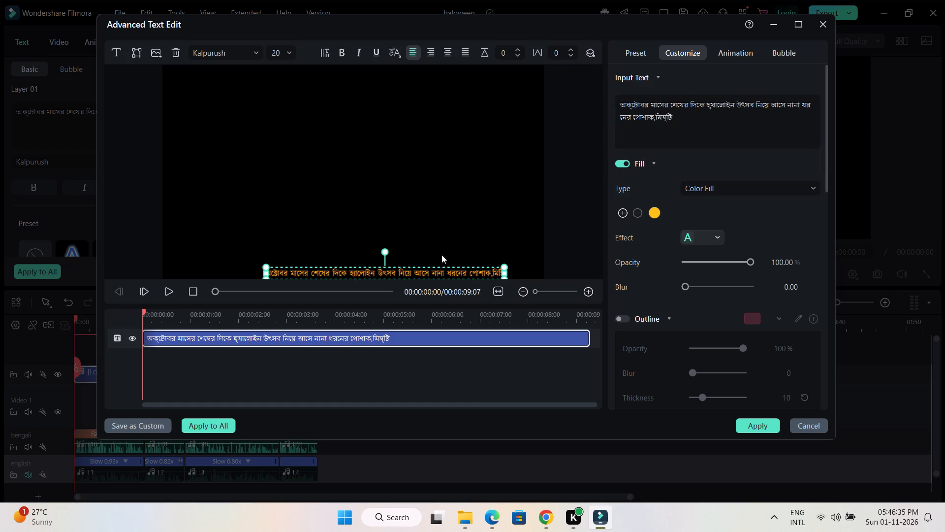
drag(419, 272, 391, 267)
drag(234, 264, 227, 248)
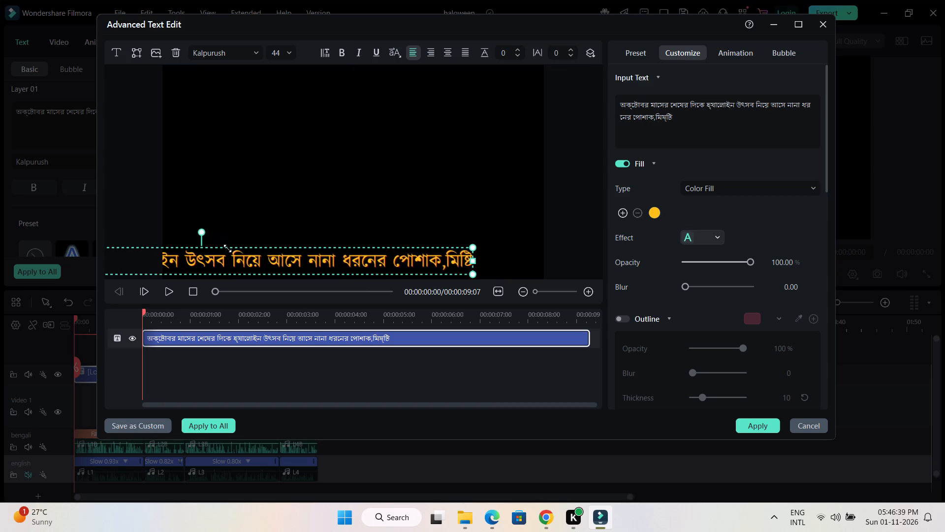
drag(227, 248, 279, 258)
drag(292, 266, 313, 268)
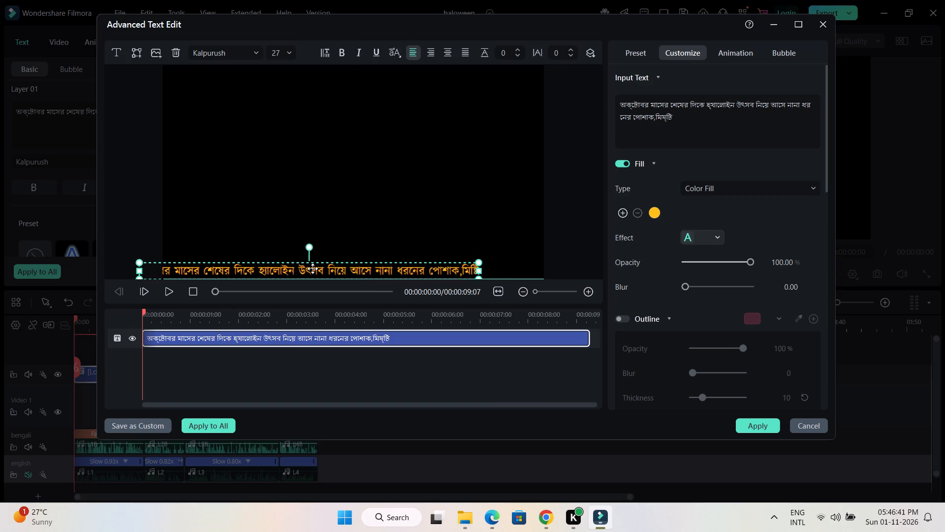
drag(313, 268, 333, 266)
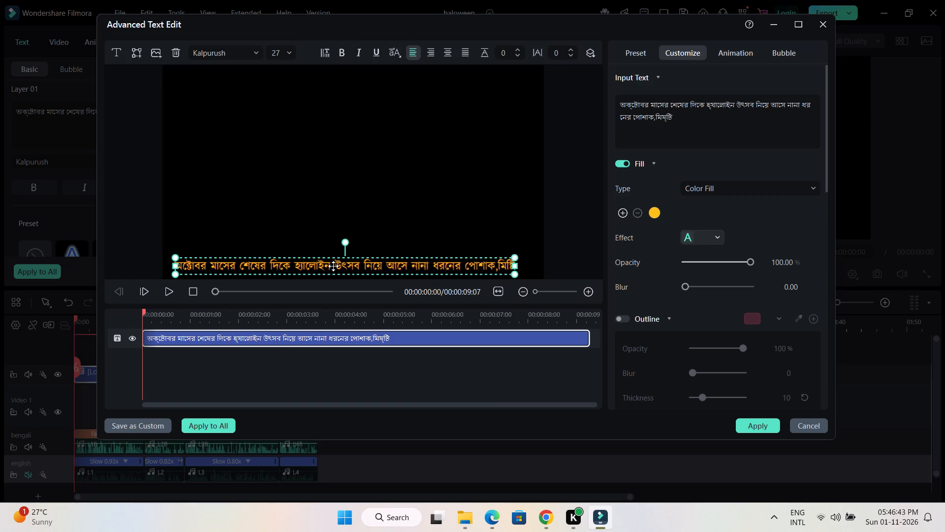
drag(333, 266, 333, 268)
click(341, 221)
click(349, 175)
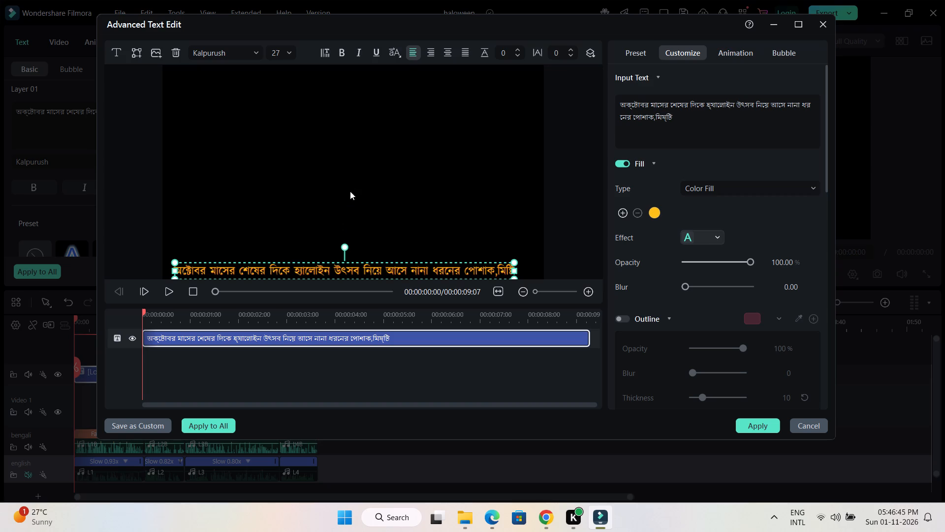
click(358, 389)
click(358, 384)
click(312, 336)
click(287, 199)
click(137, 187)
Play the preview to 5 seconds and trim the end of the Bengali text layer to 00:00:05:00.
click(167, 291)
click(167, 291)
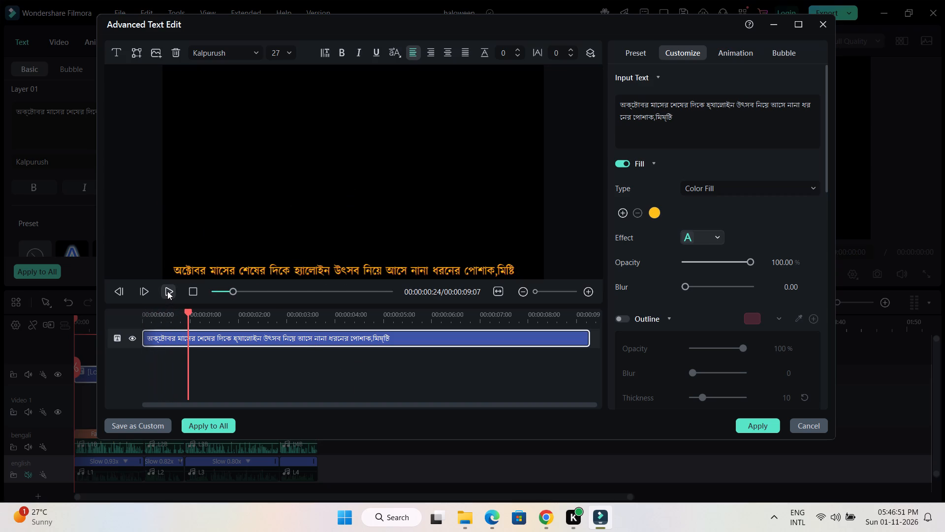
click(170, 291)
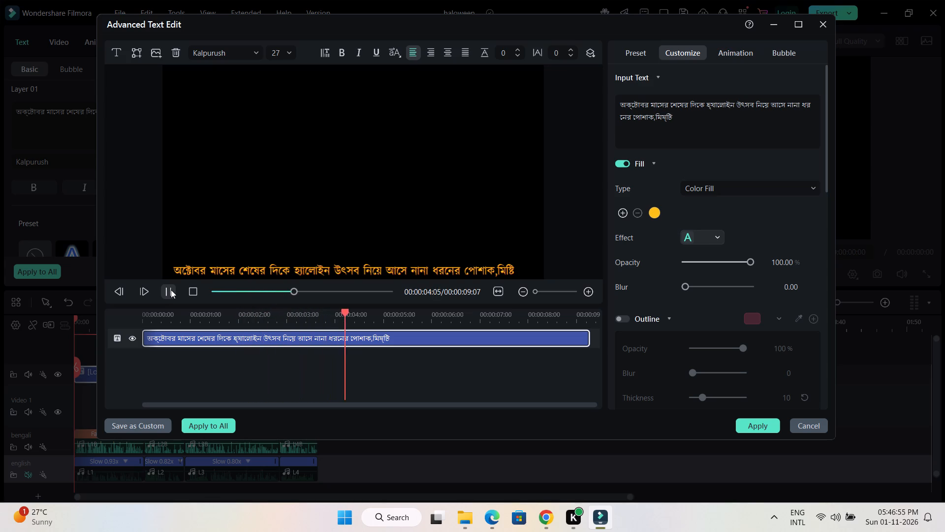
key(space)
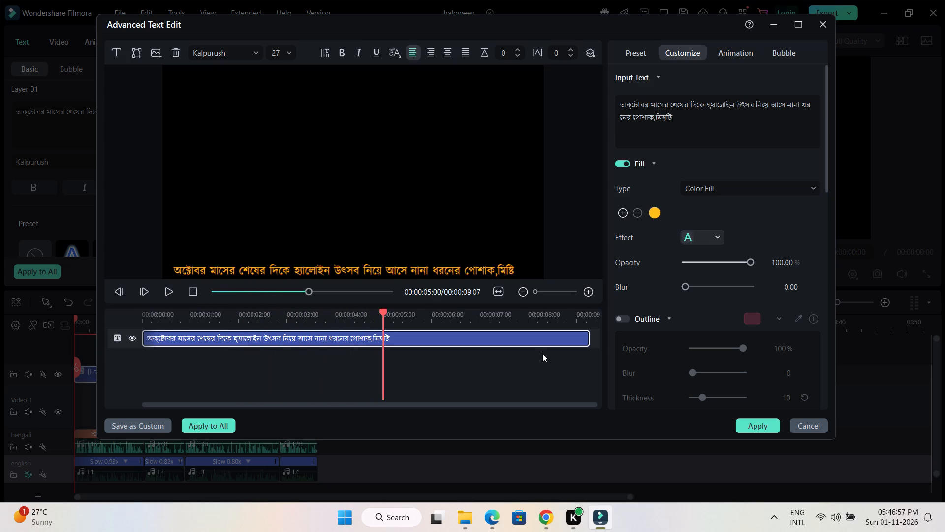
drag(587, 340, 392, 343)
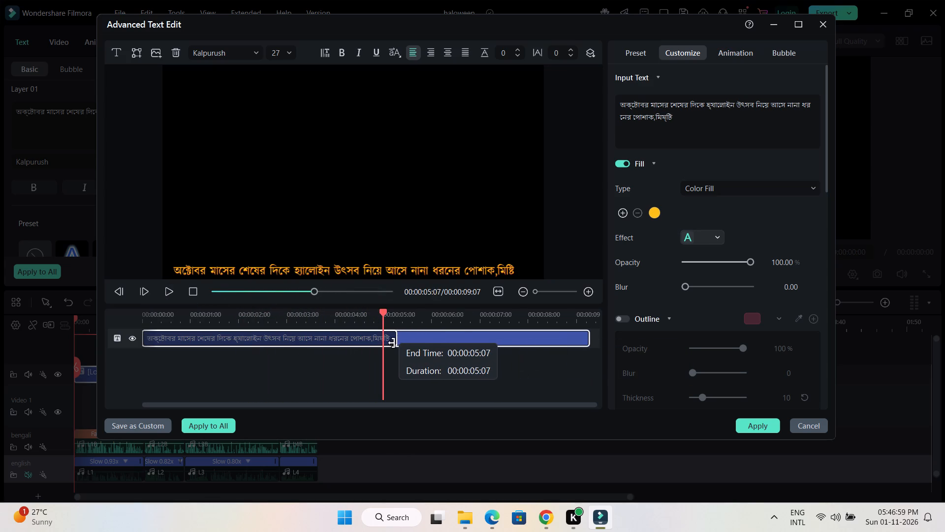
drag(392, 343, 382, 343)
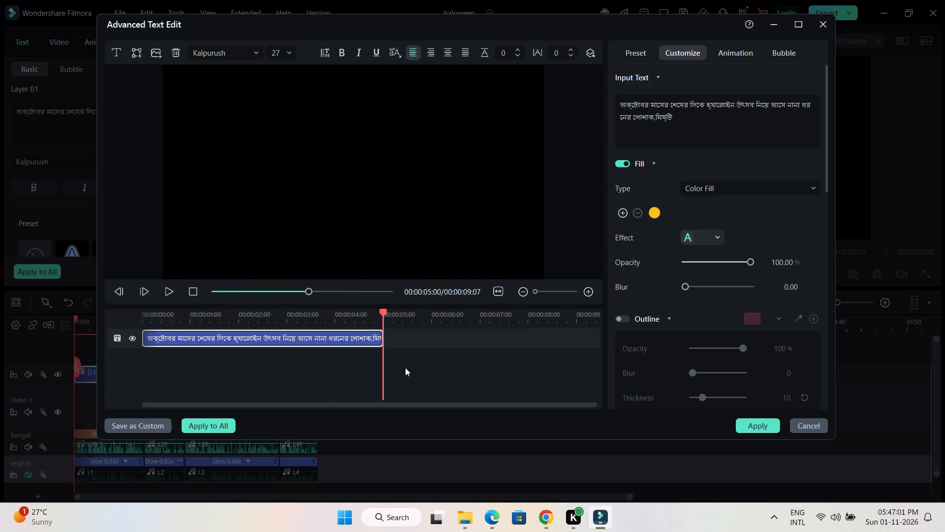
Add a new text layer above the Bengali text layer.
click(122, 54)
click(127, 70)
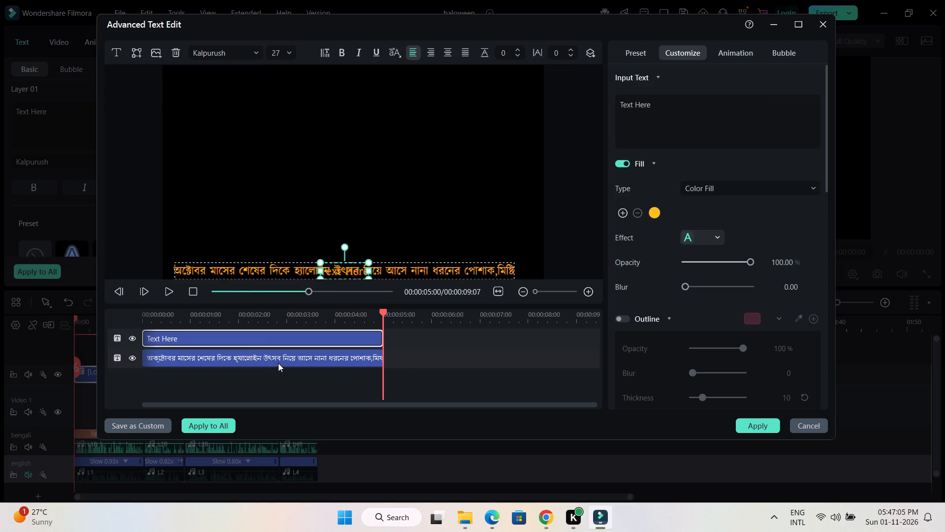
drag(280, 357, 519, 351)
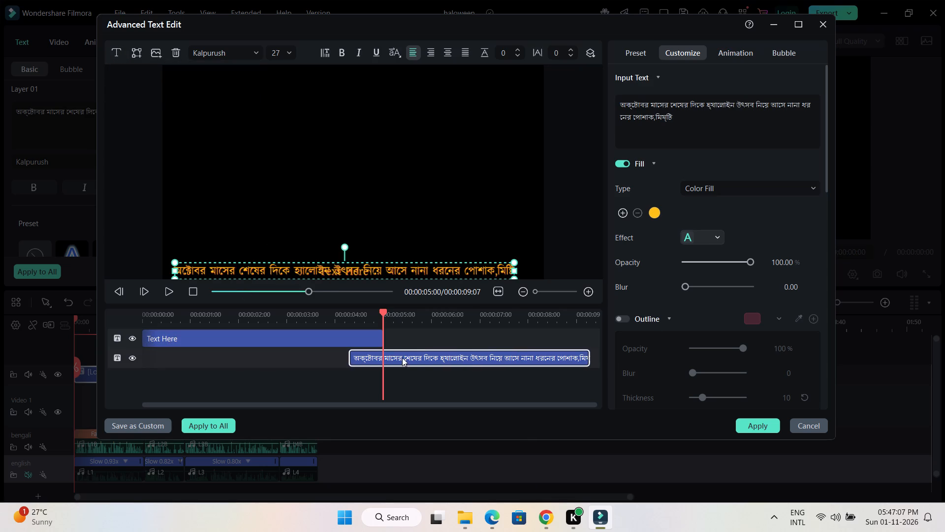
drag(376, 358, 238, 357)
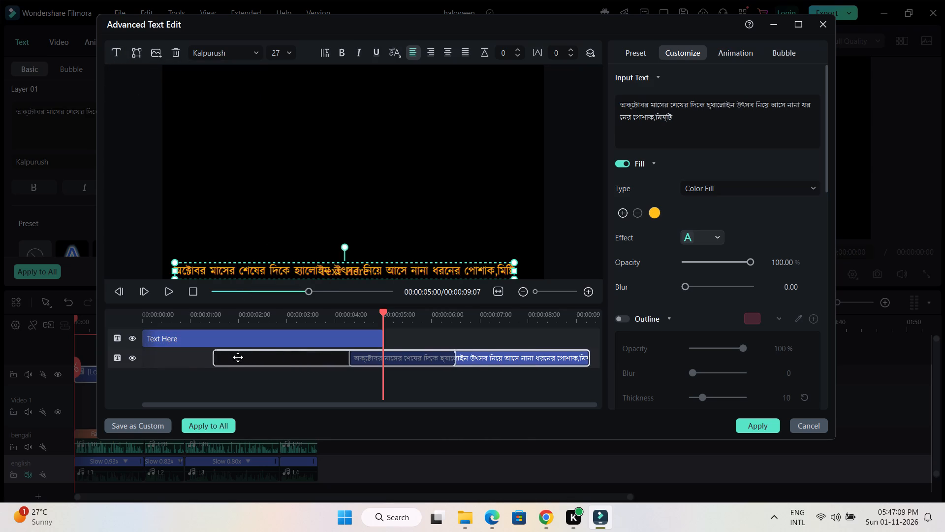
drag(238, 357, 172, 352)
Make the new "Text Here" layer run from 00:00:05:00, where the Bengali layer ends, to 00:00:09:07.
drag(181, 335, 427, 343)
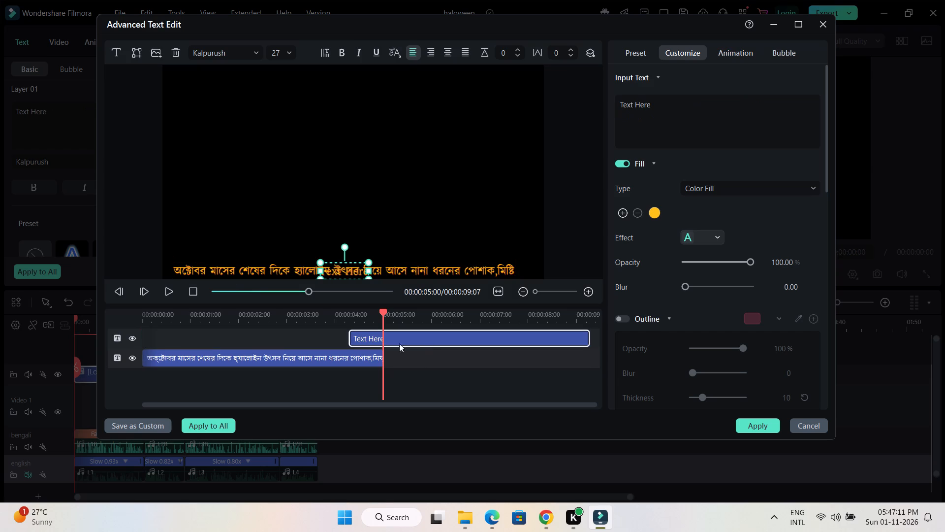
drag(352, 338, 400, 338)
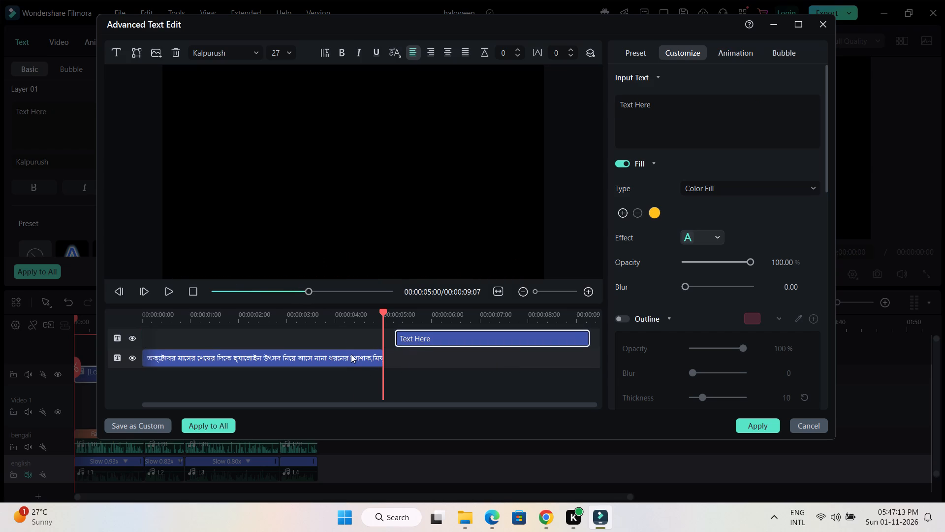
drag(351, 354, 352, 338)
drag(454, 333, 454, 346)
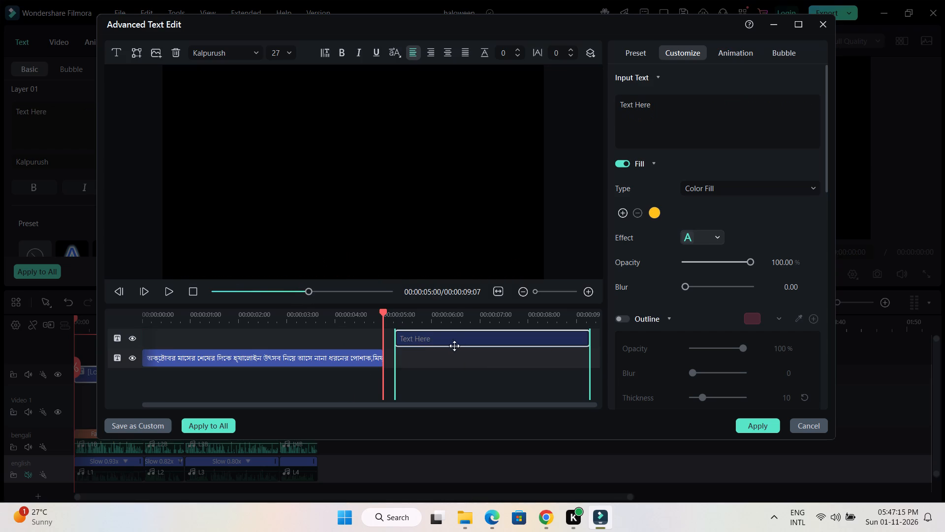
drag(454, 346, 456, 366)
drag(456, 366, 448, 365)
drag(575, 335, 589, 337)
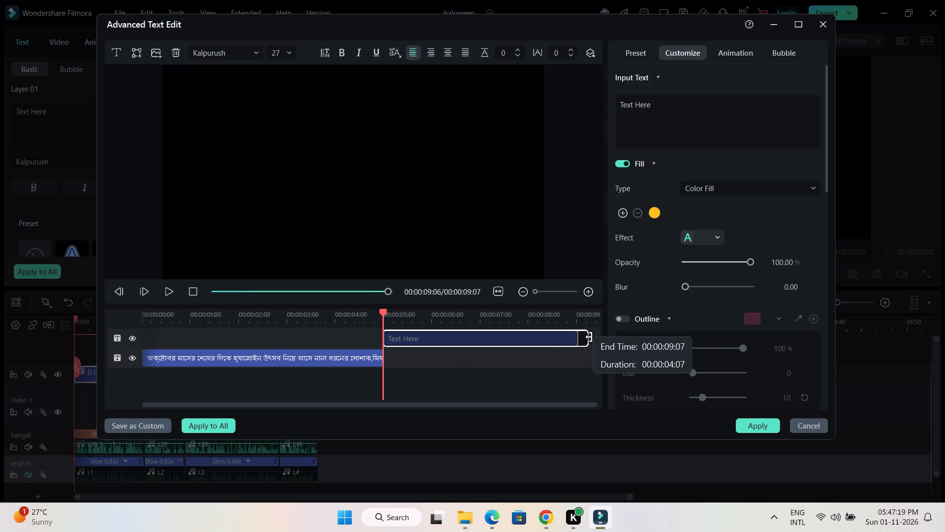
drag(589, 337, 630, 342)
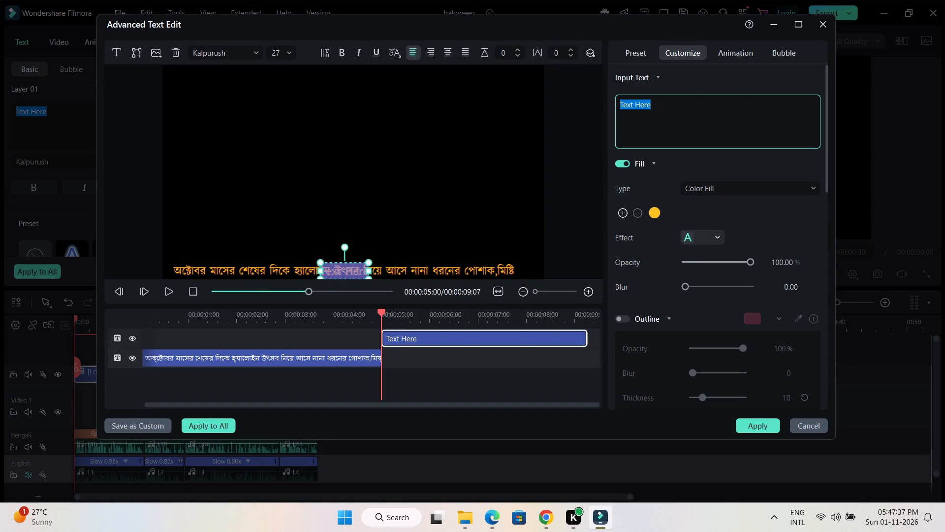
key(ctrl+v)
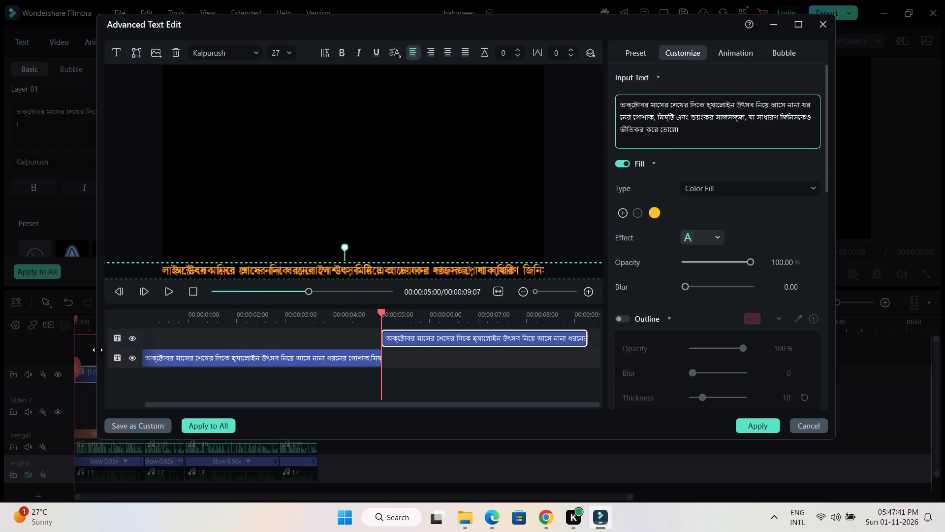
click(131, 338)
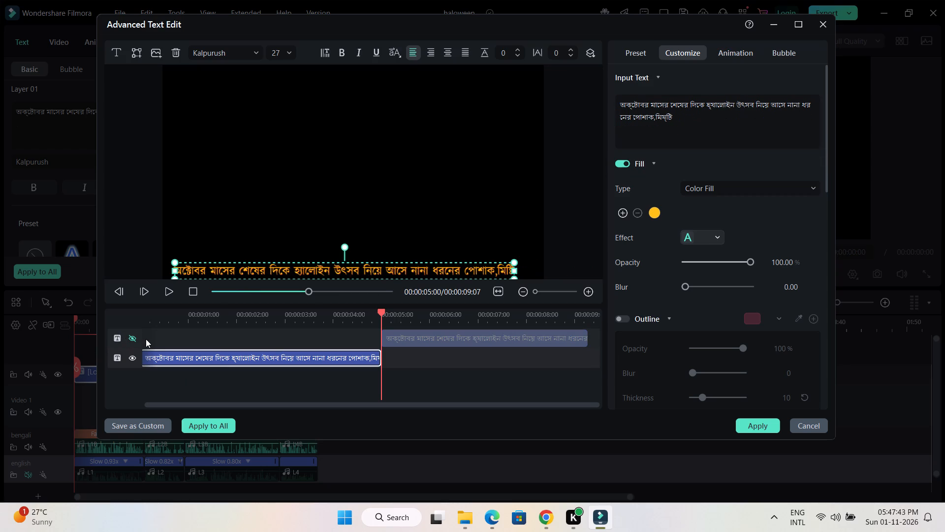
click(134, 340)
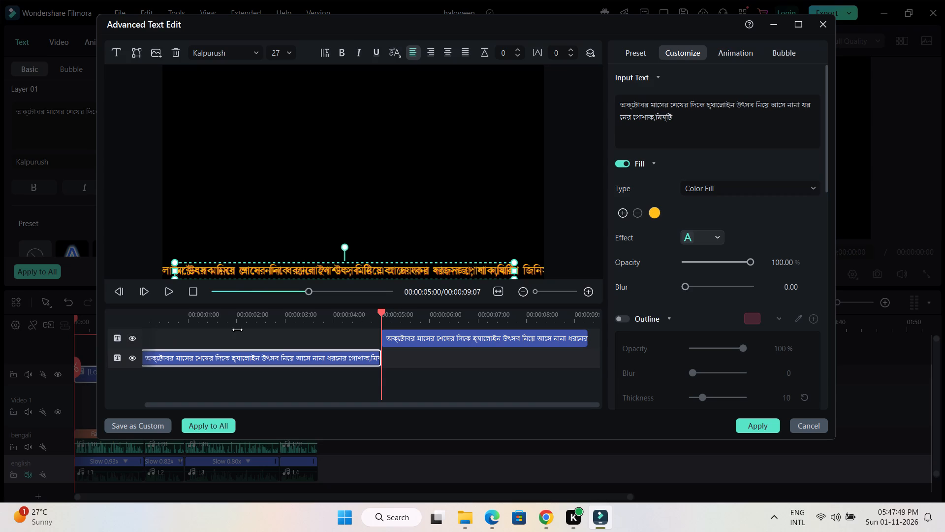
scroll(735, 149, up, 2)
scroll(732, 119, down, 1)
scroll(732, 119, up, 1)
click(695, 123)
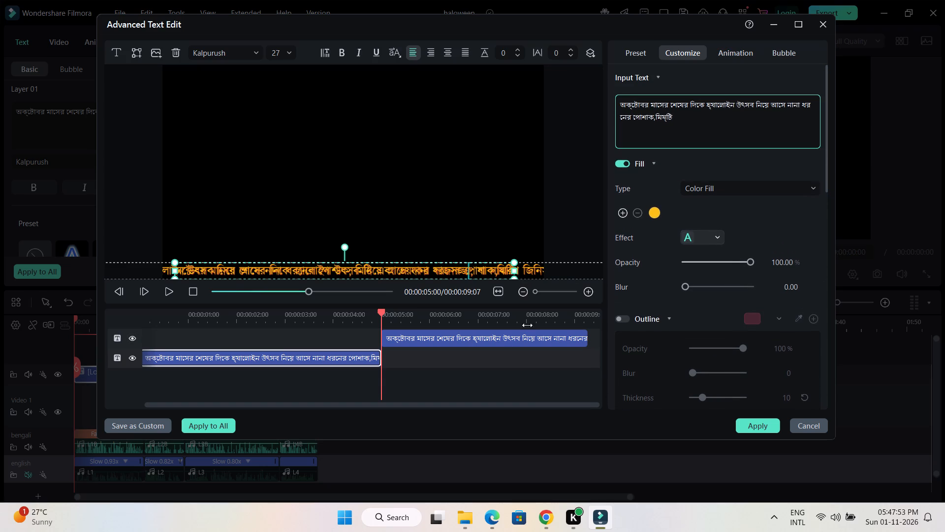
Trim the second layer's text to "এবং ভয়ংকর সাজসজ্জা, যা সাধারণ জিনিসকেও ভীতিকর করে তোলে", without a leading space or closing dari.
click(502, 341)
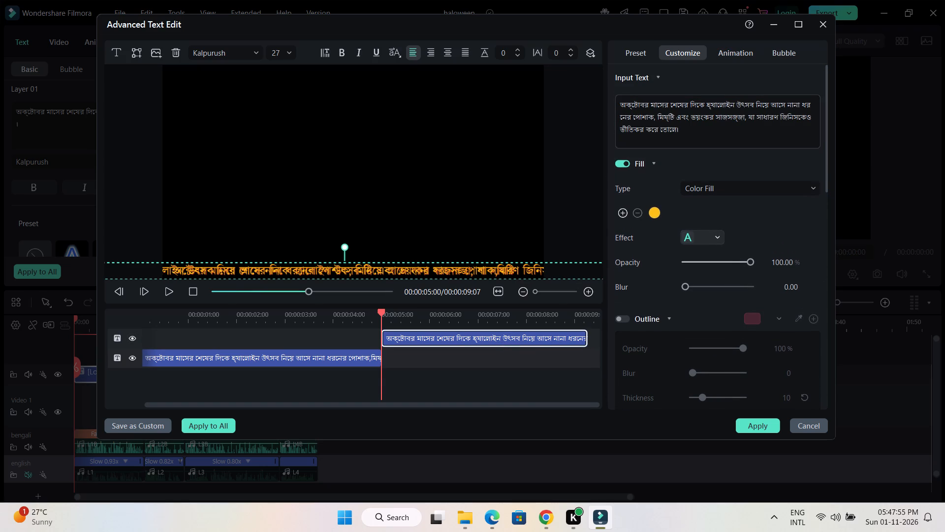
drag(675, 116, 658, 105)
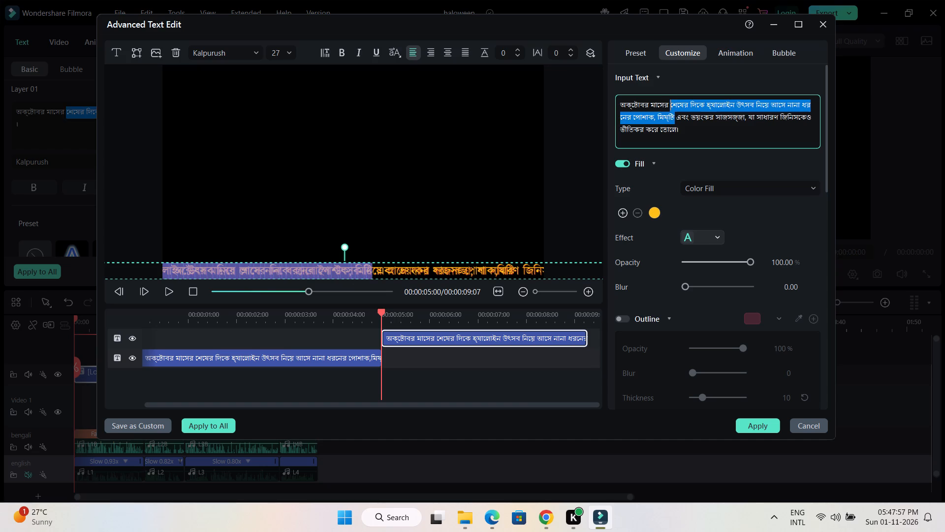
drag(658, 105, 619, 102)
key(BackSpace)
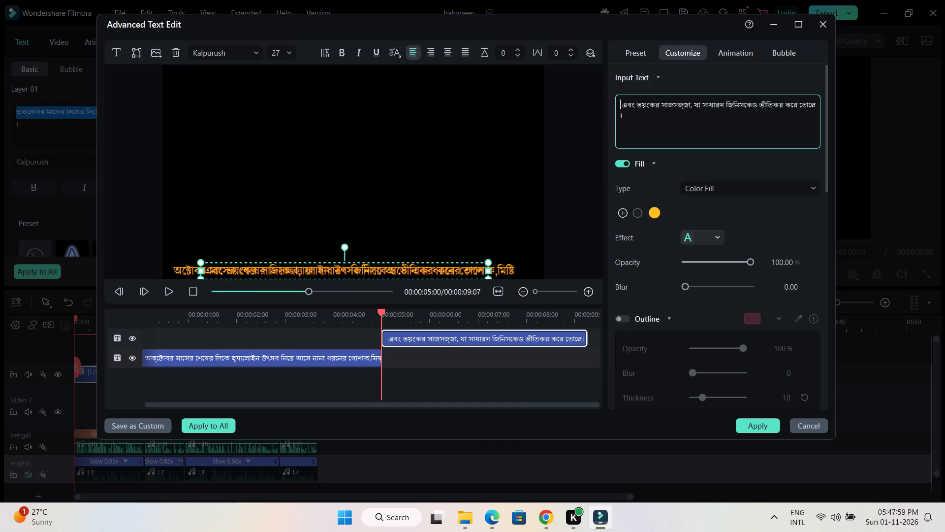
key(Right)
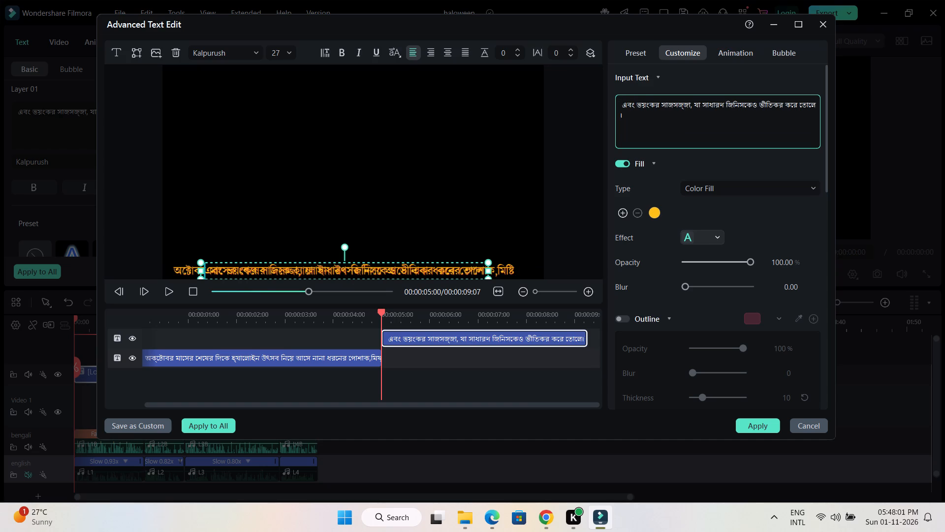
key(BackSpace)
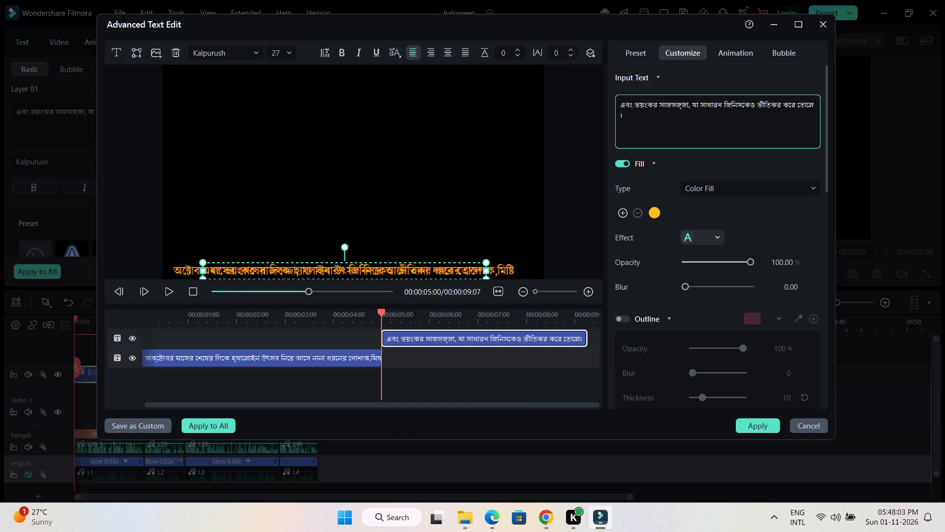
click(626, 119)
key(BackSpace)
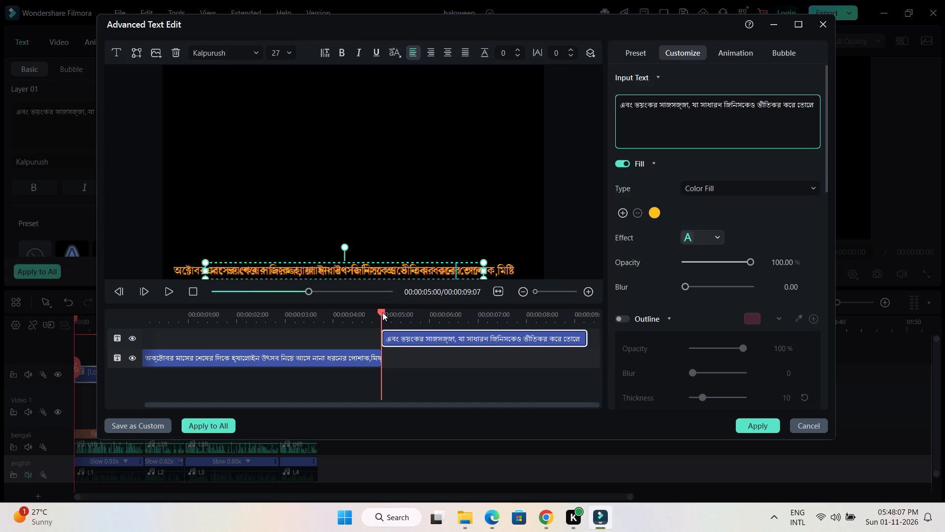
Apply the Type Writer intro animation to the first Bengali text layer and extend its duration to 4.92 s.
drag(382, 311, 264, 324)
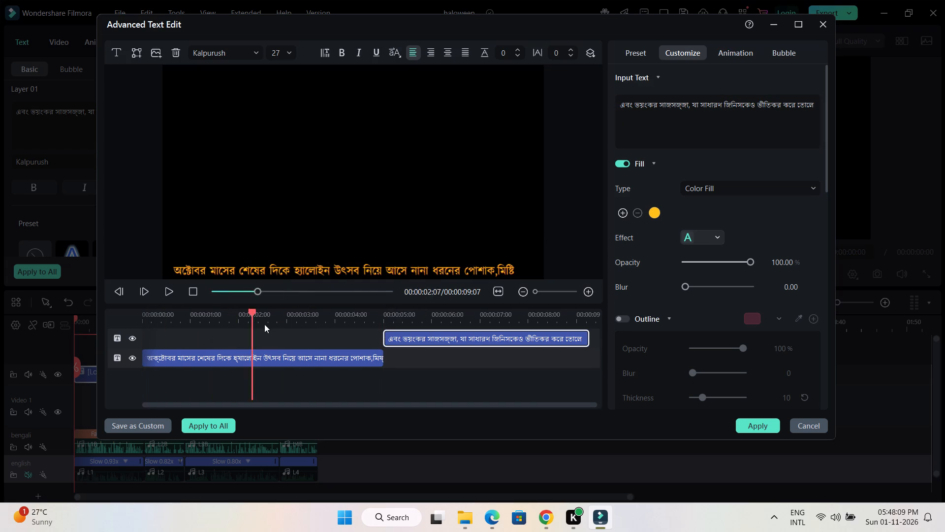
drag(264, 324, 138, 352)
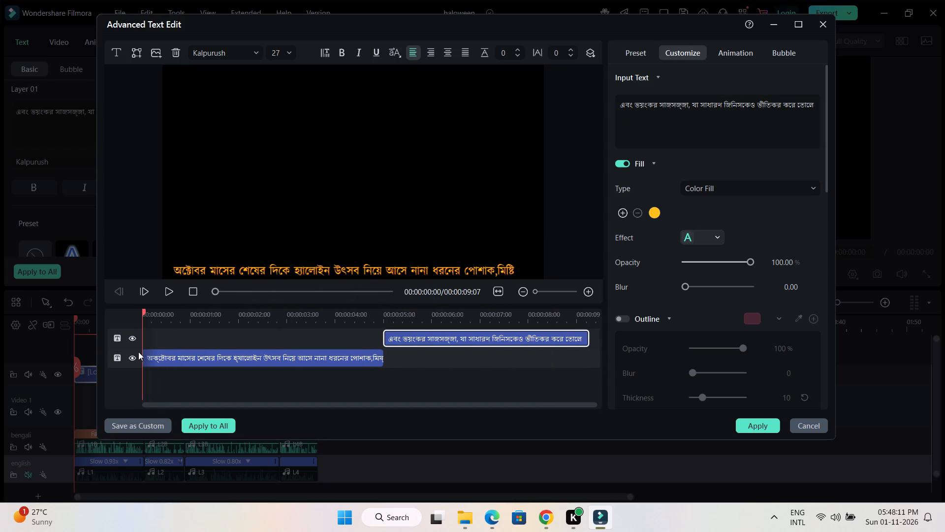
drag(138, 352, 121, 352)
double_click(205, 360)
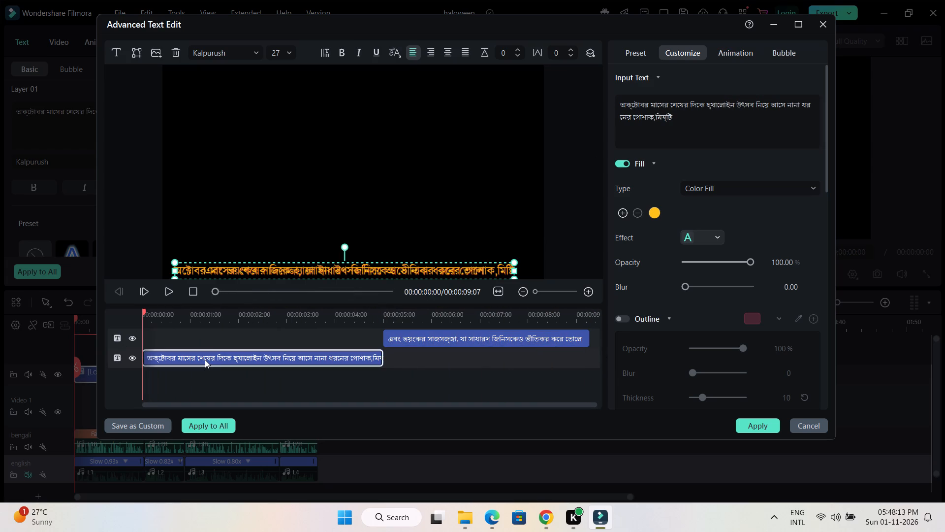
click(740, 51)
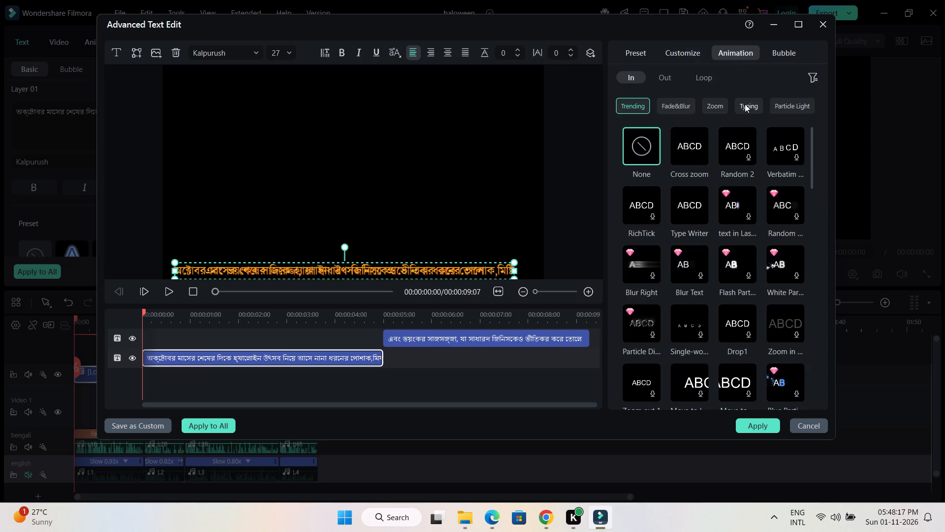
click(745, 104)
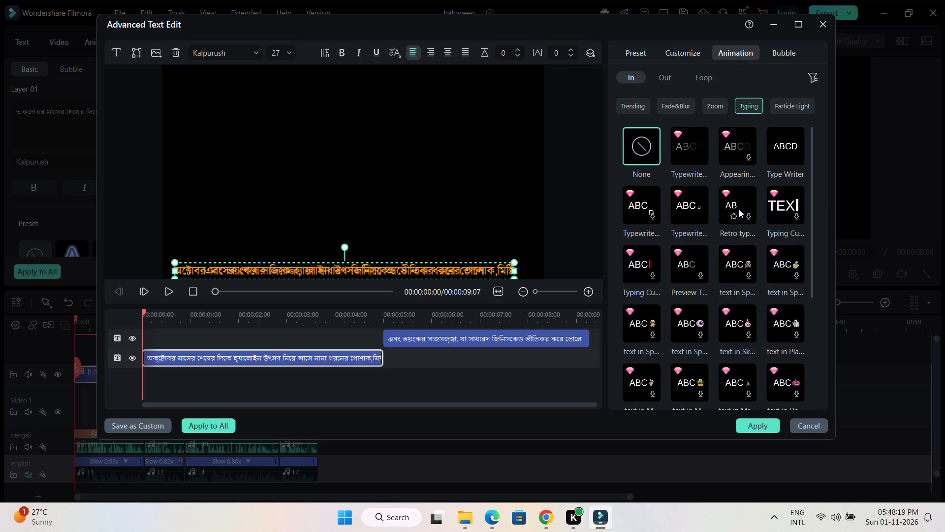
click(786, 145)
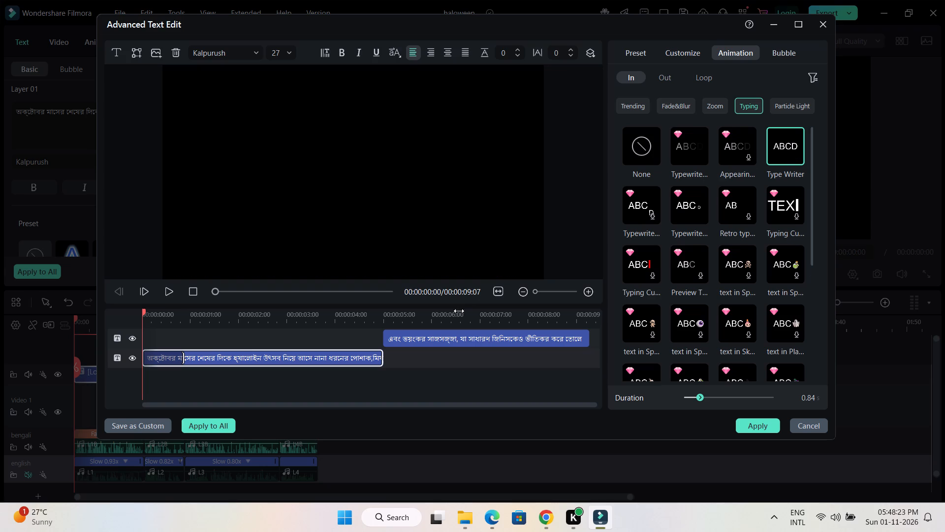
drag(188, 358, 367, 358)
drag(367, 358, 385, 360)
drag(405, 320, 496, 320)
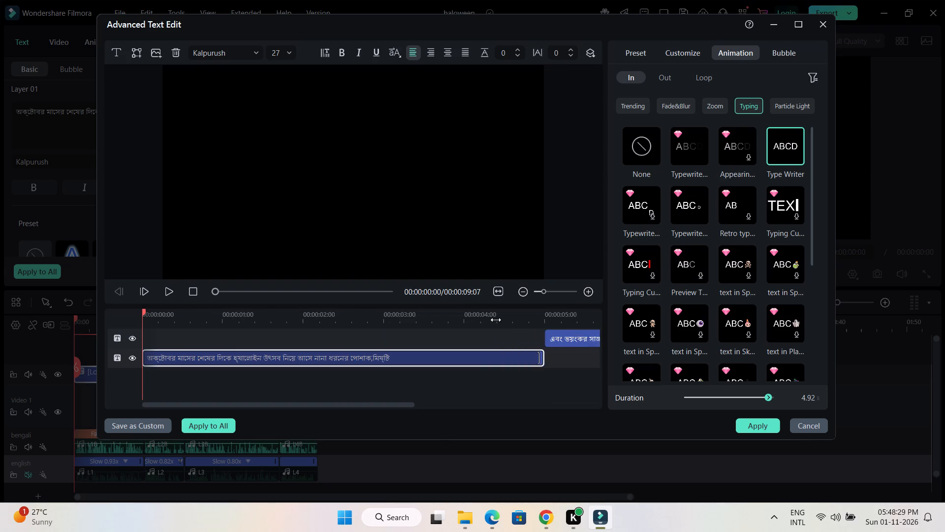
drag(496, 320, 356, 320)
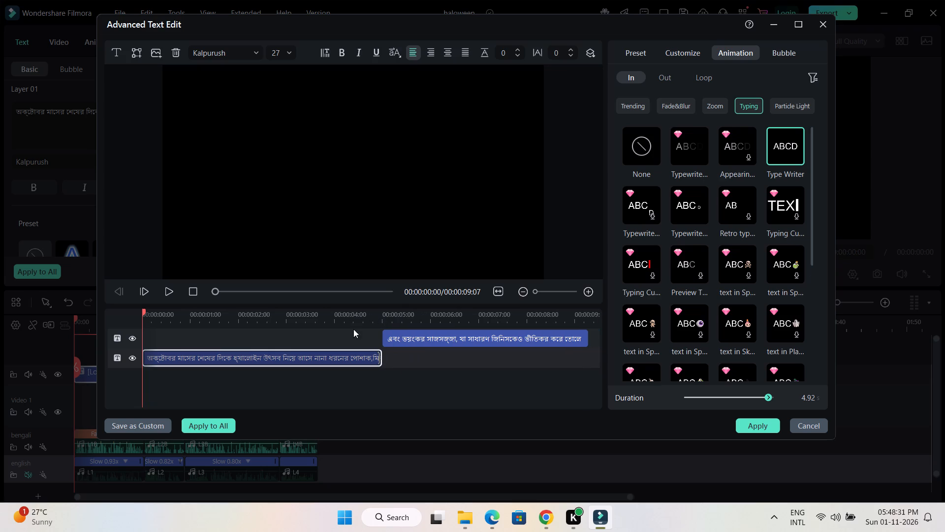
Apply the Type Writer intro animation to the second Bengali text layer and extend its duration to 4.20 s.
double_click(398, 337)
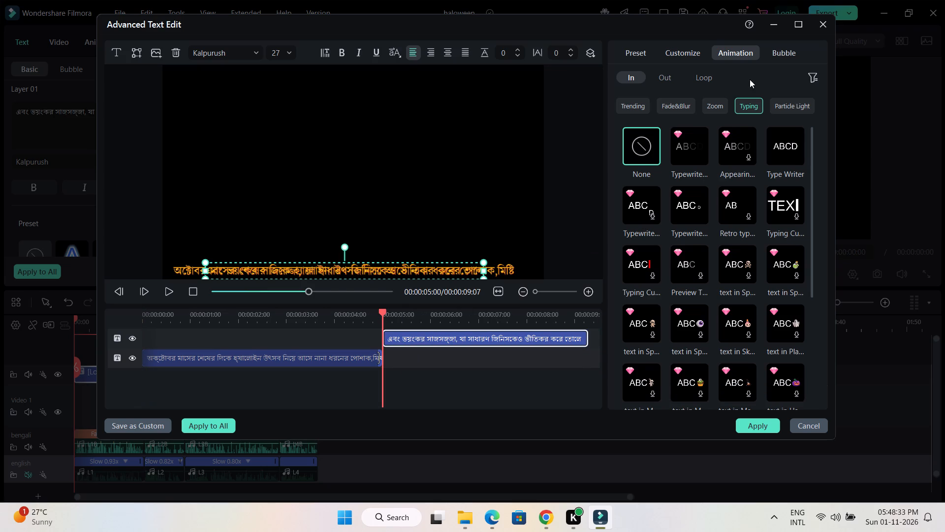
double_click(780, 141)
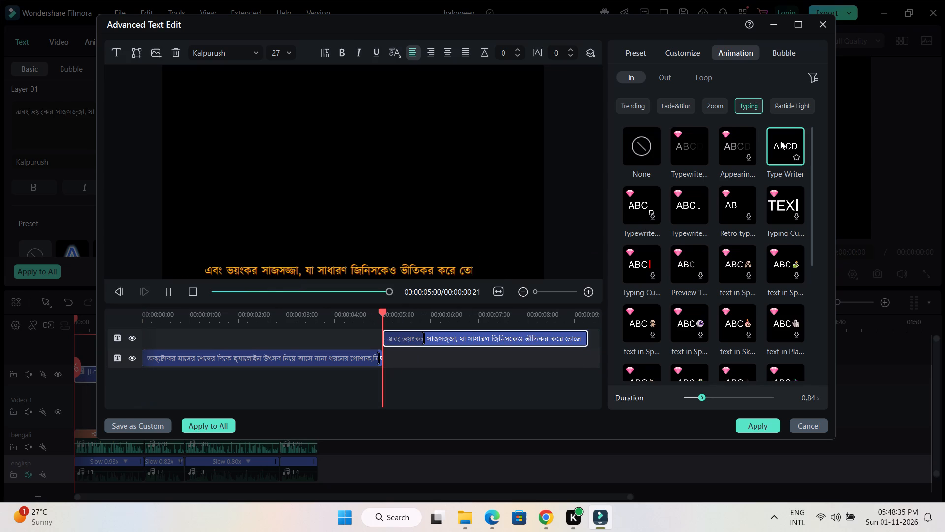
drag(422, 340, 555, 350)
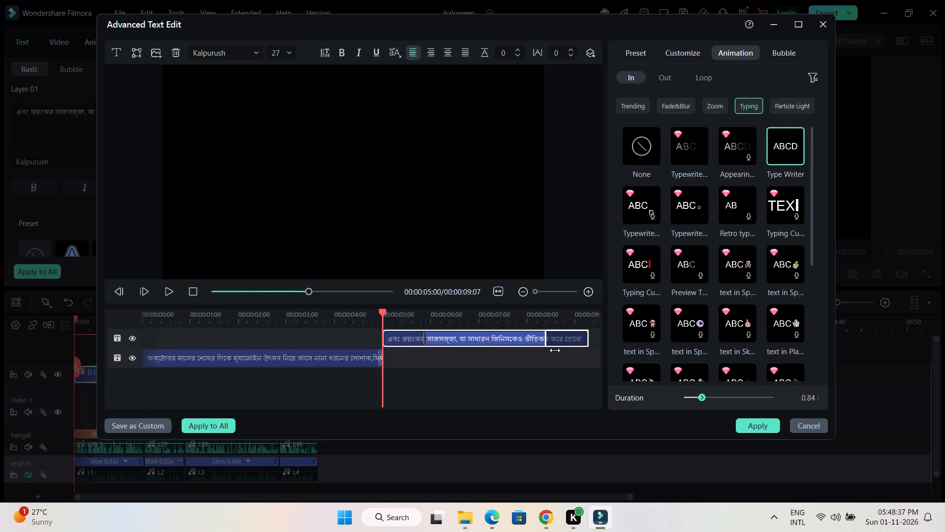
drag(555, 350, 584, 354)
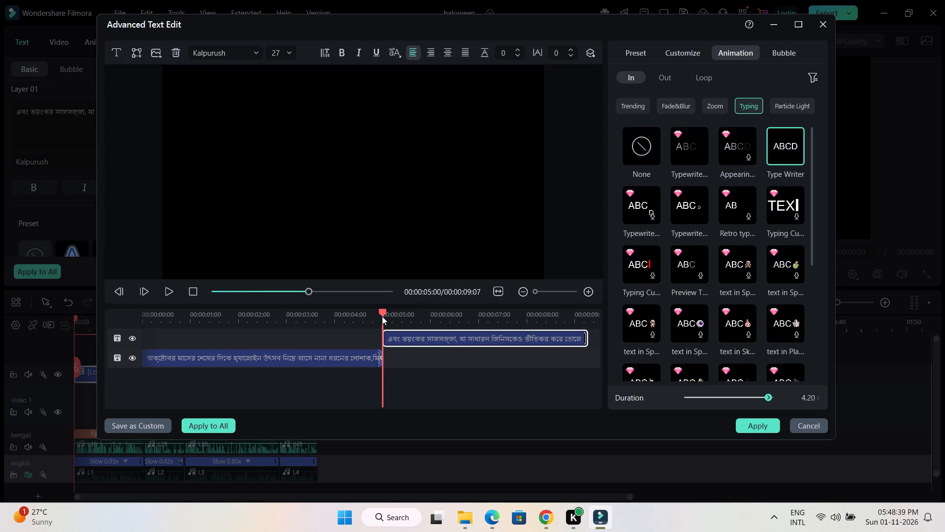
Play the title from the start and scrub back through it to check both layers' typing animation.
drag(384, 312, 66, 320)
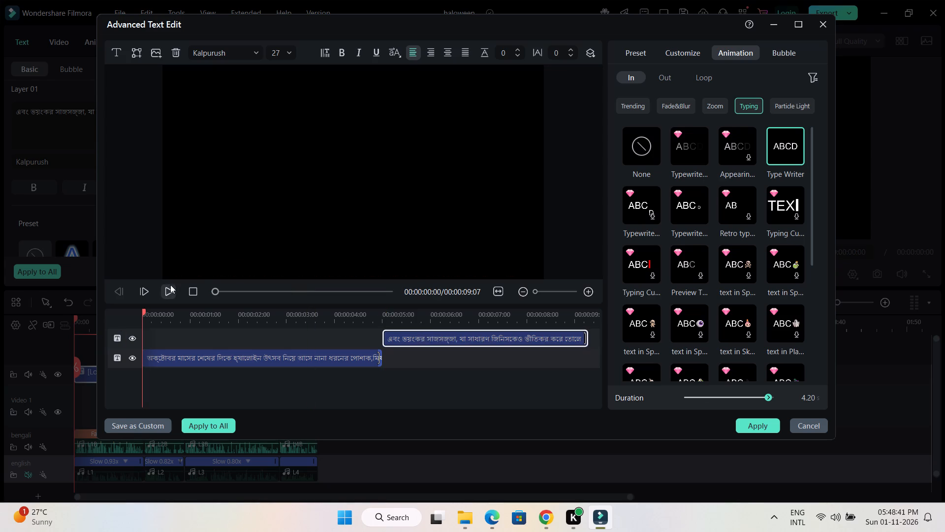
click(171, 285)
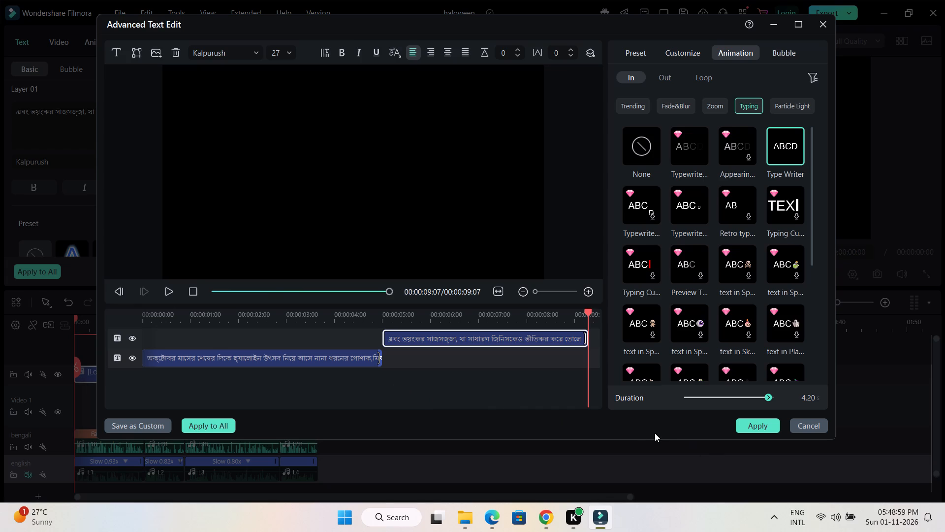
click(466, 388)
click(374, 237)
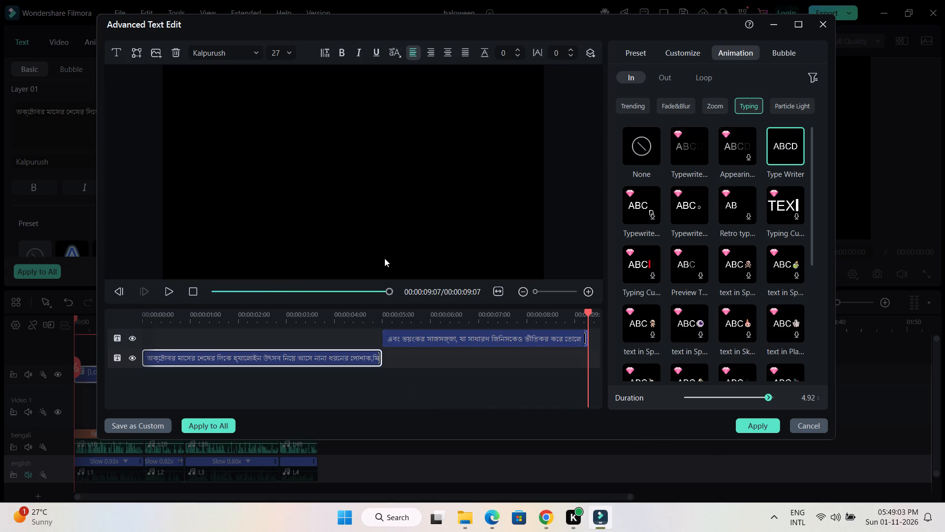
drag(389, 288, 443, 289)
drag(443, 289, 315, 313)
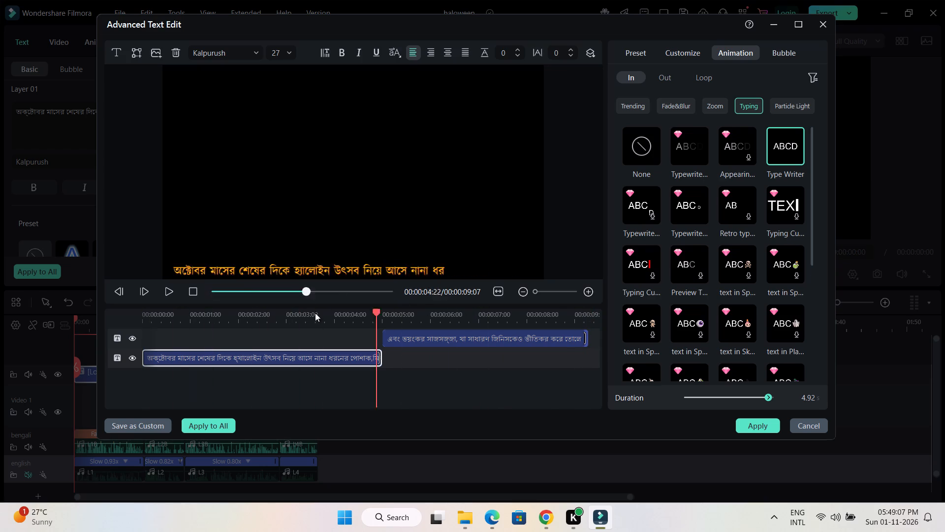
drag(315, 313, 219, 329)
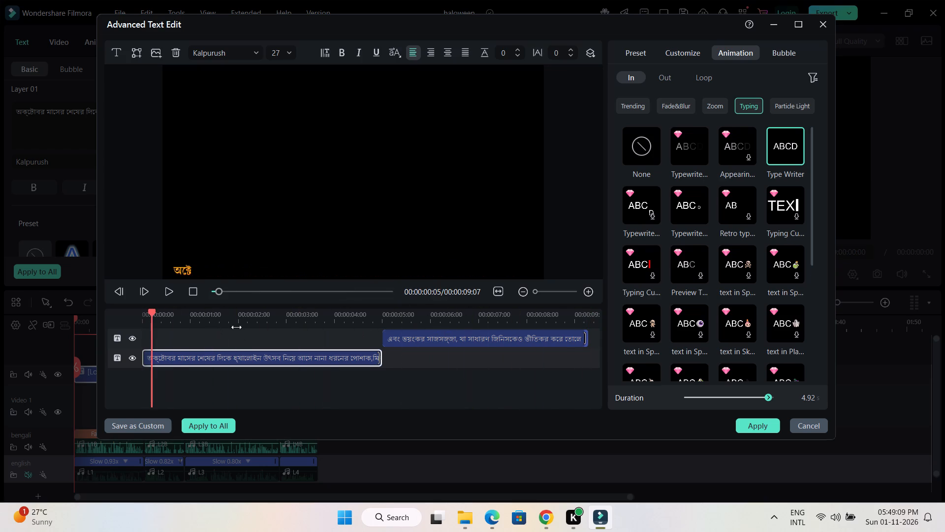
Apply the advanced text edits to the title and close its text settings.
click(756, 425)
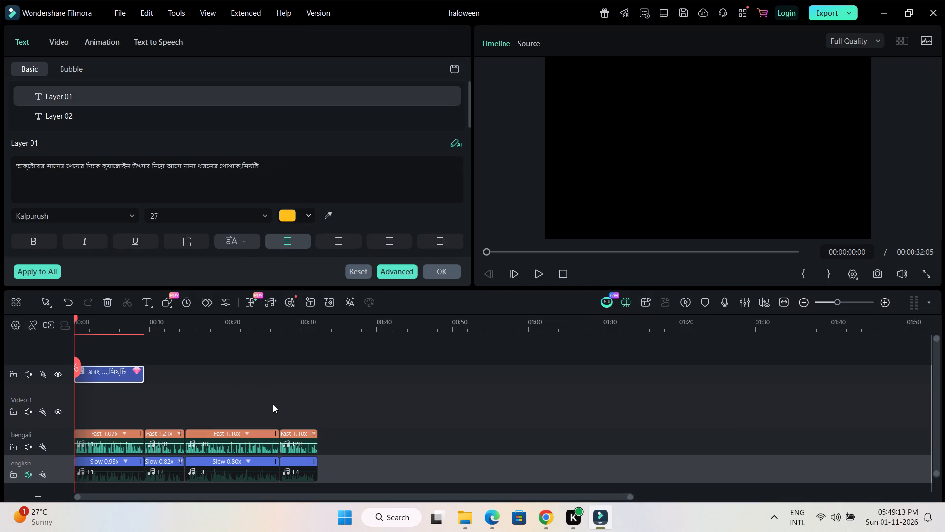
click(446, 269)
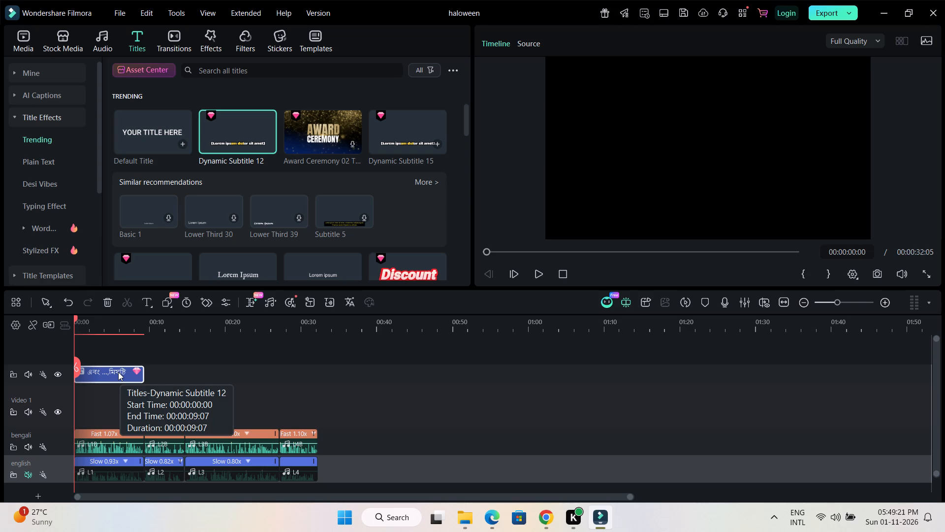
Move the Bengali title clip up onto a new track, keeping its start at 00:00:00:00.
drag(118, 372, 118, 359)
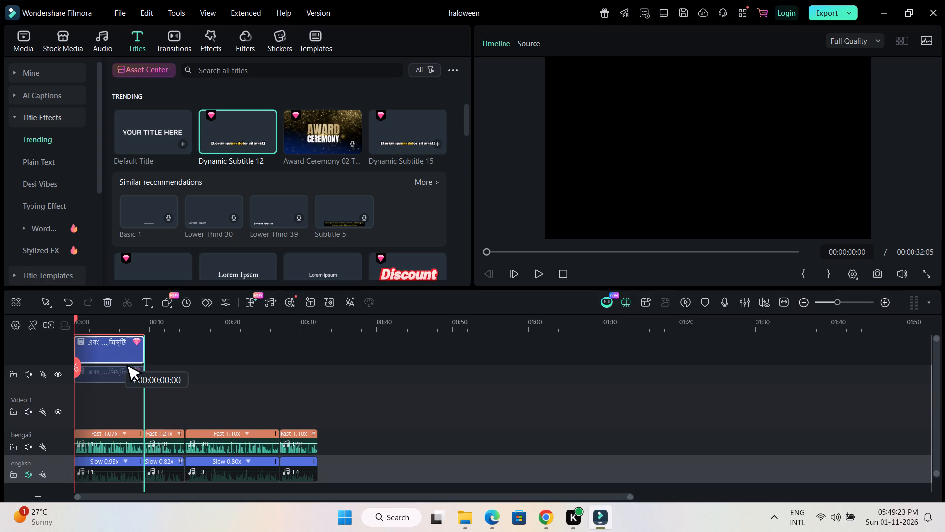
drag(118, 359, 118, 356)
Copy the Bengali title clip and place the duplicate directly beneath the original, starting at 00:00:00:00.
right_click(125, 376)
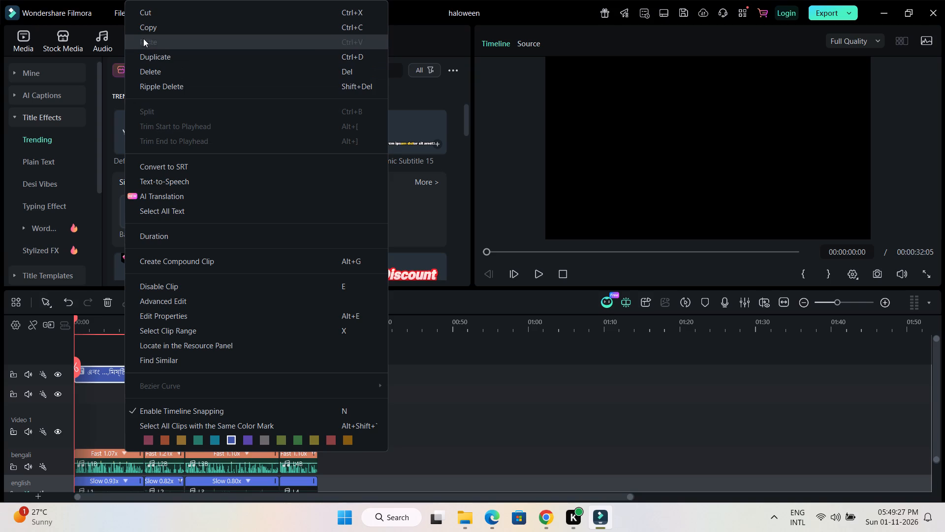
click(145, 26)
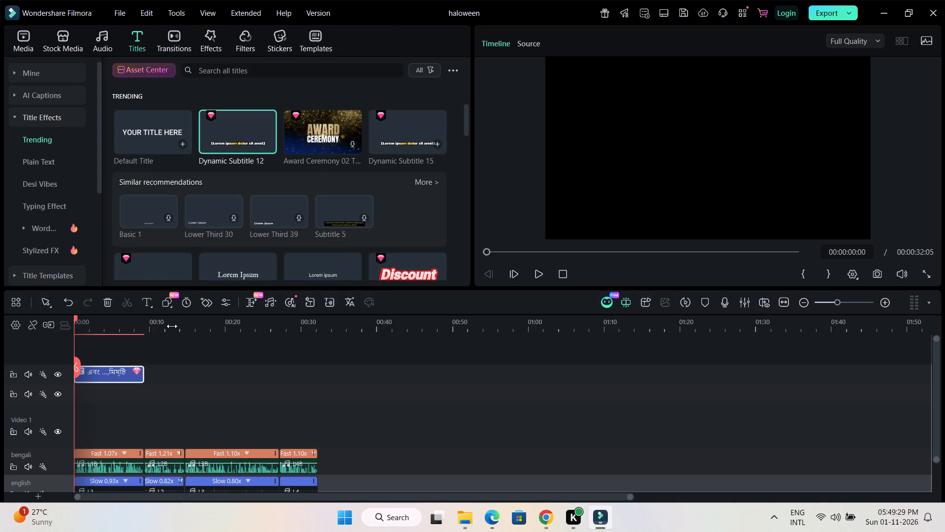
click(172, 326)
key(ctrl+v)
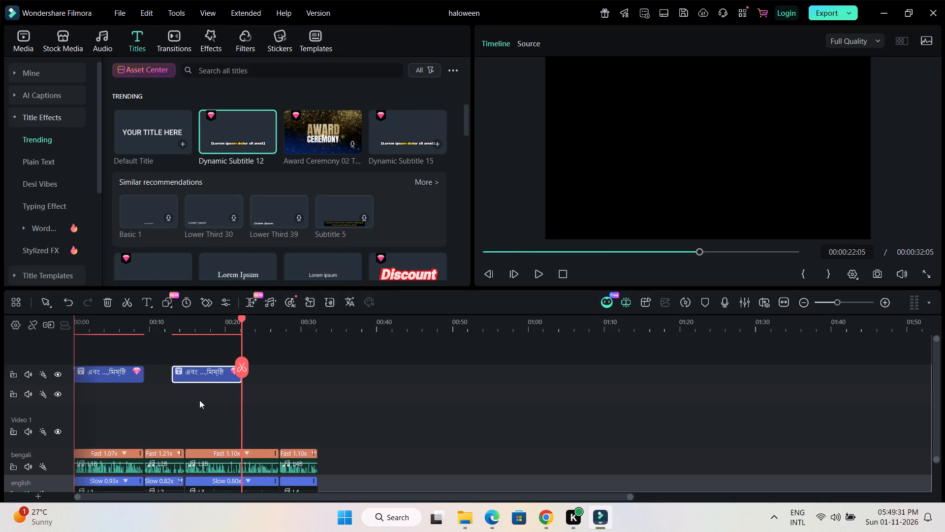
drag(205, 371, 110, 387)
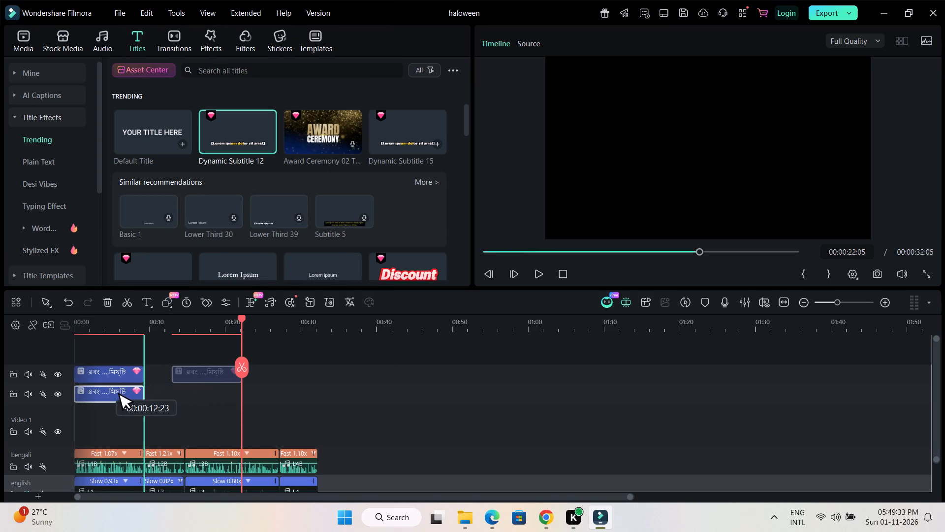
drag(110, 387, 109, 387)
Increase the height of the two title tracks, Video 3 and Video 2, in the timeline.
double_click(111, 395)
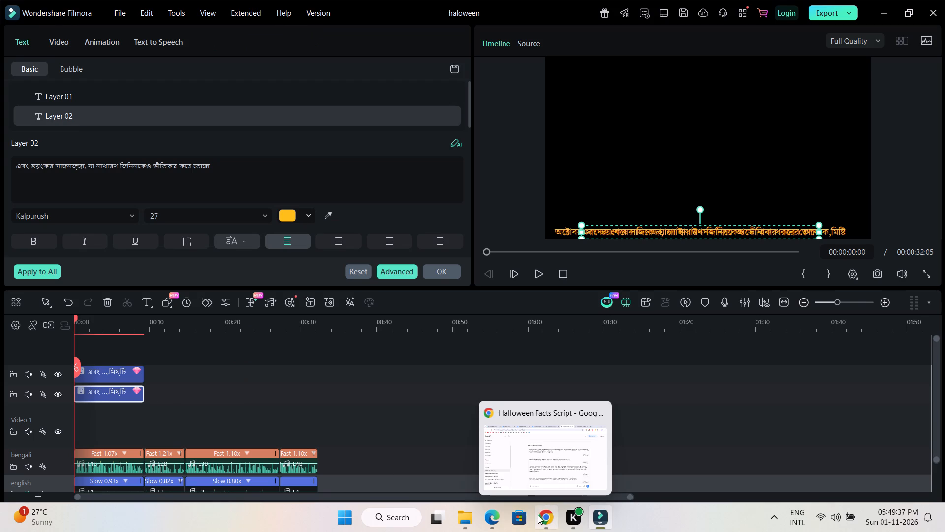
click(33, 401)
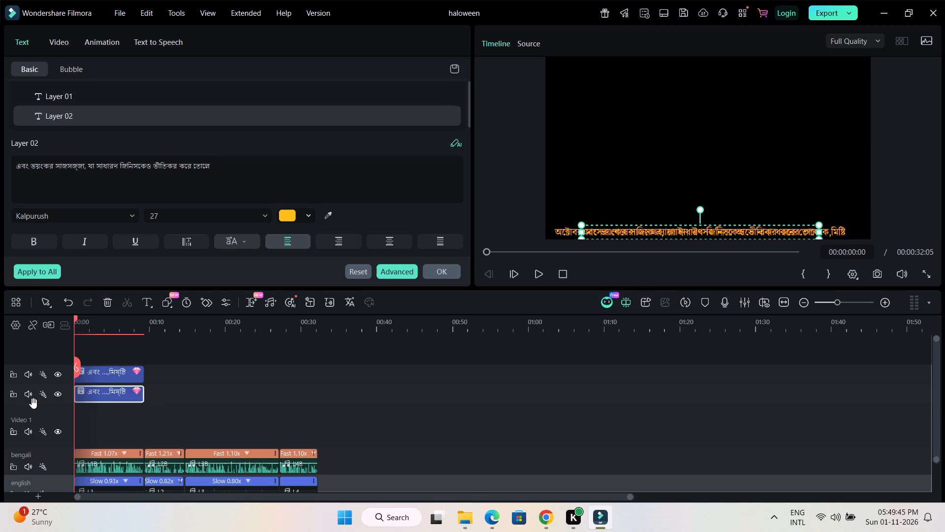
drag(37, 384, 39, 371)
drag(39, 371, 38, 411)
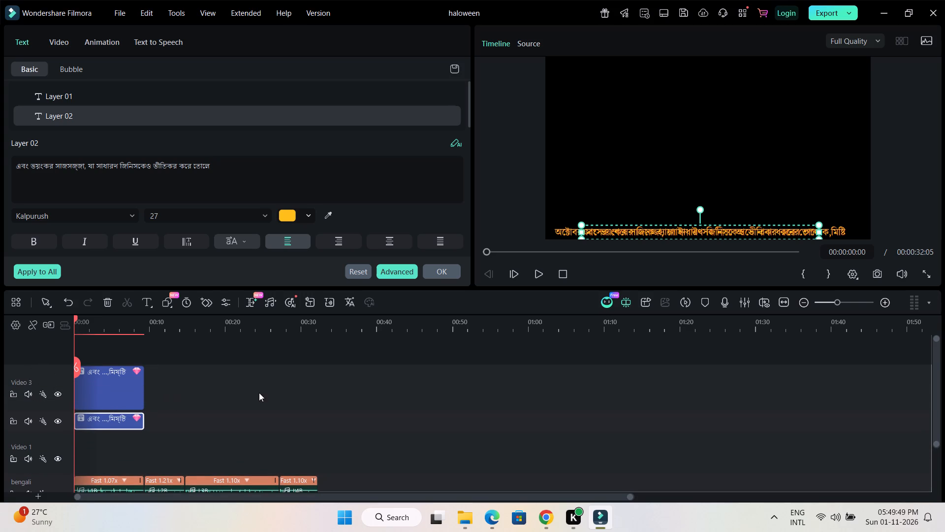
scroll(259, 393, down, 1)
drag(46, 396, 45, 417)
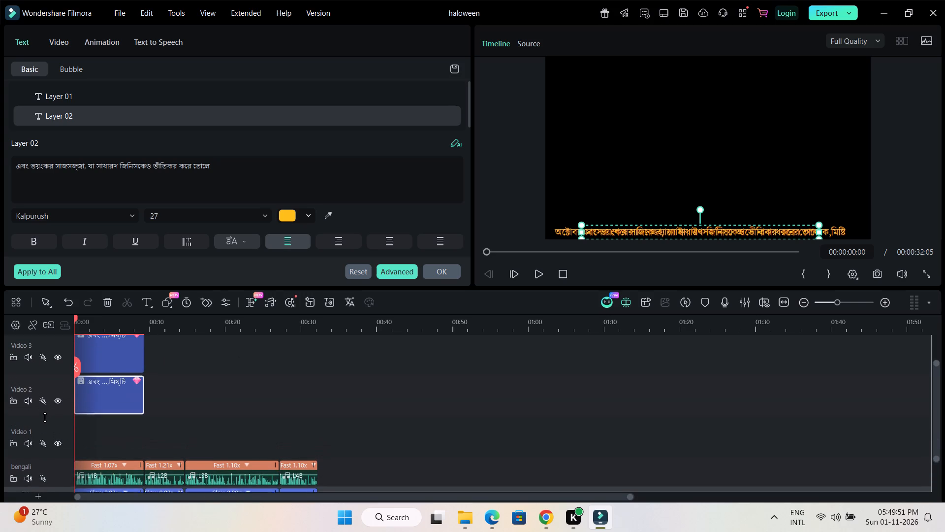
drag(45, 417, 45, 412)
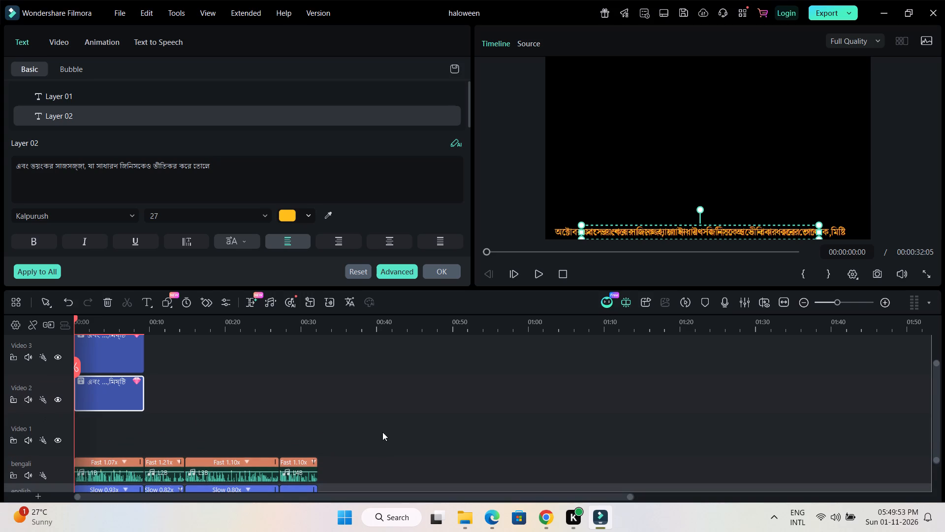
Rename the Video 2 track as english and the Video 3 track as bengali.
click(31, 386)
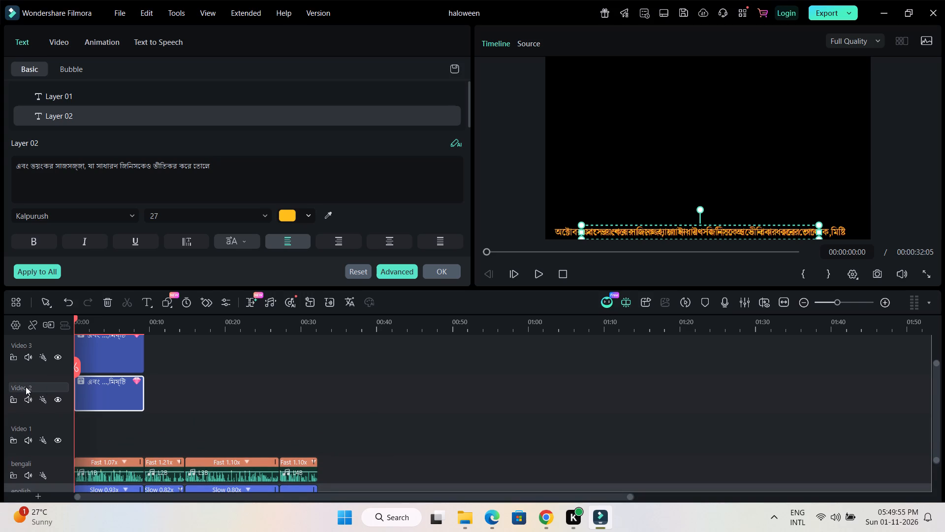
double_click(25, 387)
text(english)
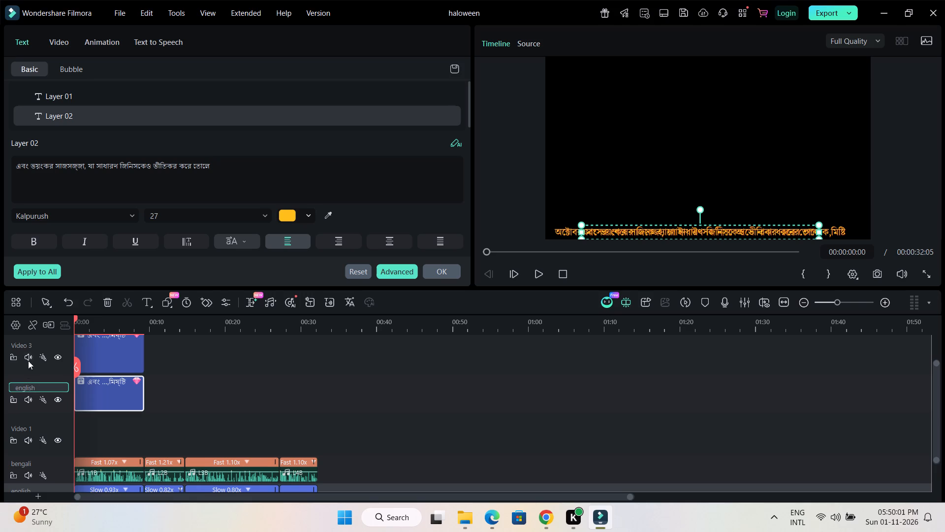
double_click(23, 343)
text(bengali)
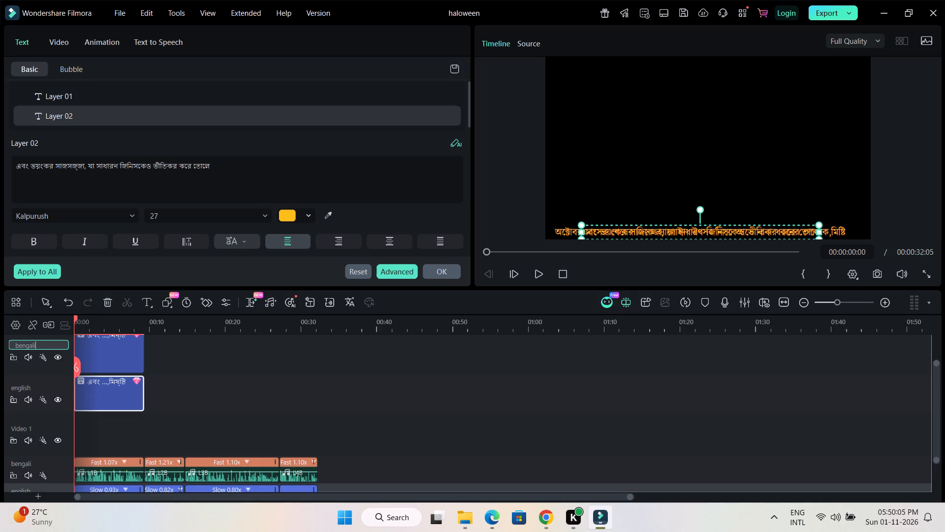
click(204, 360)
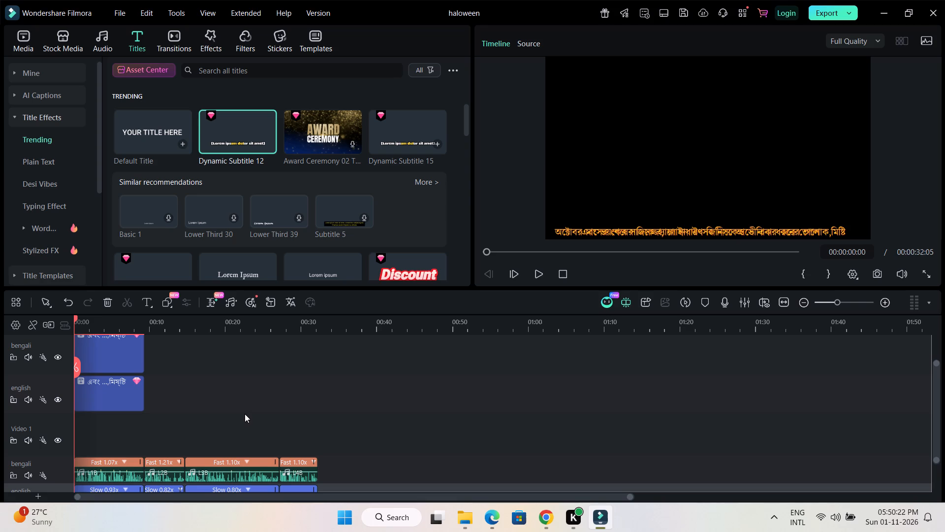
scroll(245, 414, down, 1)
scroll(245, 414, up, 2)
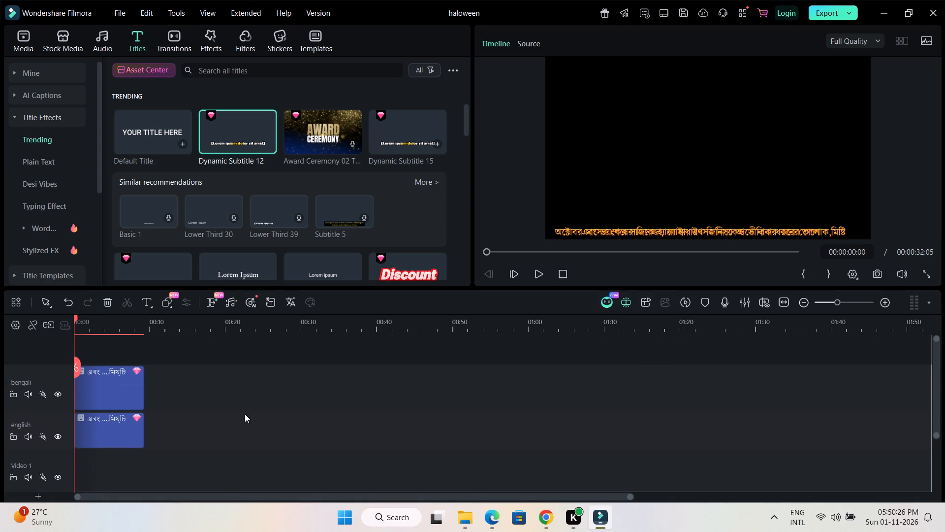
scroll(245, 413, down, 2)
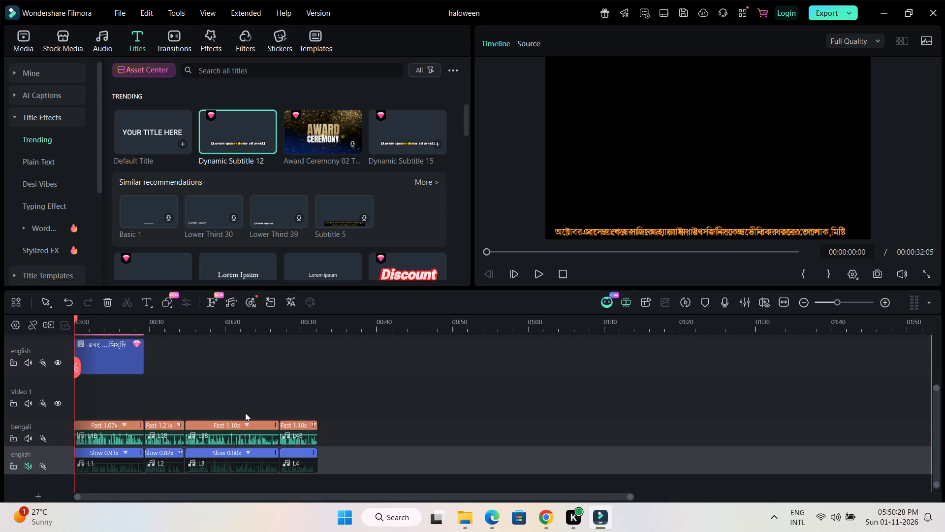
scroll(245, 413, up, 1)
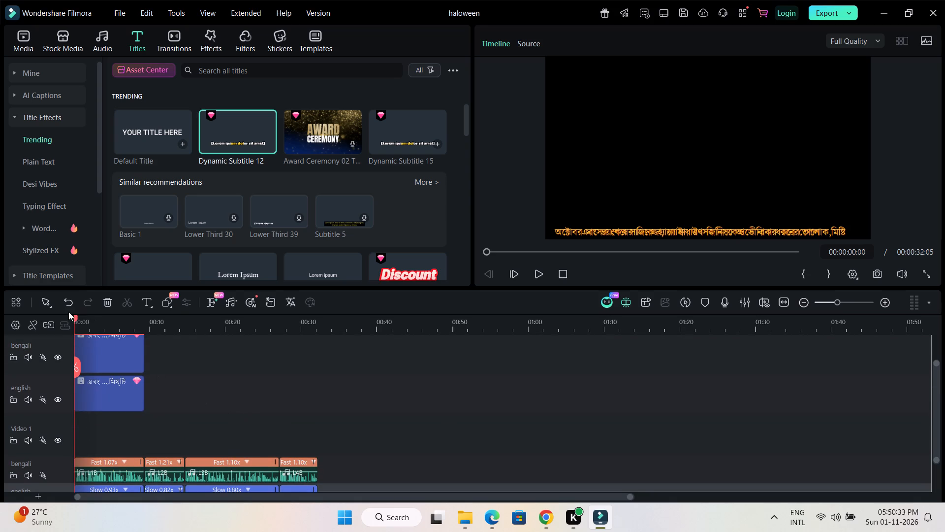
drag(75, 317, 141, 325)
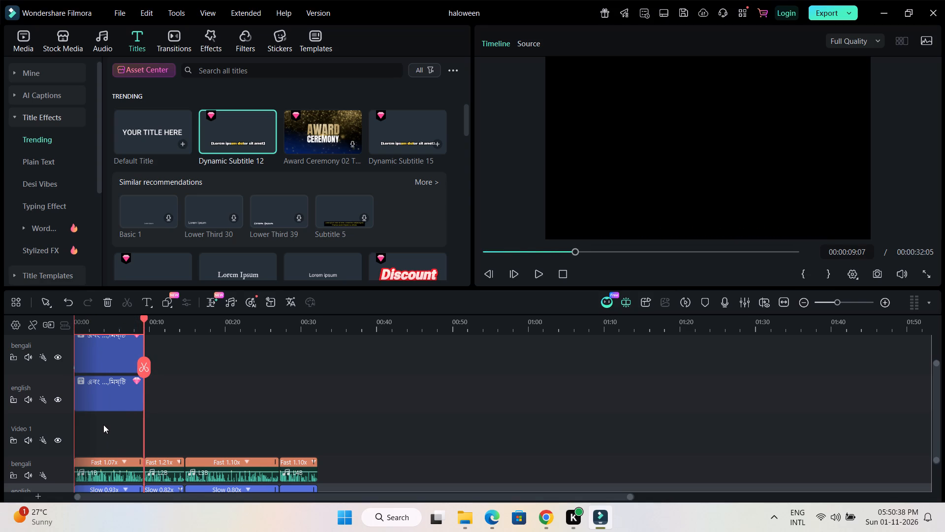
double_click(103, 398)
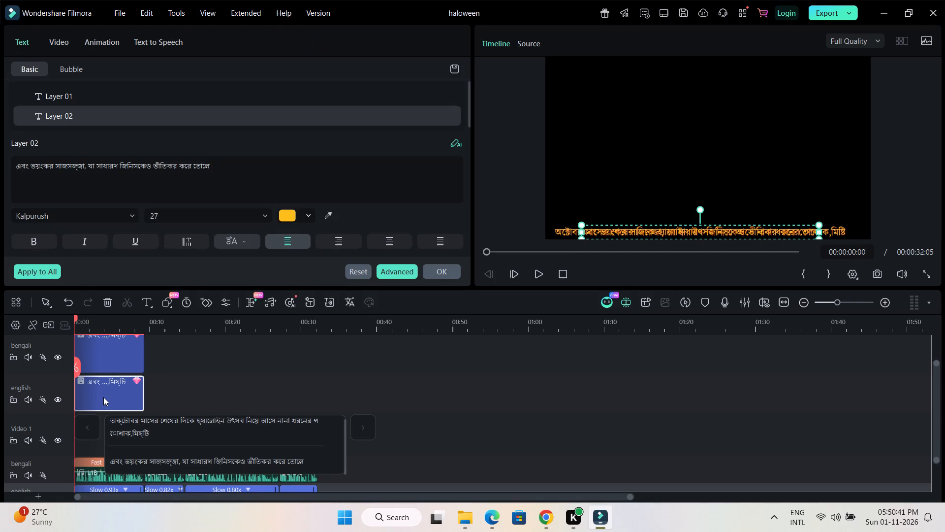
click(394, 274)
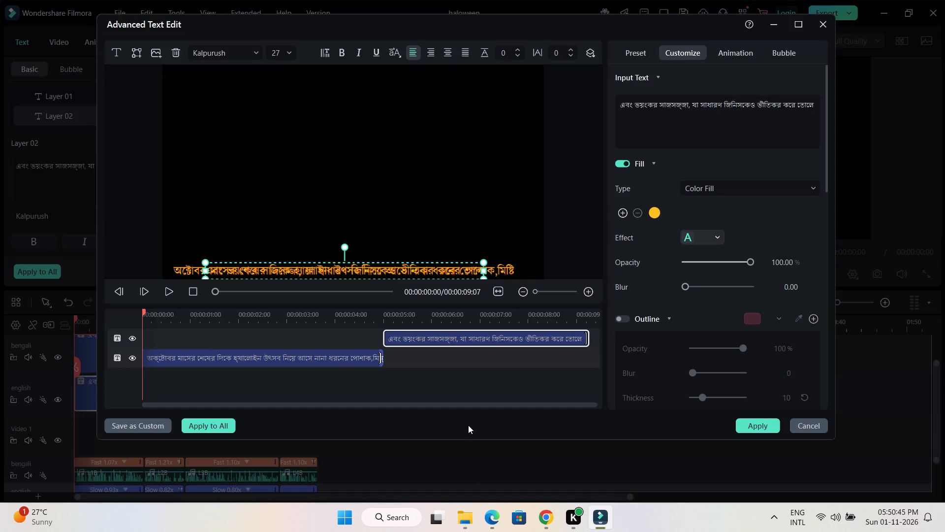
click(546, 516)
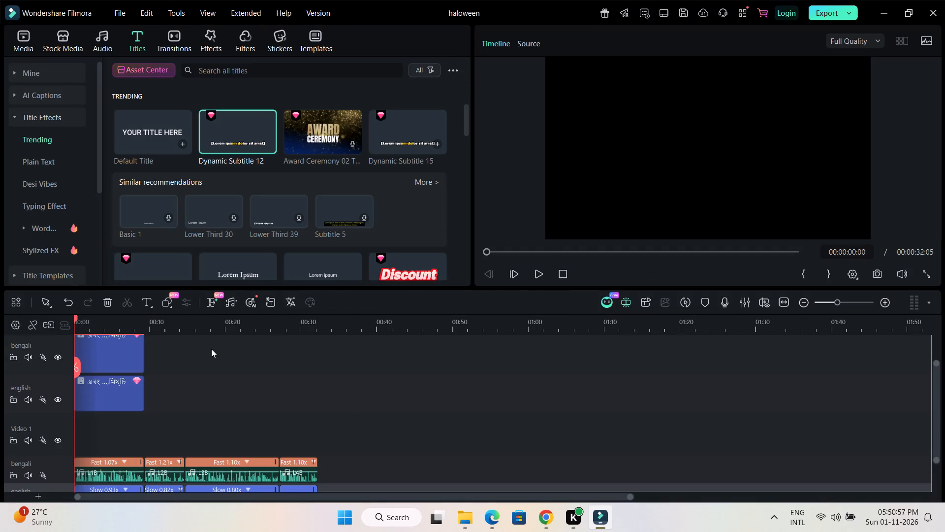
Paste five consecutive copies of the Bengali title on the bengali title track, starting at 00:00:11:13.
click(111, 357)
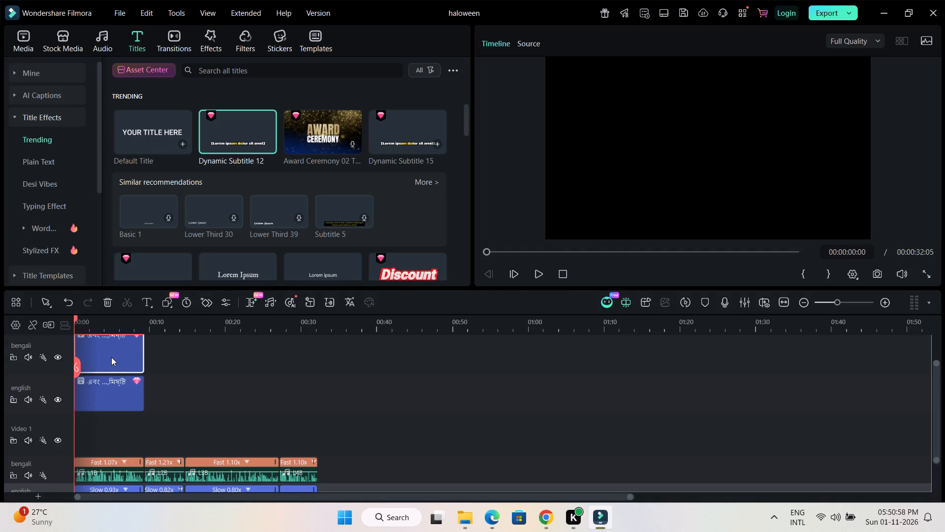
drag(76, 317, 148, 320)
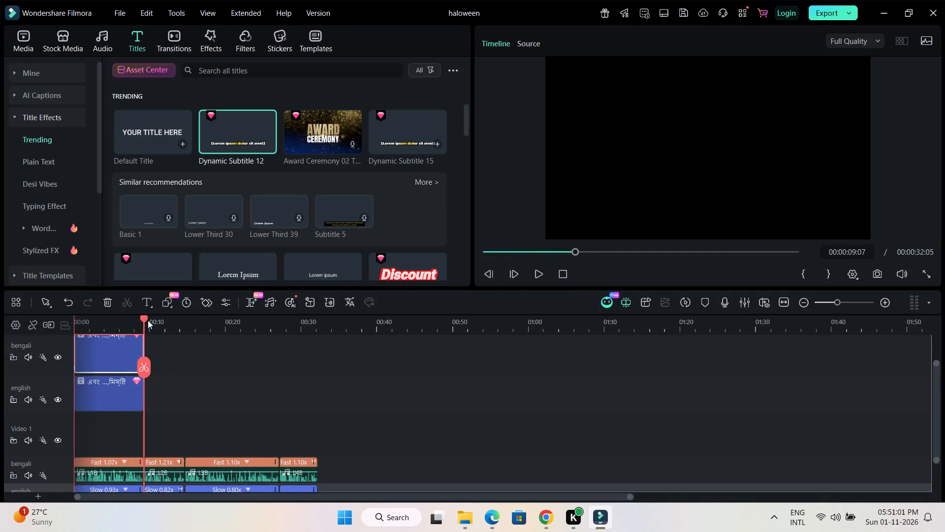
drag(148, 320, 161, 322)
key(ctrl+v)
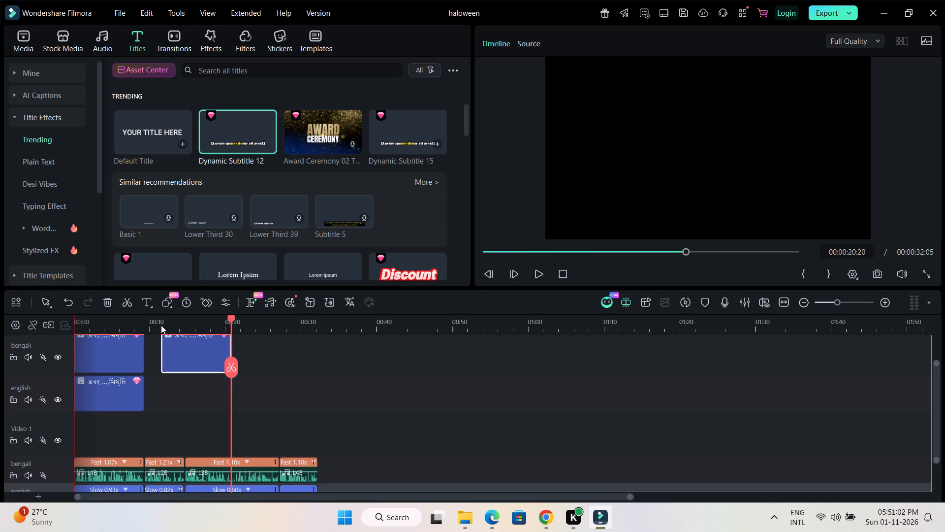
key(ctrl+v)
key(ctrl+v)
key(ctrl+v)
key(ctrl+v)
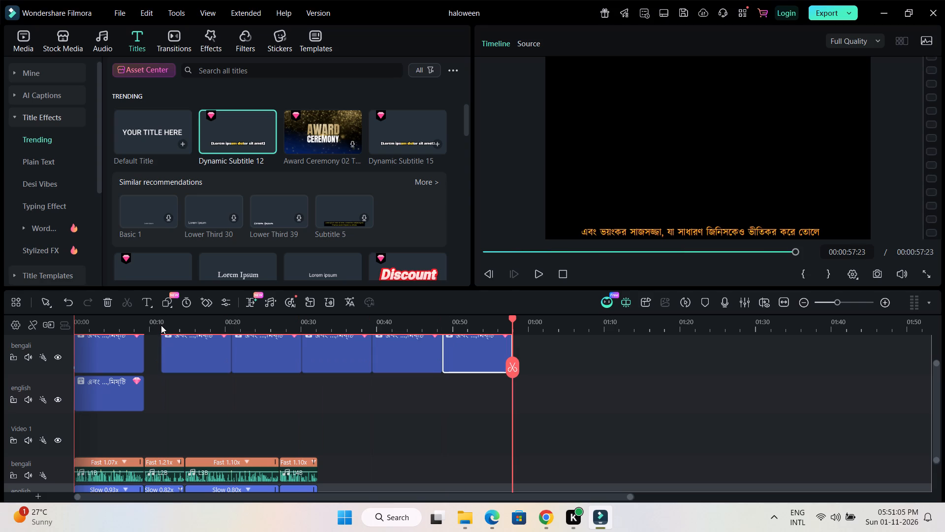
Move the first pasted title earlier so it starts directly at the end of the original Bengali title.
click(183, 361)
drag(185, 361, 184, 361)
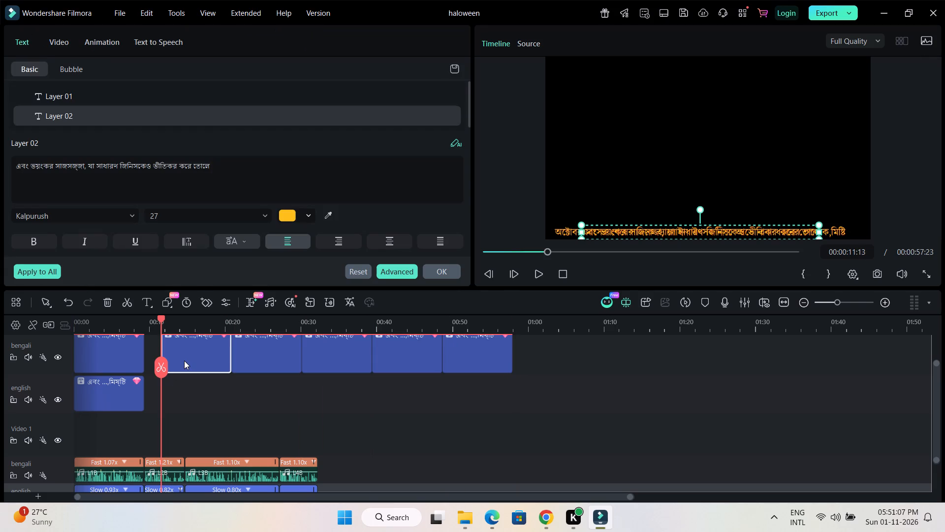
drag(184, 361, 162, 360)
drag(160, 317, 123, 324)
drag(150, 322, 169, 322)
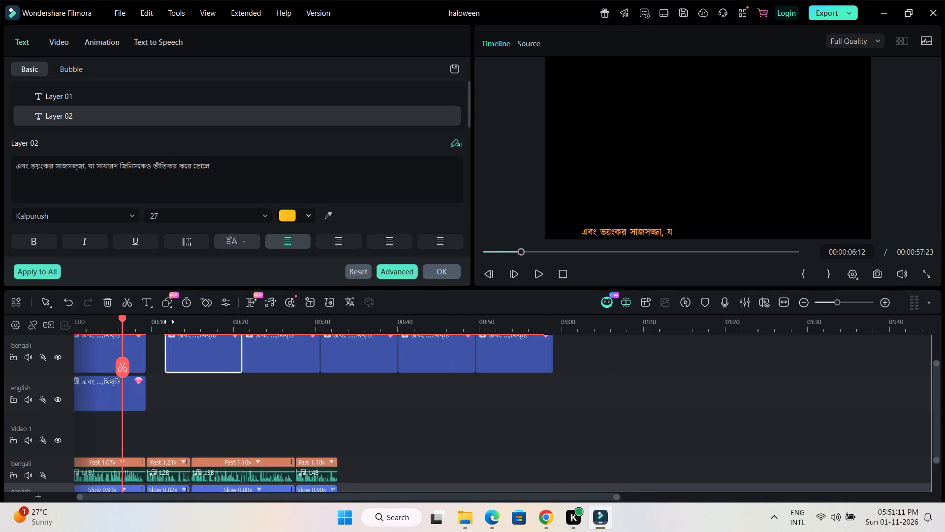
drag(169, 322, 346, 322)
drag(374, 357, 299, 355)
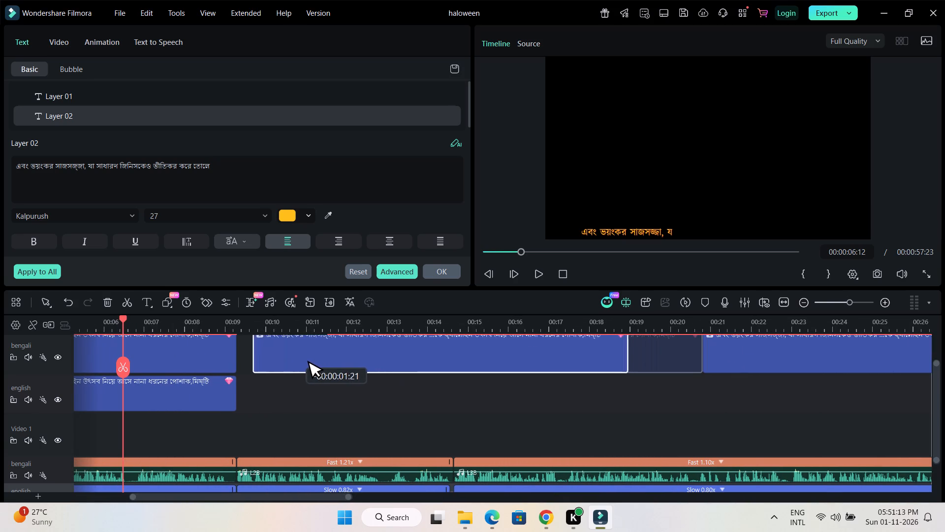
drag(299, 355, 285, 355)
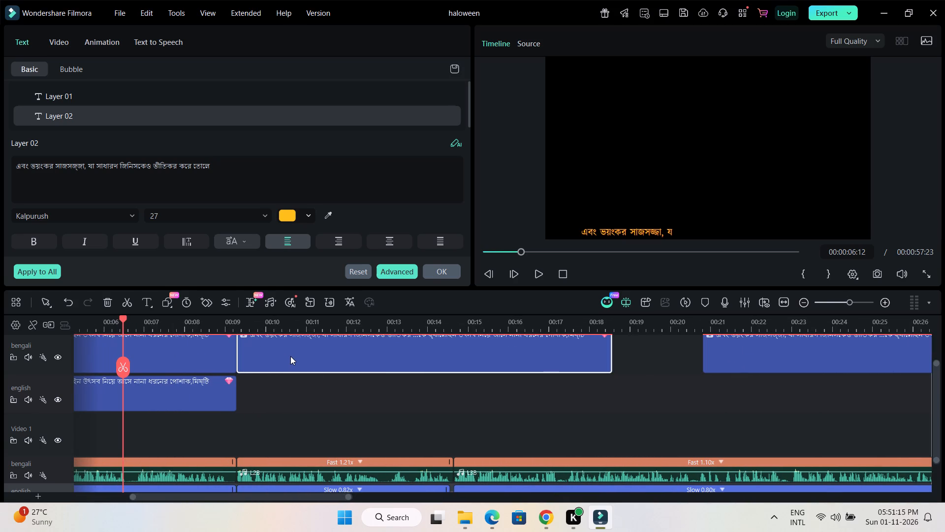
Switch to Chrome, copy the Bengali script's second passage, beginning "তবে এই উৎসবের", and return to Filmora.
click(550, 515)
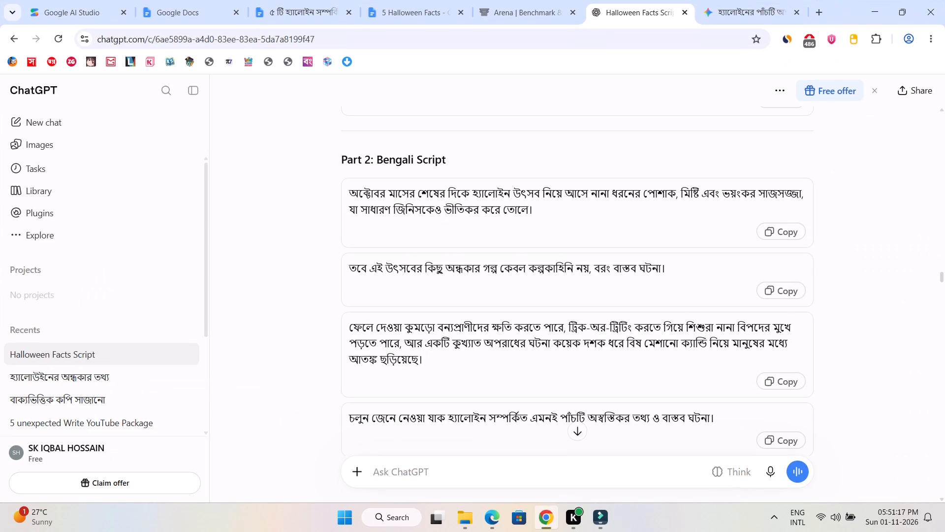
click(784, 290)
click(600, 519)
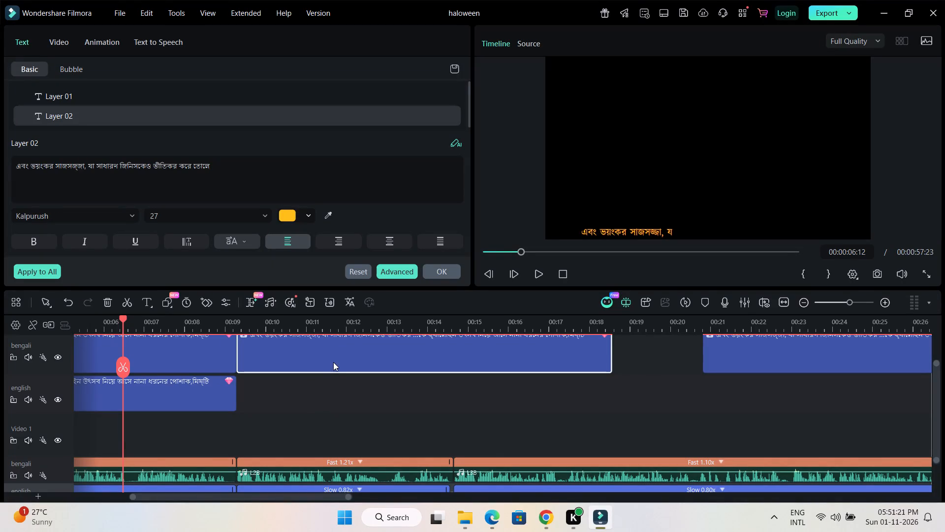
Trim the second Bengali title's end to match the second Bengali narration clip, giving it a duration of 00:00:05:09.
click(333, 362)
drag(609, 358, 465, 365)
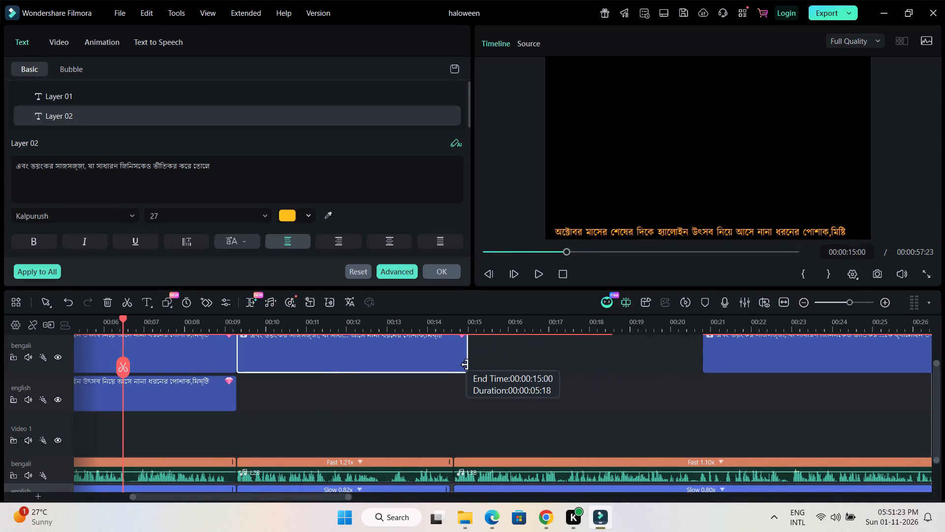
drag(465, 365, 450, 366)
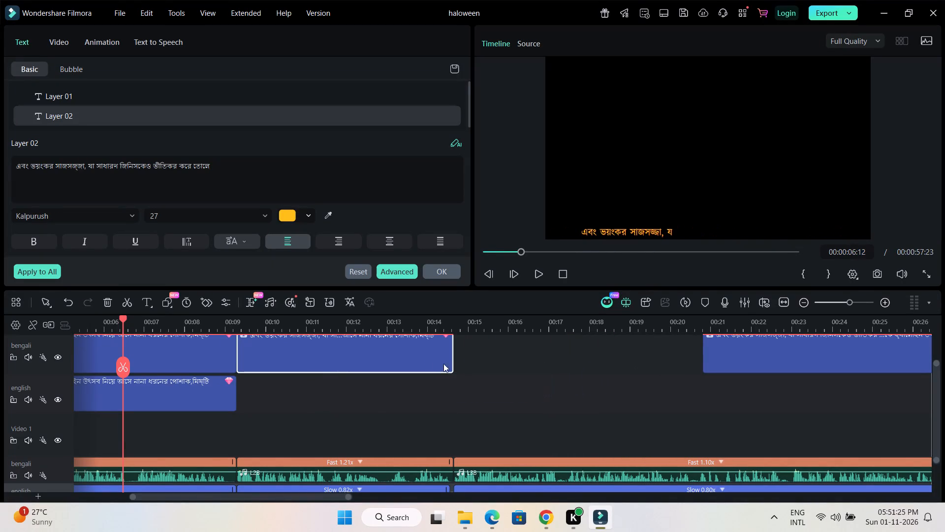
Open the second Bengali title in Advanced Text Edit and delete its text layer beginning "এবং ভয়ংকর".
double_click(426, 358)
click(399, 271)
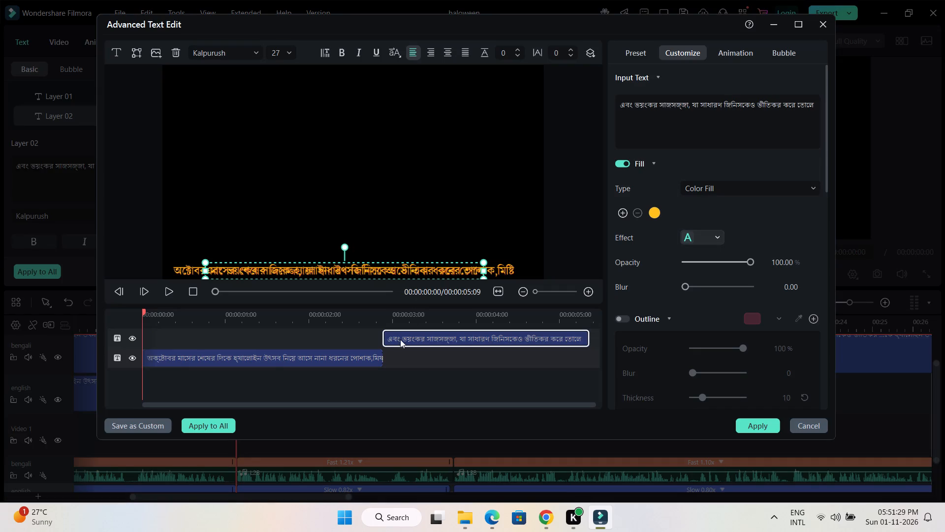
click(415, 335)
key(Delete)
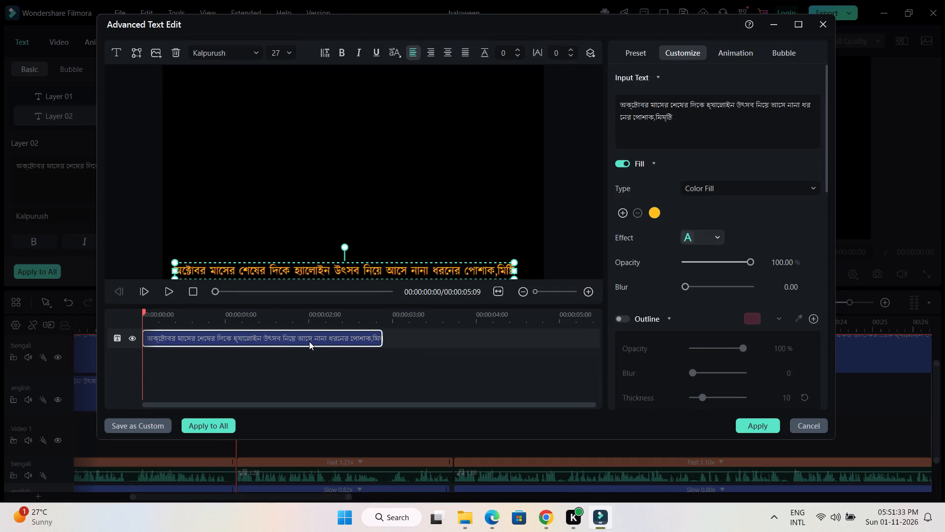
Extend the remaining text layer to a duration of 00:00:05:09 and stretch its typewriter animation nearly to the layer's end.
click(309, 341)
drag(380, 335, 620, 340)
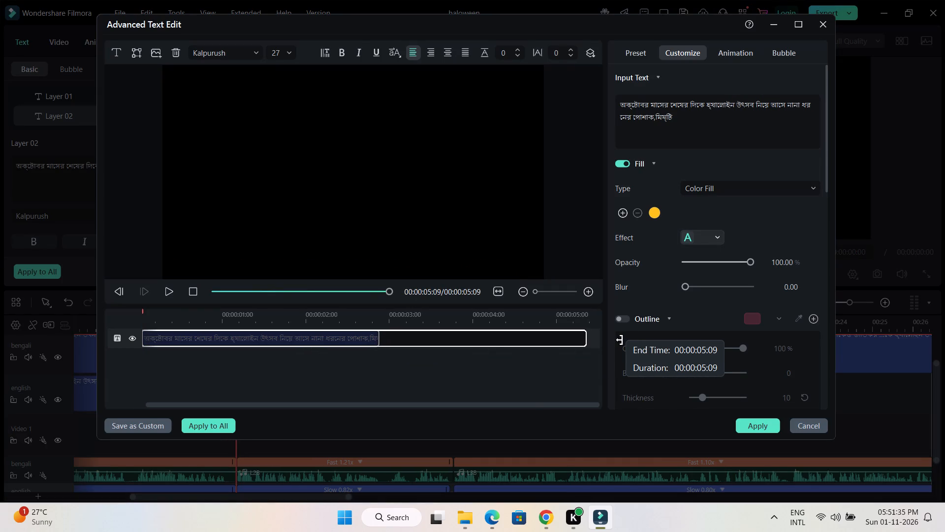
drag(620, 340, 635, 340)
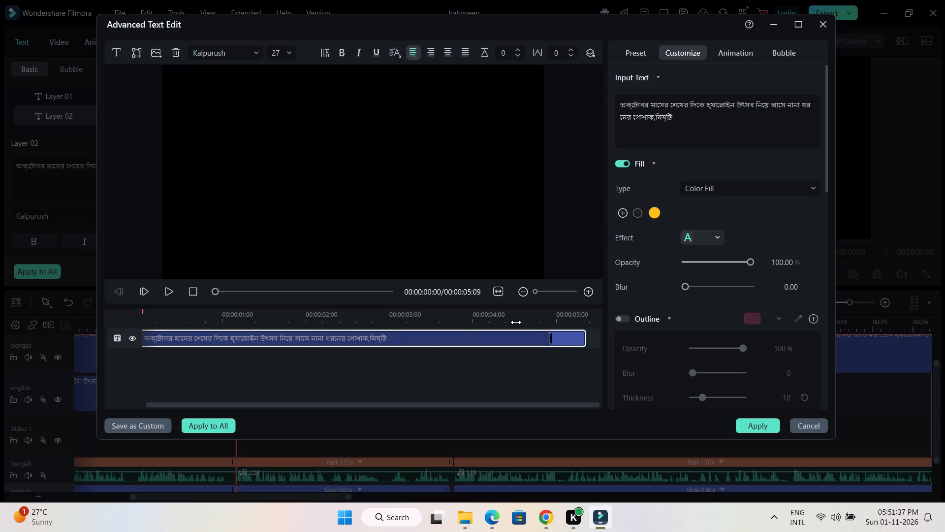
drag(549, 335, 559, 335)
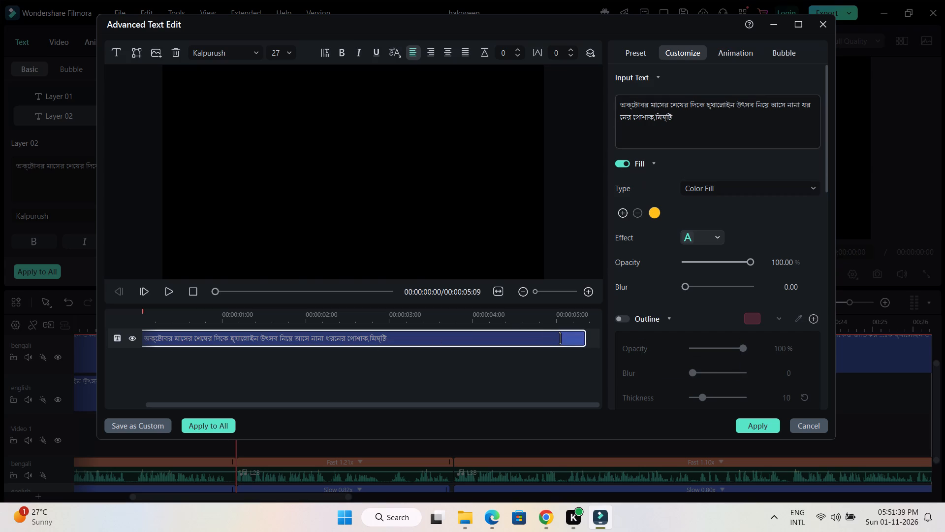
Replace the remaining layer's text with the copied second Bengali passage, beginning "তবে এই উৎসবের".
drag(677, 122, 577, 103)
key(ctrl+v)
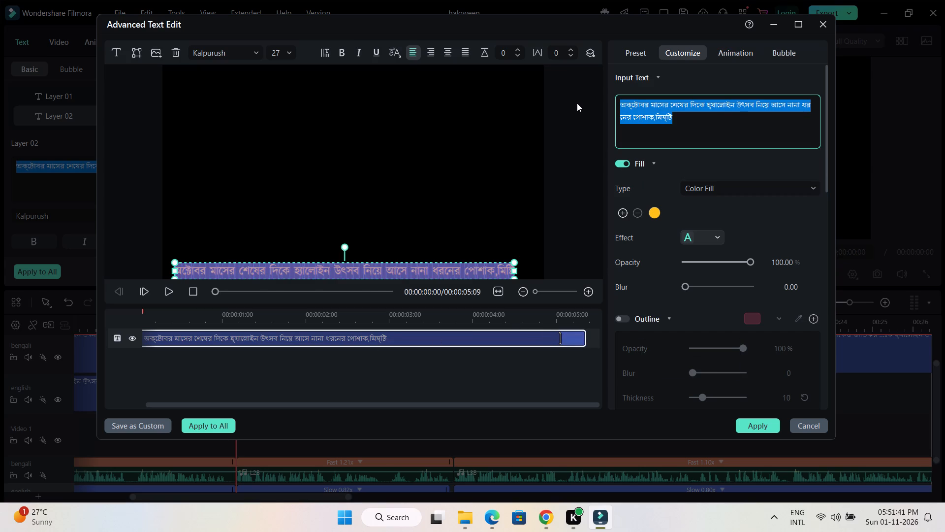
click(404, 218)
click(333, 140)
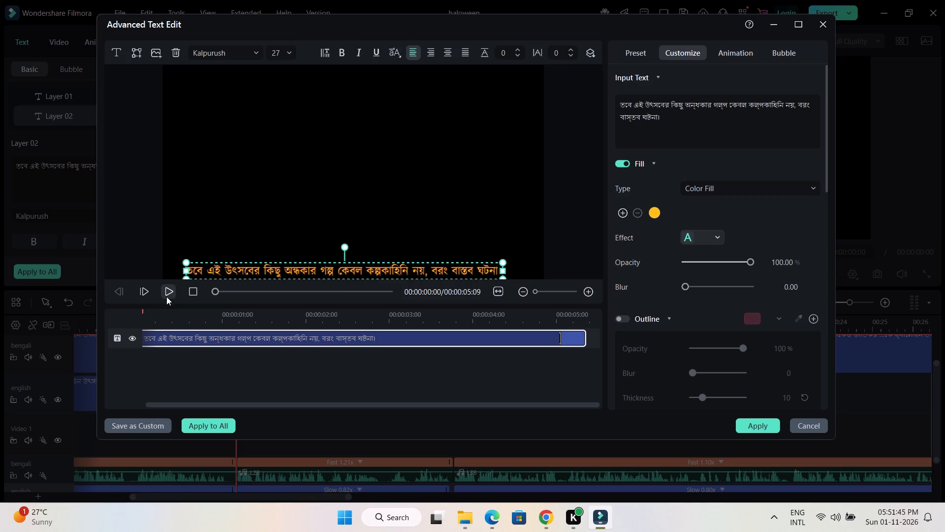
Preview the second Bengali title's typewriter animation through to its end and apply the title edits.
click(167, 292)
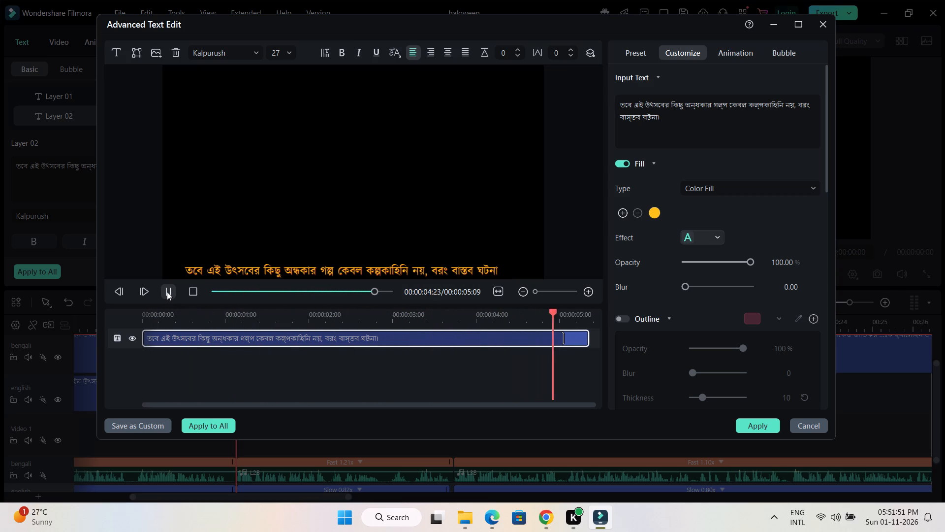
drag(260, 323, 218, 316)
drag(254, 317, 204, 314)
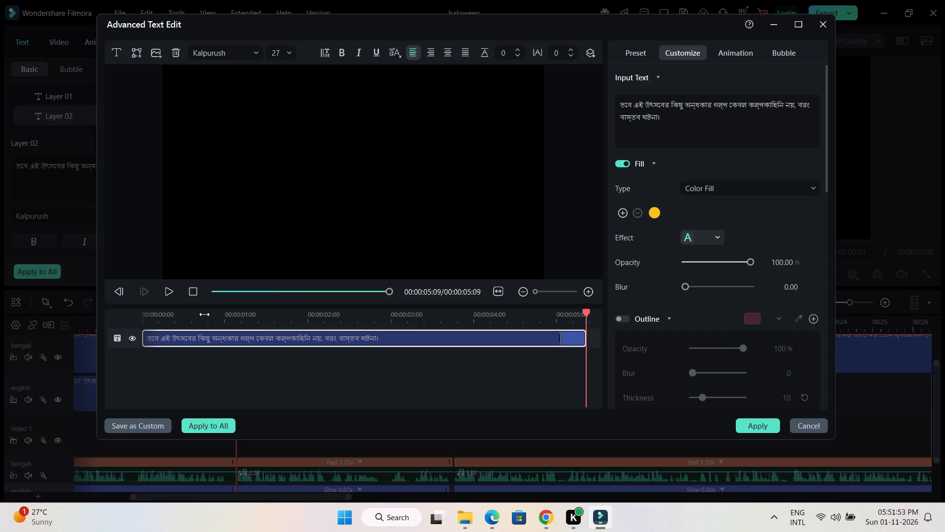
drag(204, 314, 193, 314)
drag(388, 291, 336, 312)
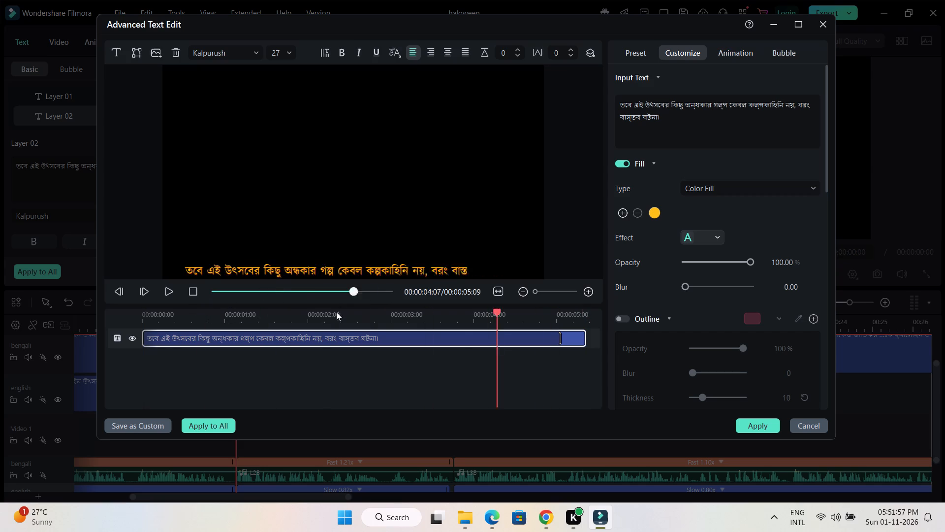
drag(336, 312, 438, 325)
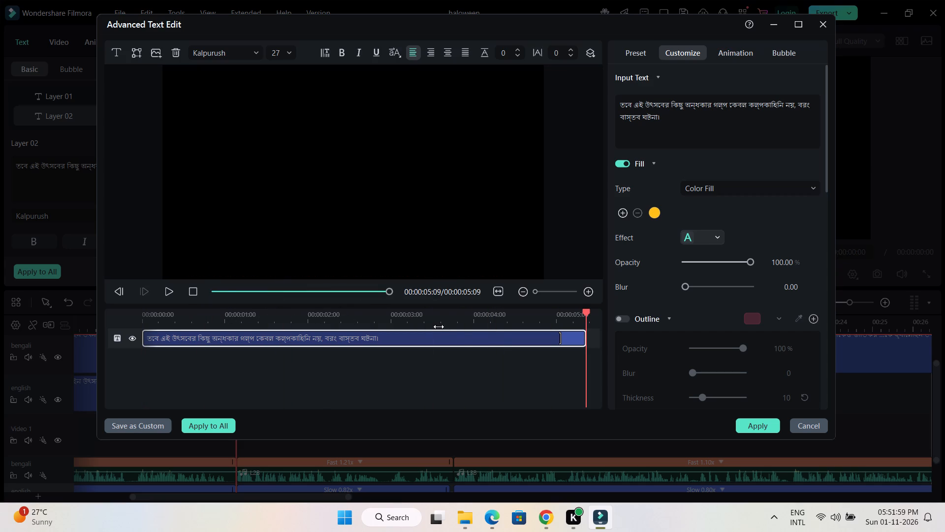
click(755, 422)
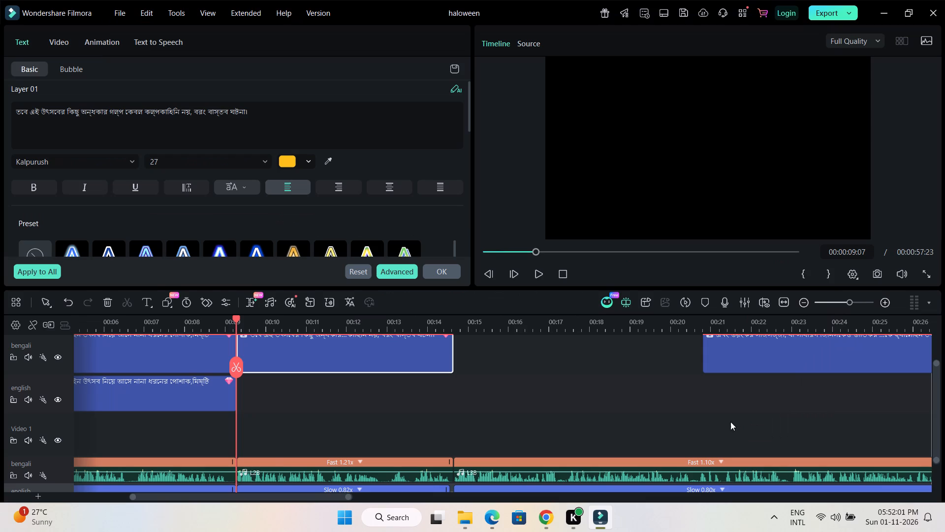
Move the next pasted Bengali title earlier so it starts directly at the end of the second title.
drag(789, 360, 545, 360)
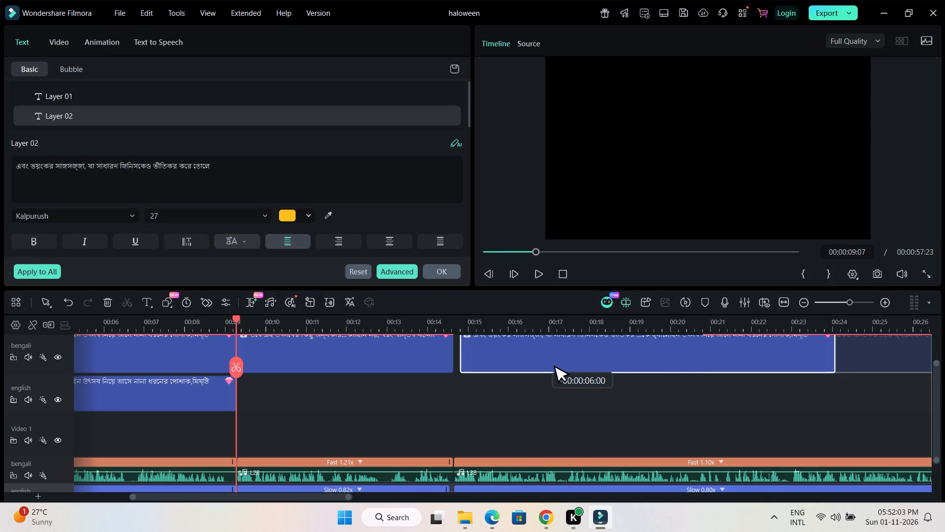
drag(545, 360, 543, 359)
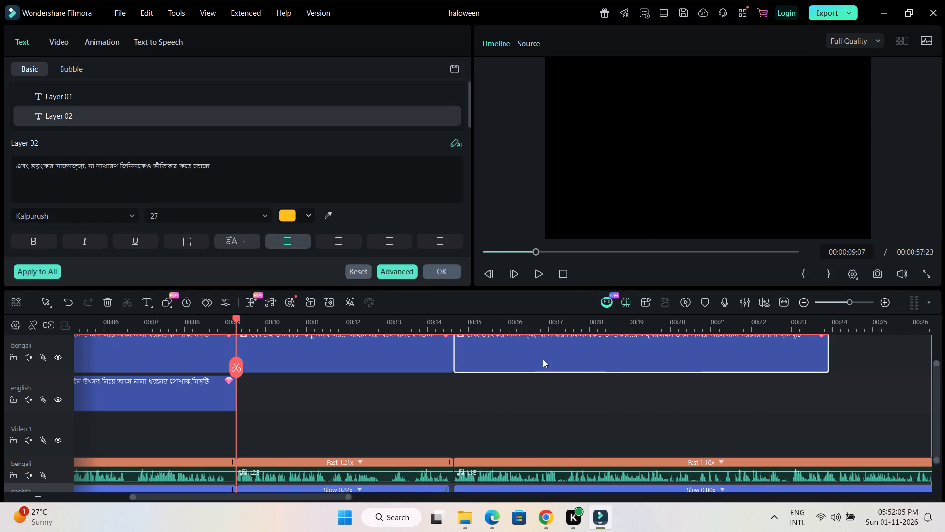
Extend the third Bengali title's end to match the end of the third Bengali narration clip.
drag(340, 496, 415, 496)
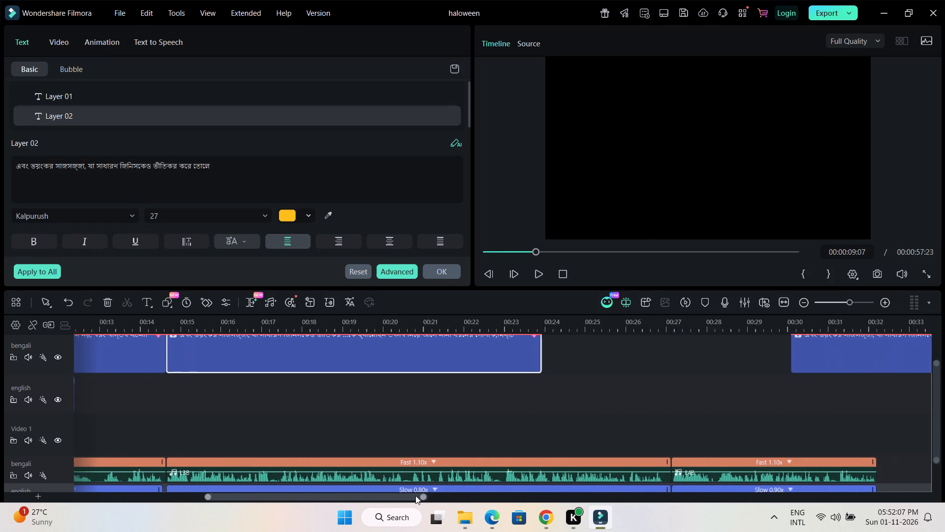
drag(415, 496, 422, 496)
drag(512, 350, 641, 356)
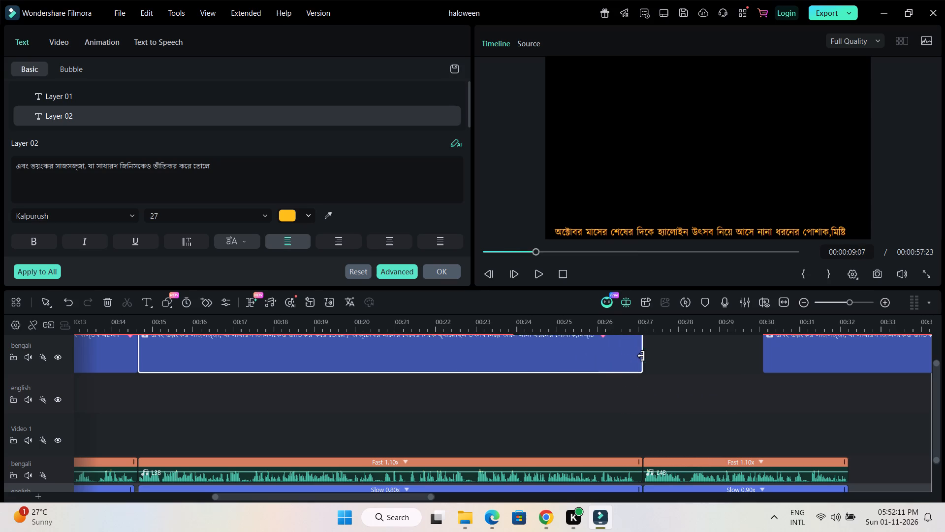
click(547, 519)
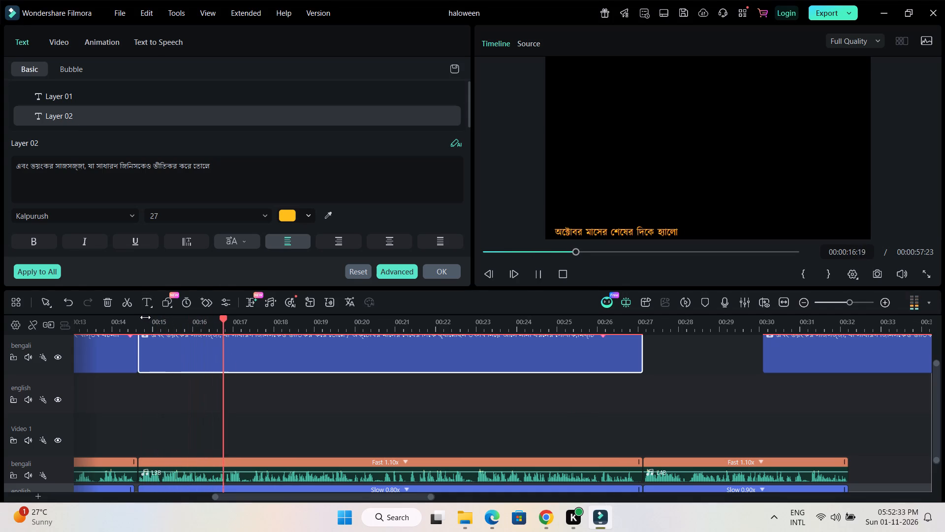
key(space)
click(399, 270)
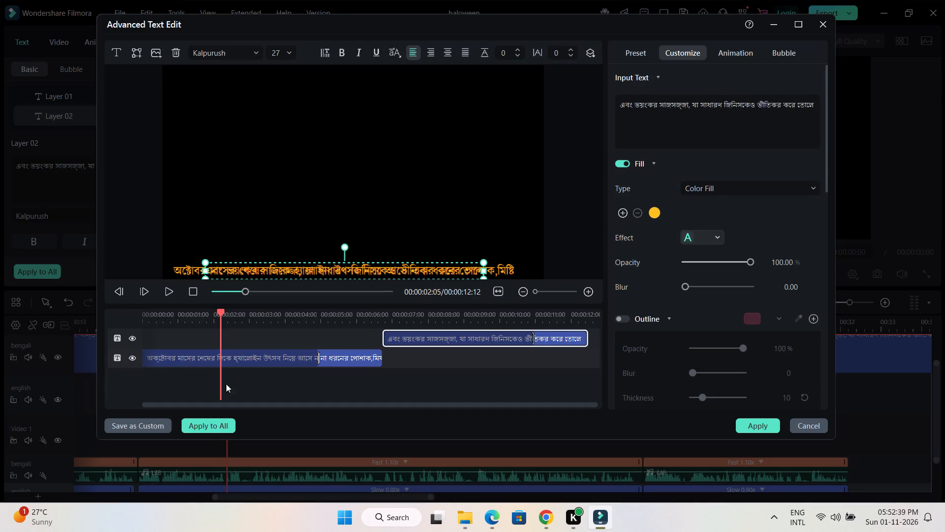
click(182, 360)
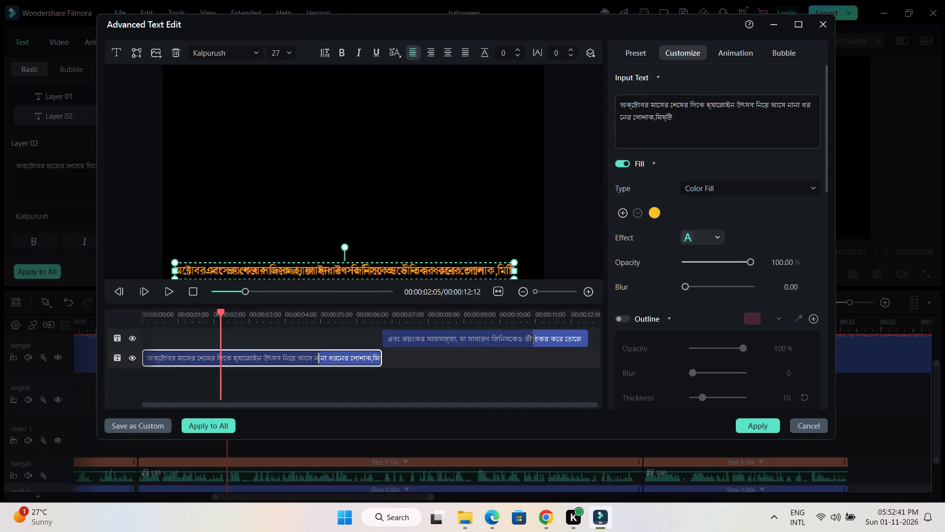
drag(677, 120, 608, 100)
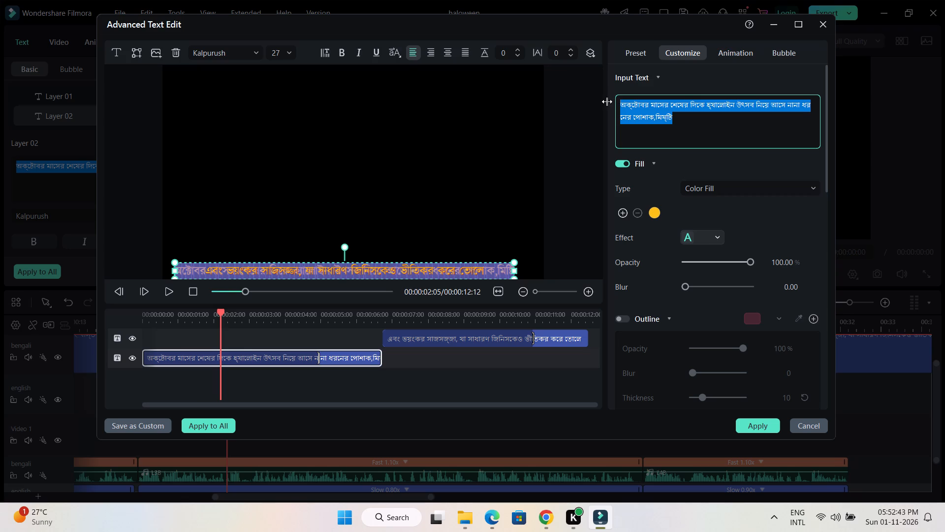
key(ctrl+v)
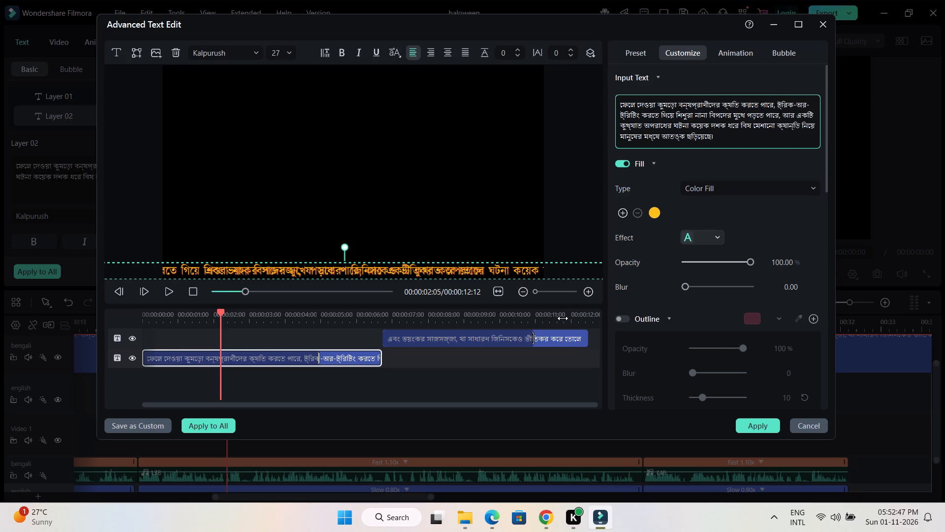
Hide the text layer beginning "এবং ভয়ংকর" in the third title.
click(131, 342)
Play back the first layer repeatedly to check how the long third passage fits the frame and its typewriter animation timing.
drag(221, 311, 188, 311)
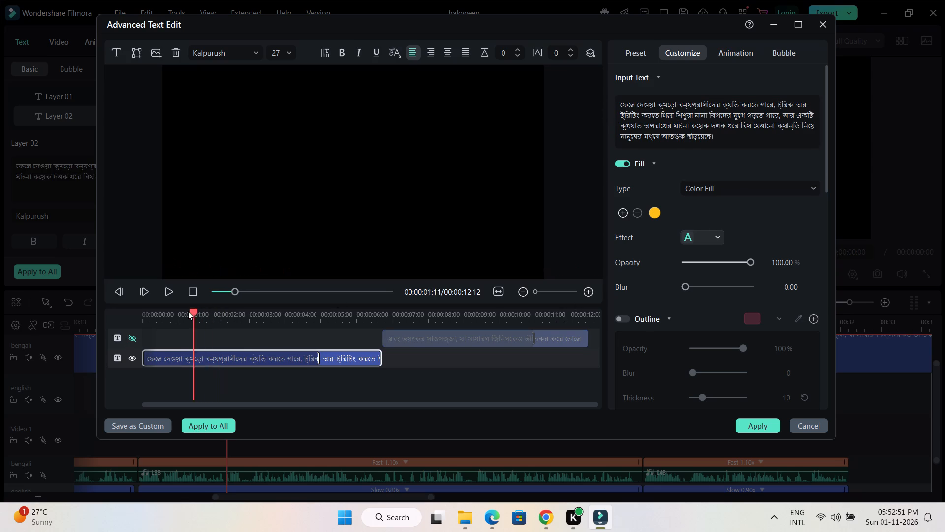
drag(188, 311, 99, 308)
key(space)
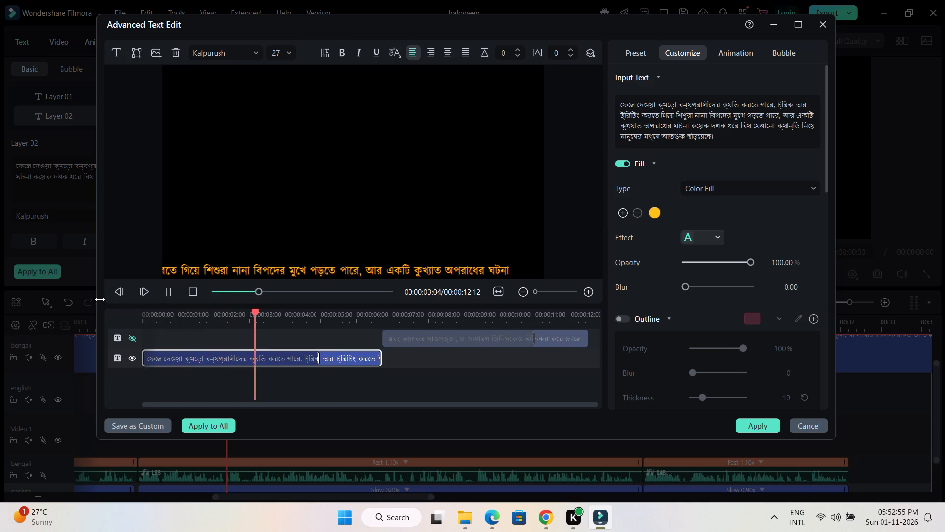
key(space)
key(space)
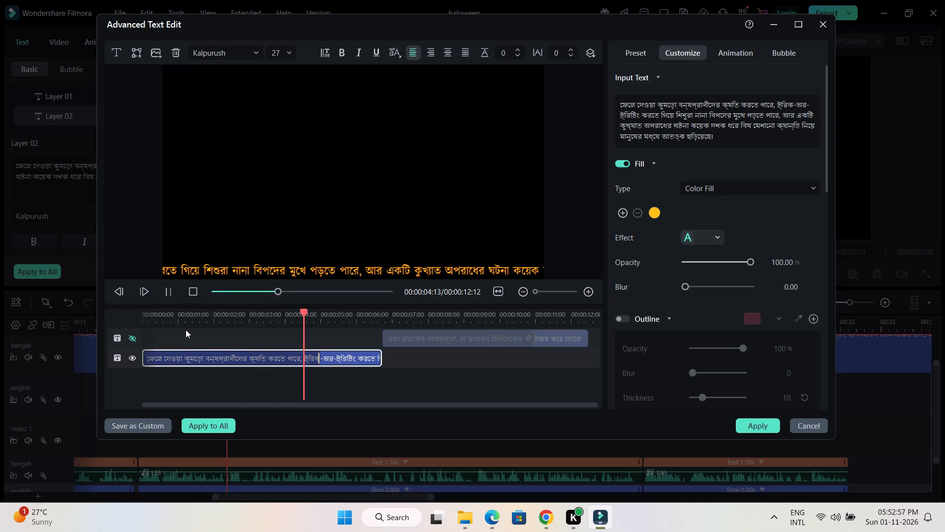
key(space)
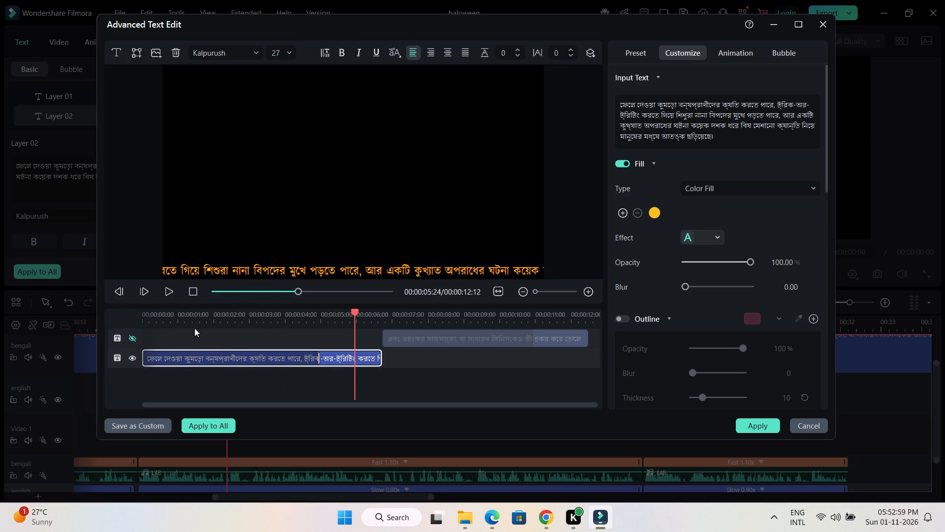
key(Left)
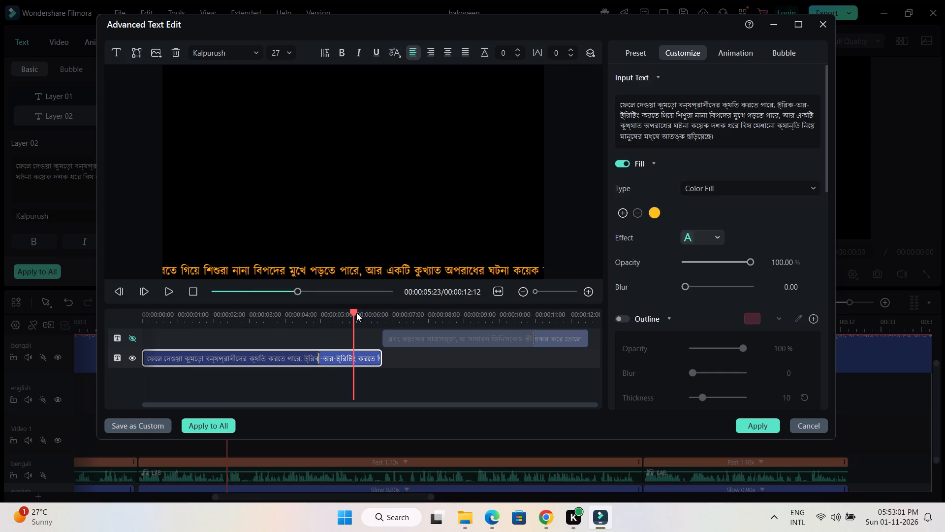
key(Left)
key(Left)
key(Left)
key(Left)
key(space)
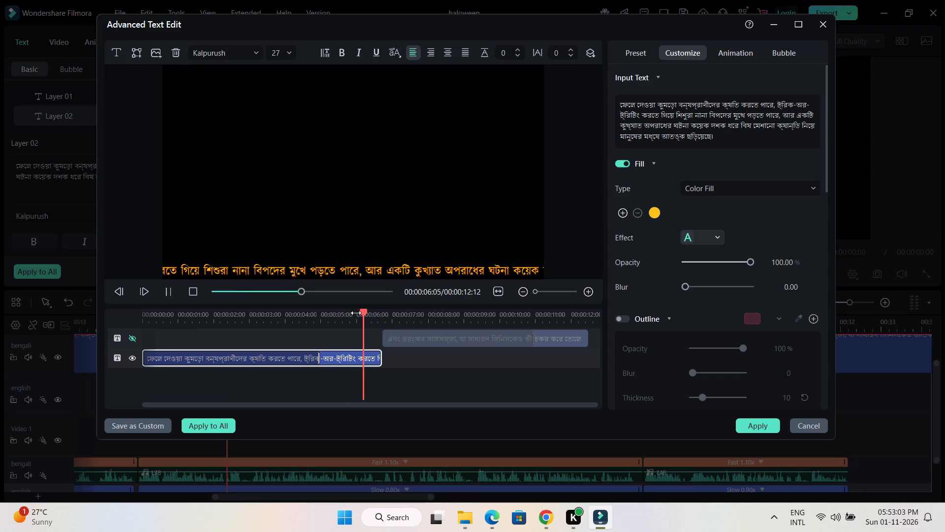
key(space)
drag(376, 310, 372, 310)
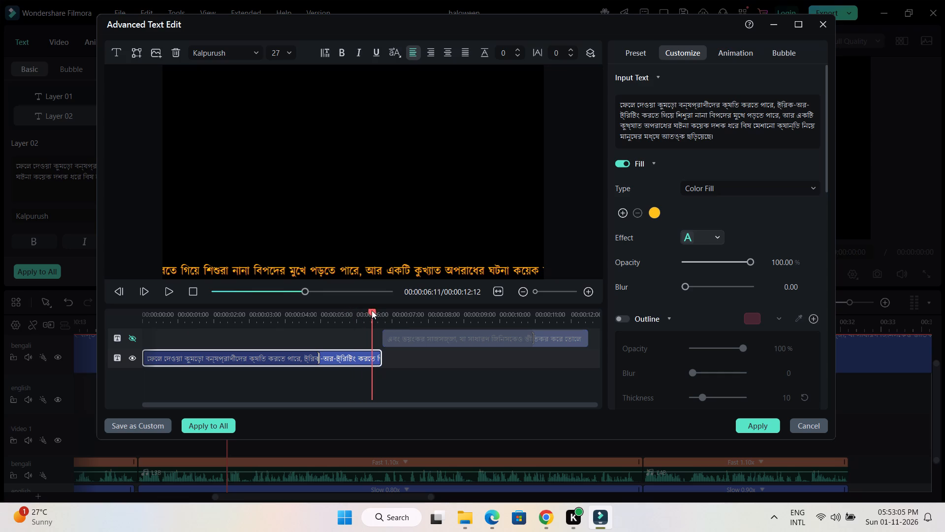
drag(372, 310, 354, 312)
drag(354, 312, 312, 316)
key(space)
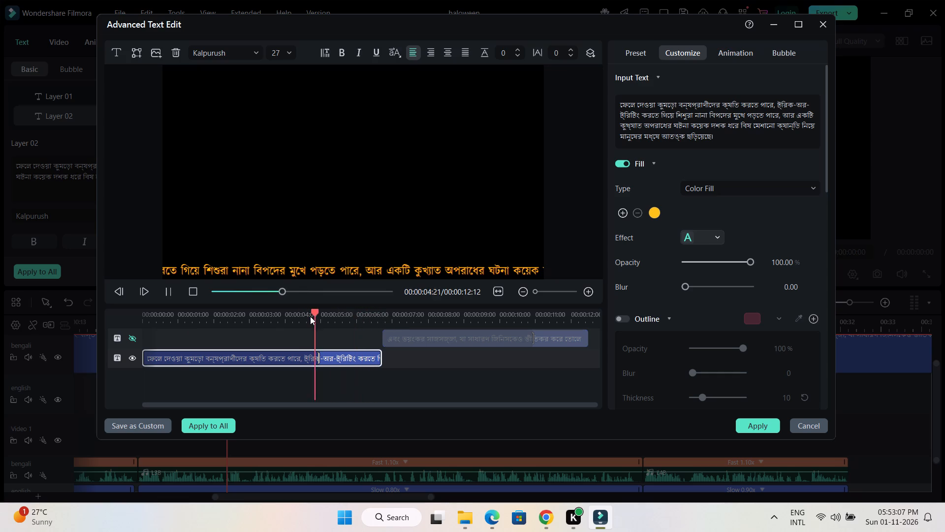
key(space)
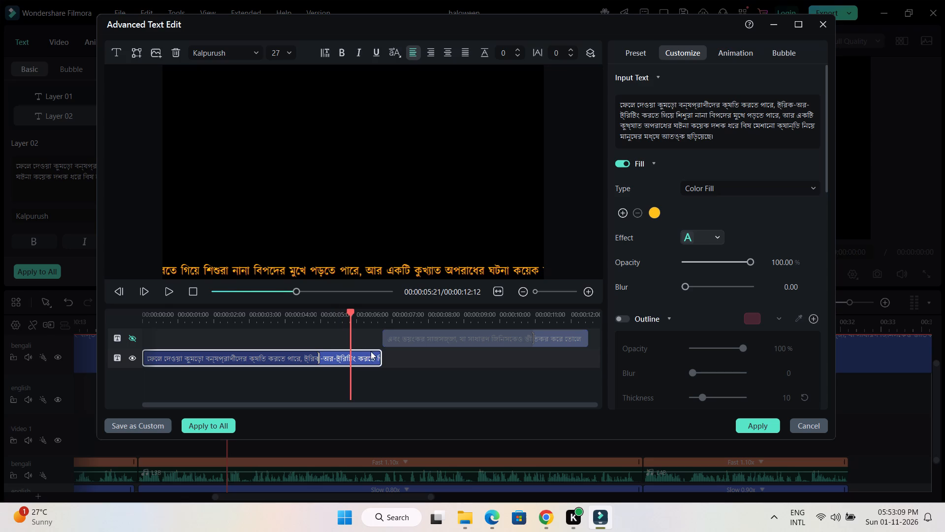
Trim the first text layer to end at the playhead, about 00:00:05:21, and extend its typewriter animation almost to the layer's end.
drag(378, 357, 351, 358)
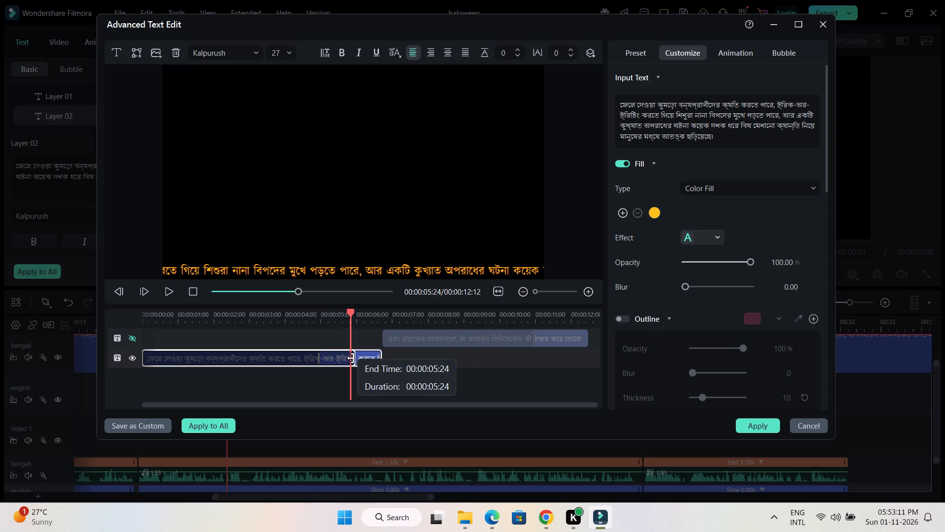
drag(351, 358, 350, 358)
drag(319, 359, 339, 360)
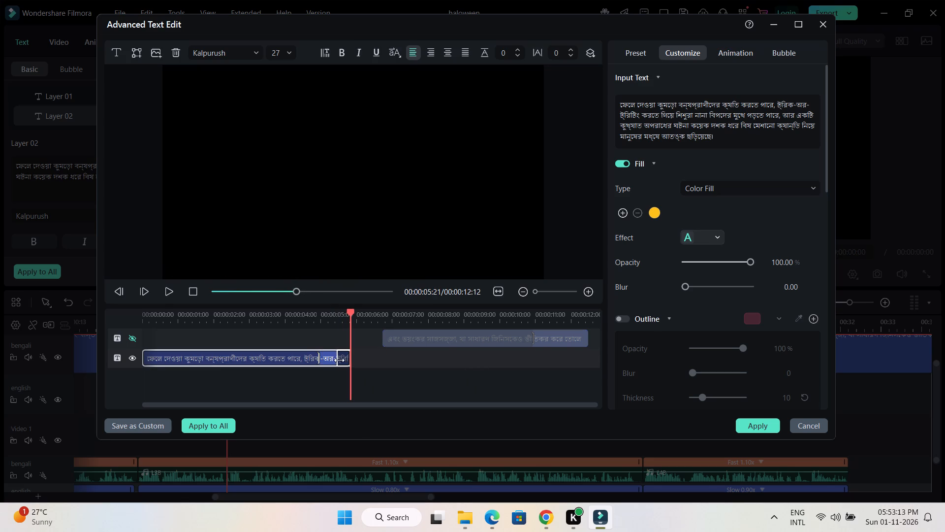
drag(339, 360, 346, 360)
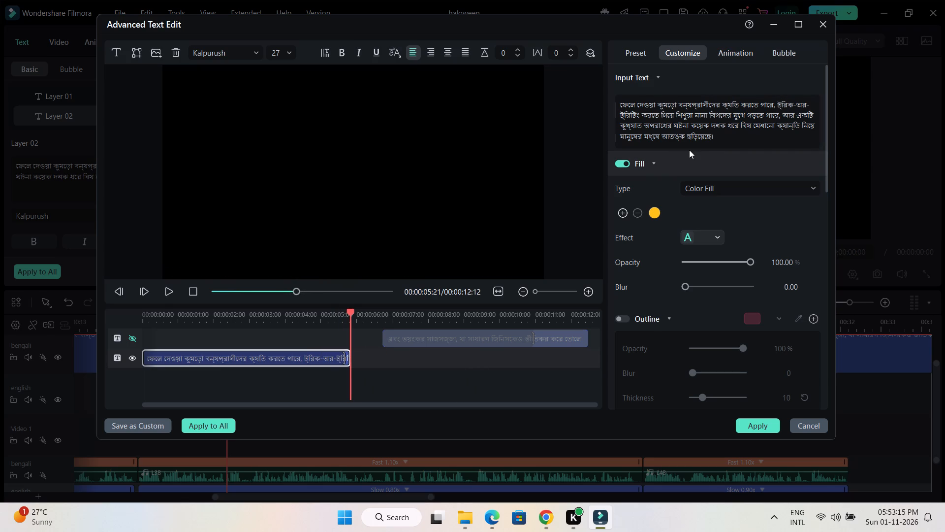
Delete the first layer's text from "আর একটি" onward, including the comma before it.
drag(782, 115, 799, 136)
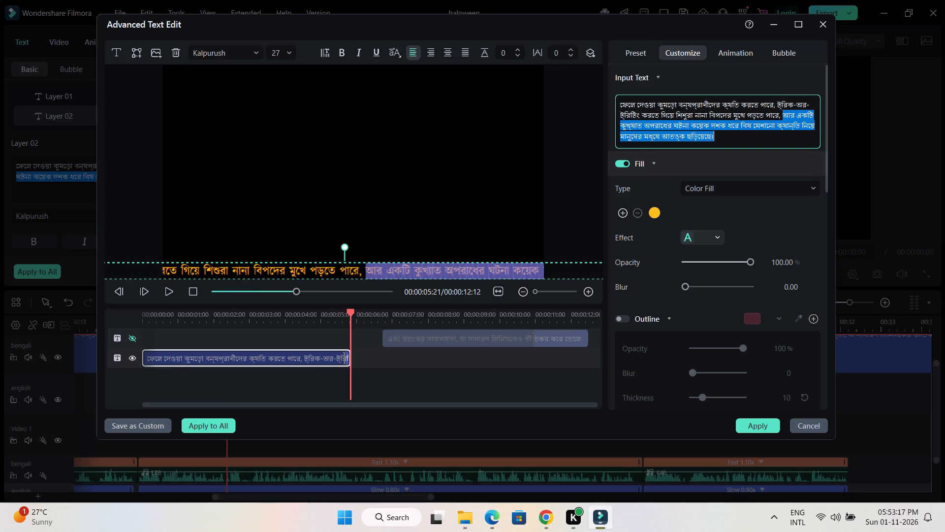
drag(799, 136, 799, 138)
key(BackSpace)
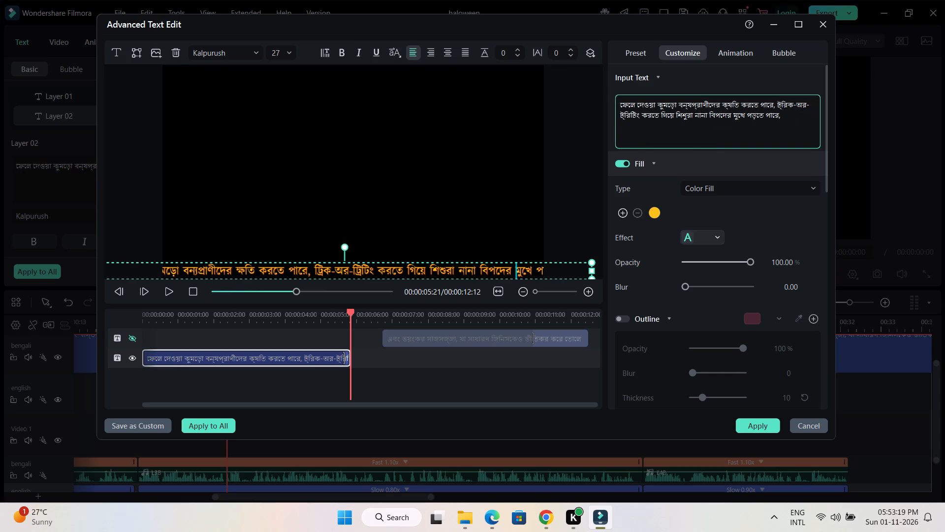
key(BackSpace)
key(BackSpace)
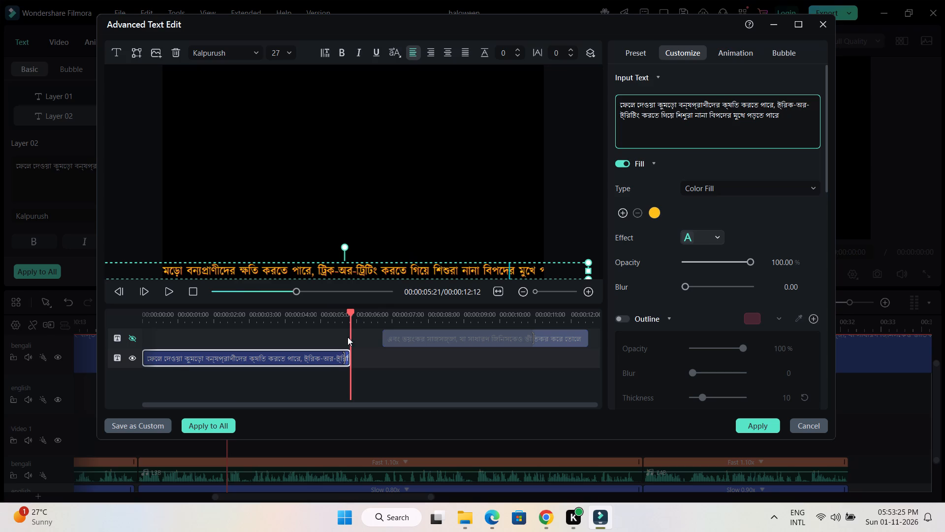
Play the shortened first layer from its start to check how the text fits the frame and its typewriter timing.
drag(352, 313, 149, 327)
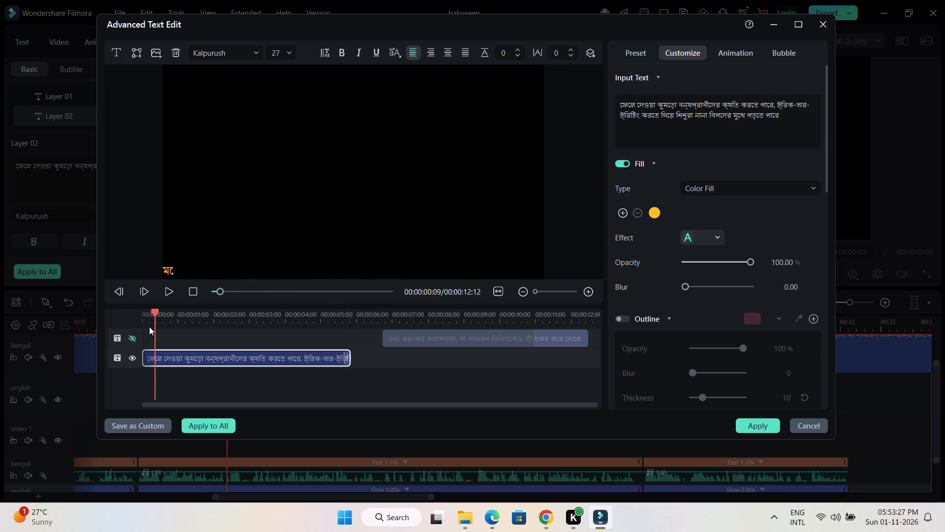
drag(149, 327, 88, 332)
key(space)
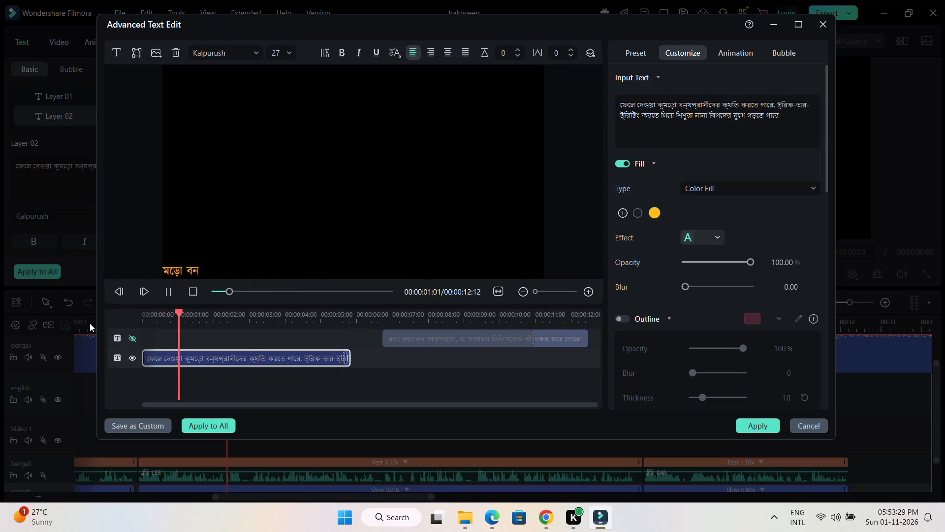
key(space)
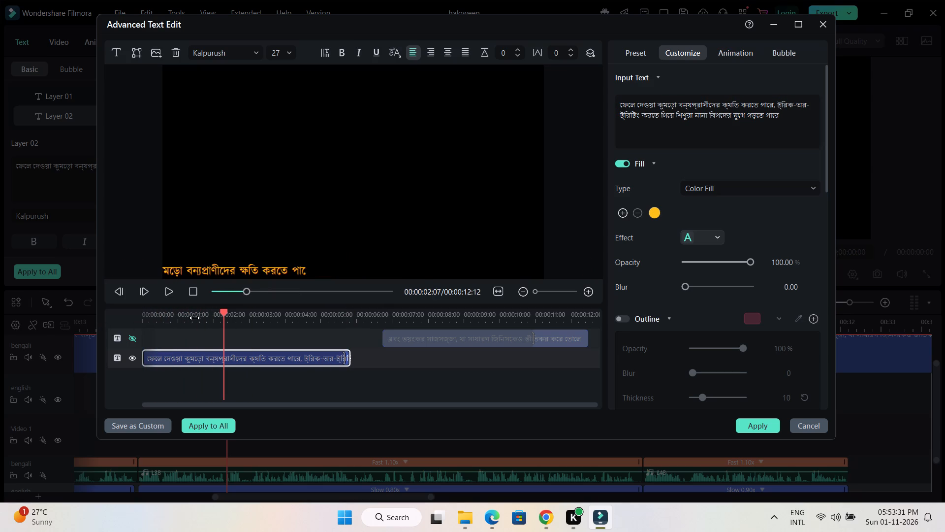
drag(223, 312, 138, 312)
key(space)
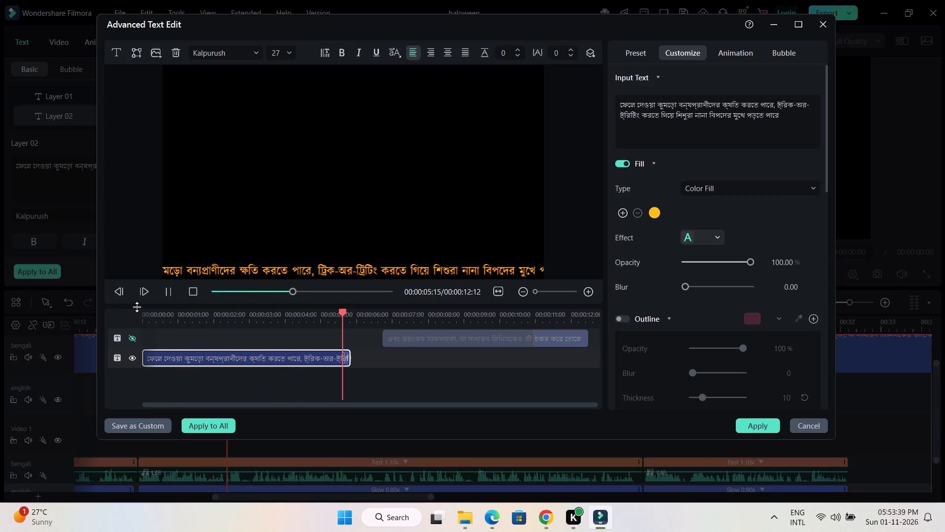
key(space)
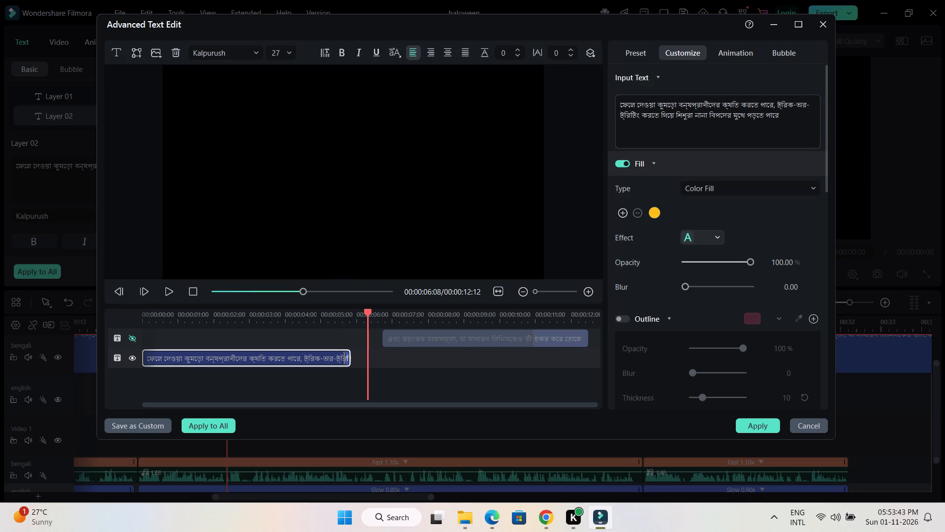
Shorten the first layer's text further so that it ends at the first "করতে পারে", without the comma.
drag(776, 103, 787, 127)
key(BackSpace)
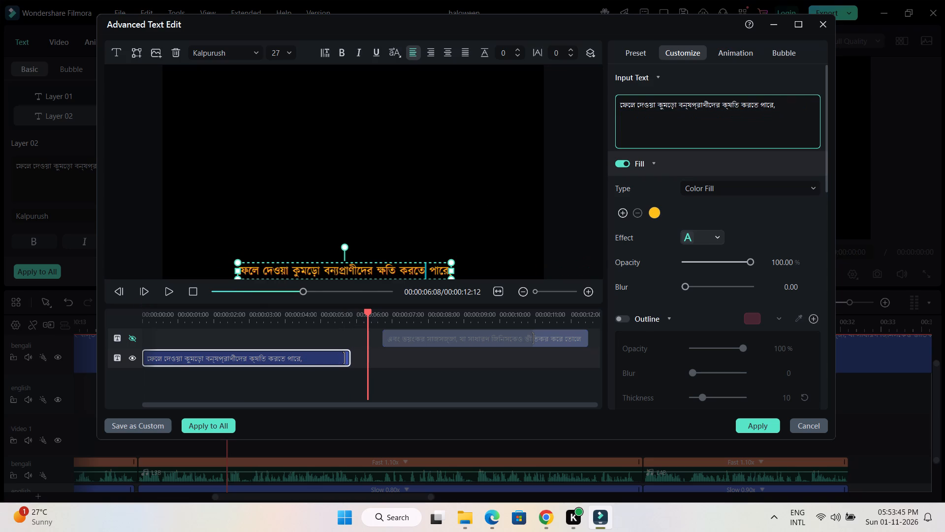
key(BackSpace)
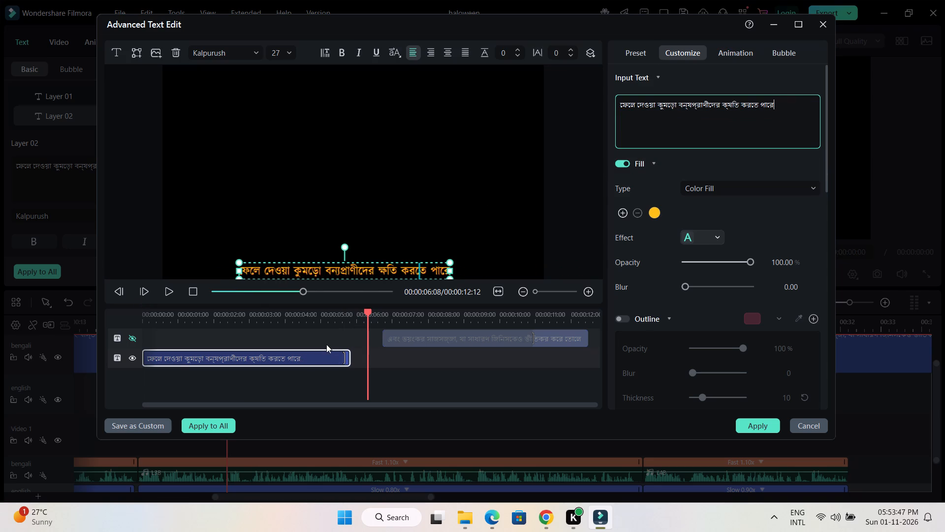
Play the first layer from its start, trim it to end at about 00:00:02:14, and replay it to check the typewriter timing.
drag(368, 311, 106, 310)
key(space)
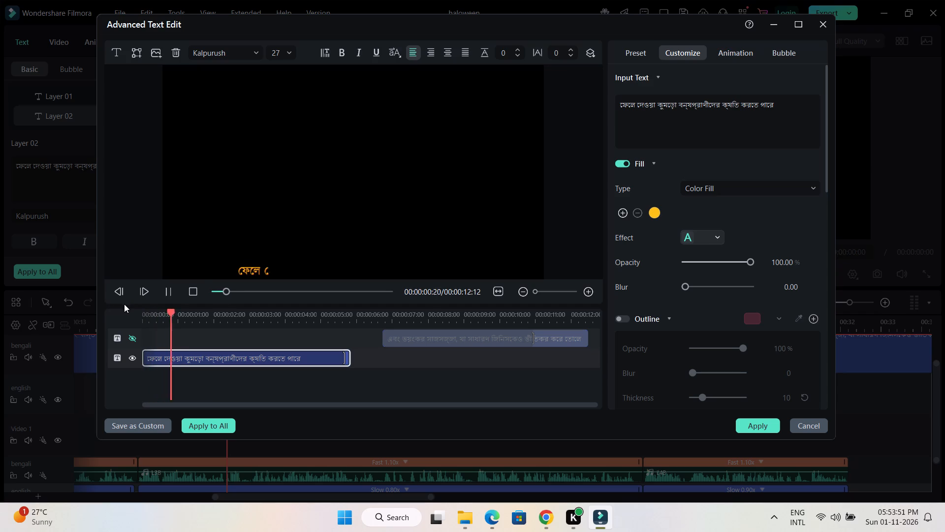
key(space)
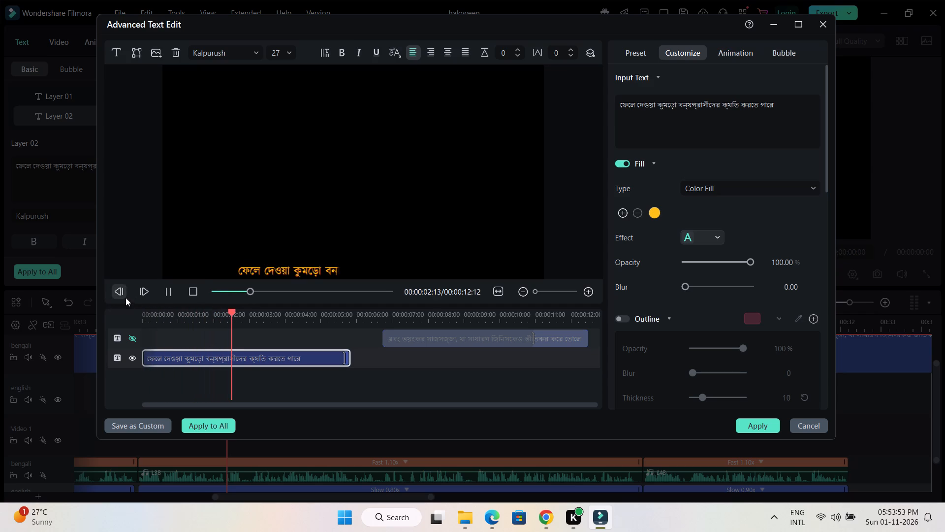
drag(349, 357, 340, 357)
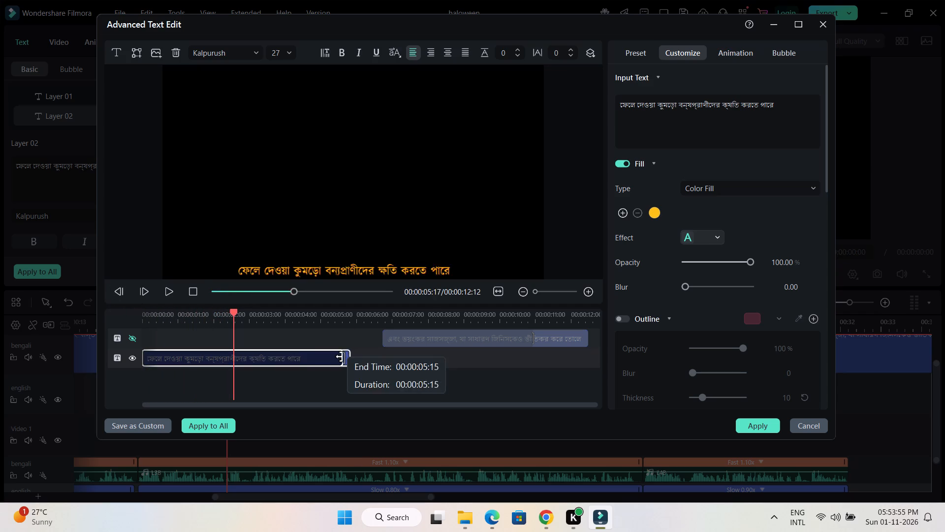
drag(340, 357, 233, 366)
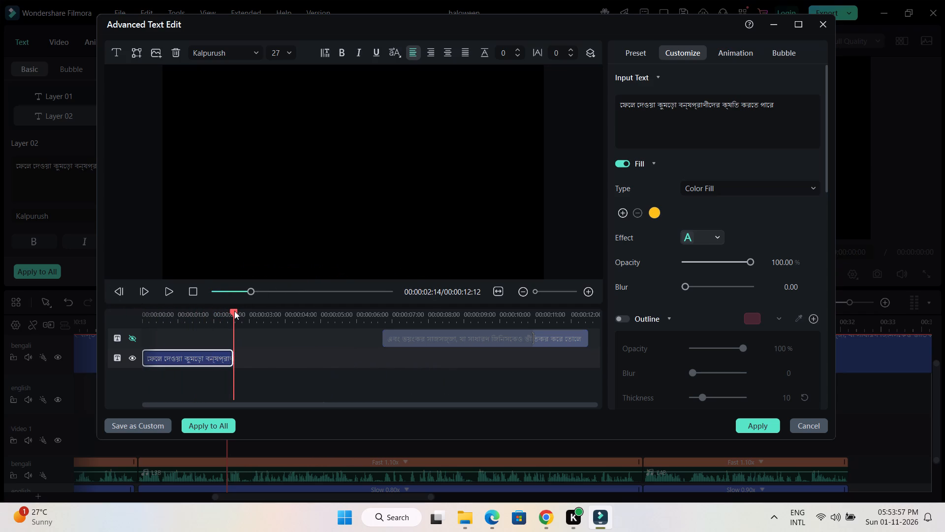
drag(234, 310, 110, 316)
key(space)
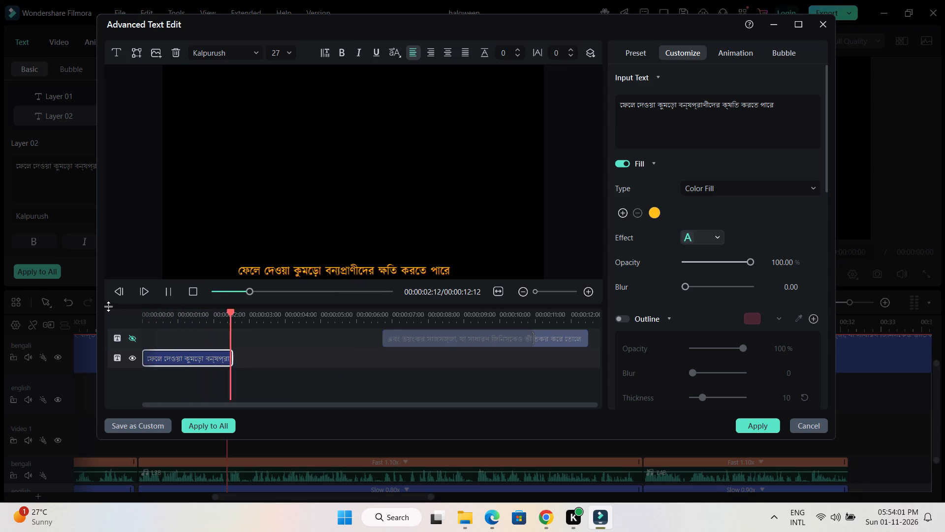
key(space)
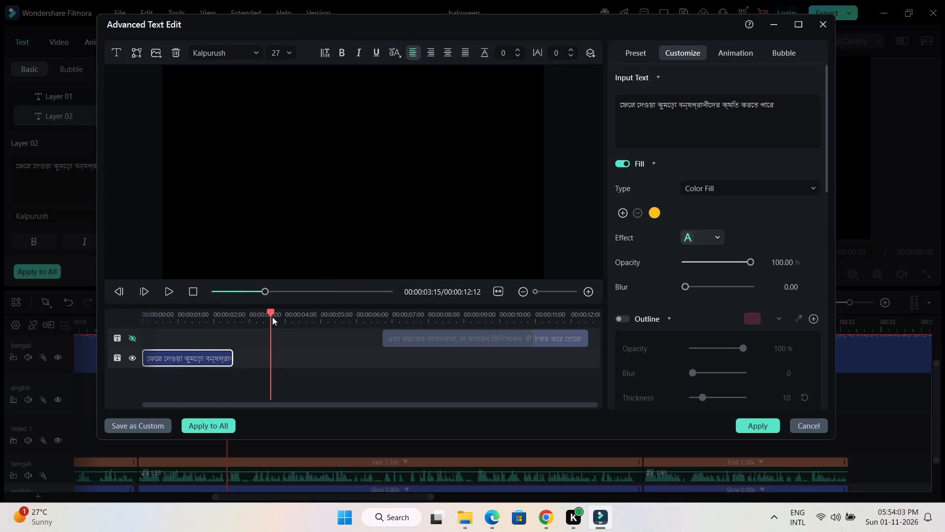
Reapply the Type Writer intro animation to the first layer and extend its duration to 2.48 s.
drag(271, 312, 224, 313)
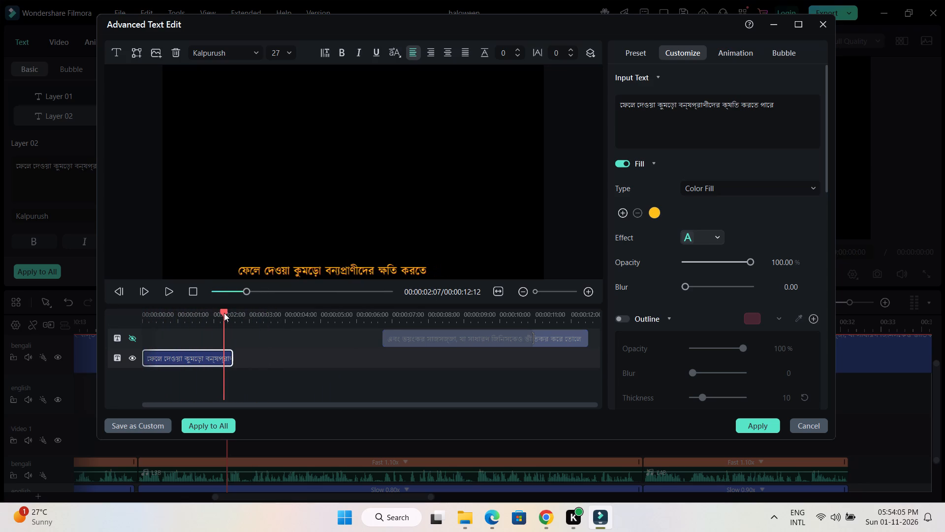
drag(224, 313, 227, 313)
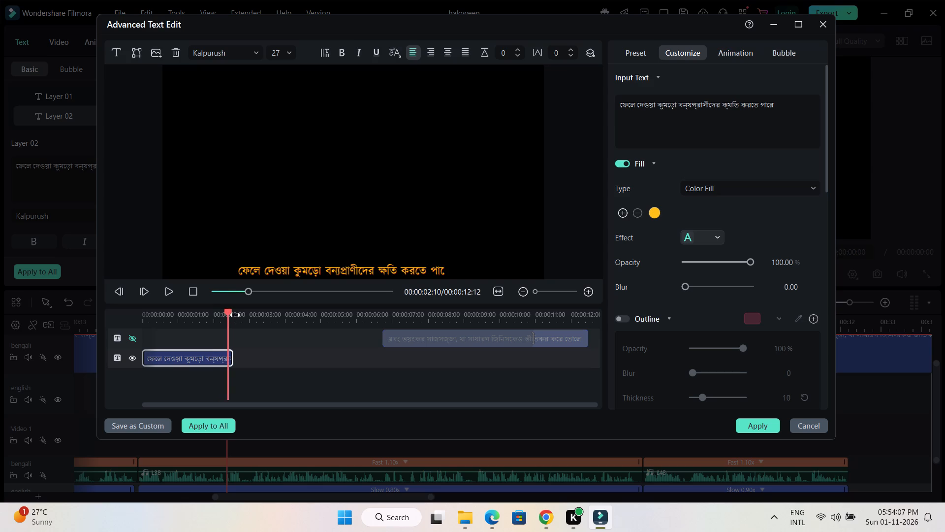
drag(239, 315, 446, 318)
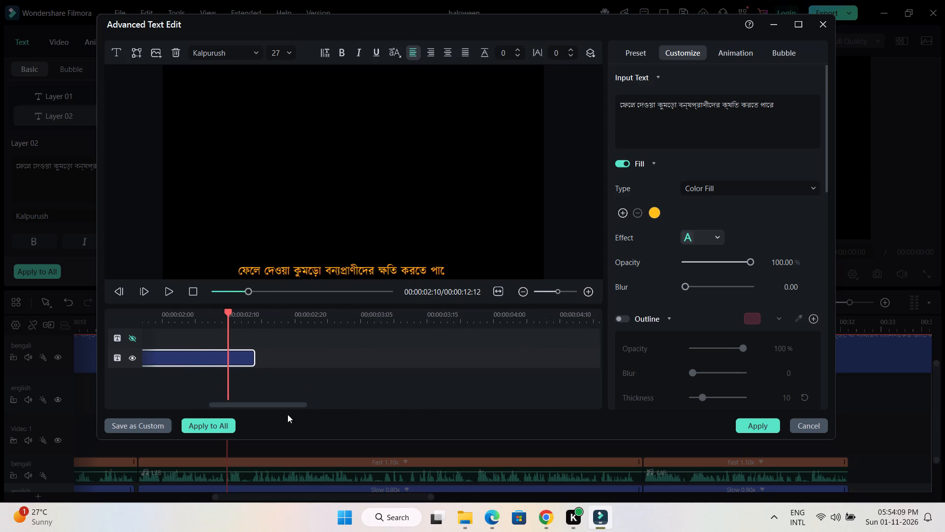
drag(285, 403, 232, 408)
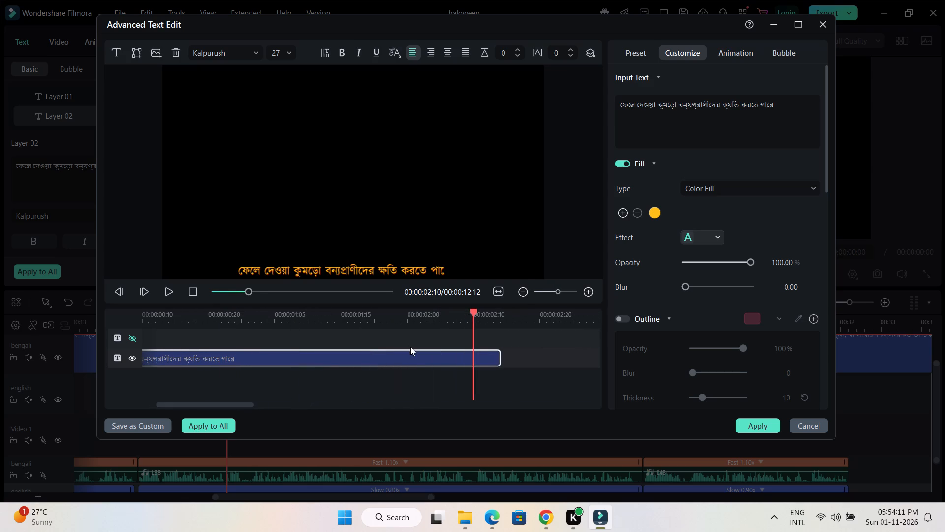
double_click(412, 354)
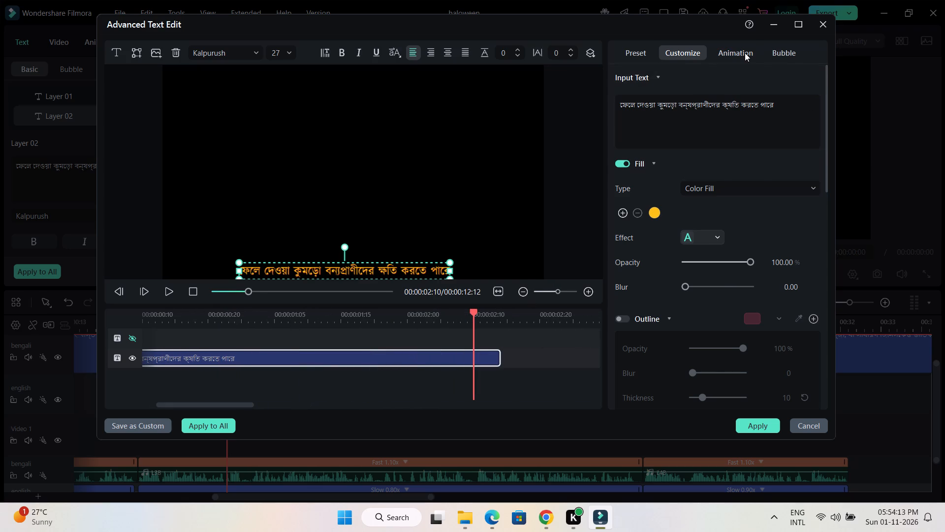
click(745, 53)
click(756, 106)
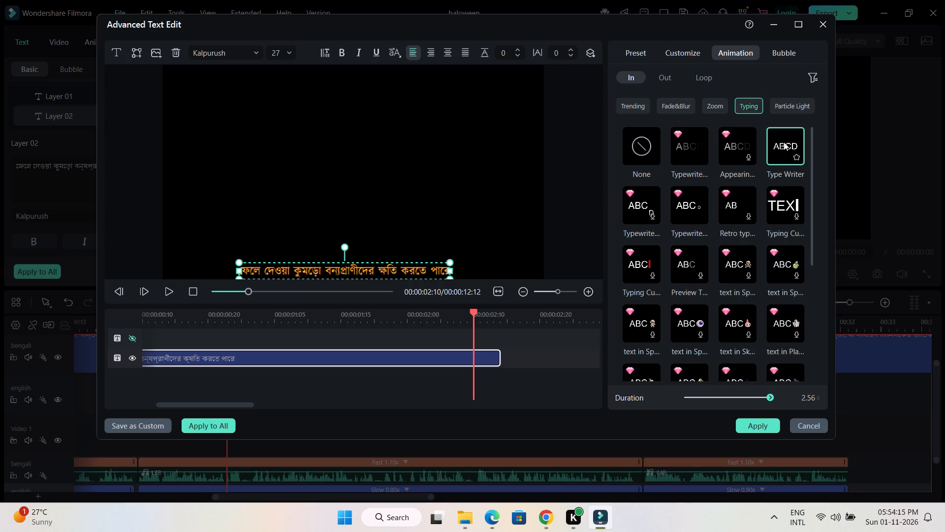
double_click(784, 142)
drag(215, 360, 307, 360)
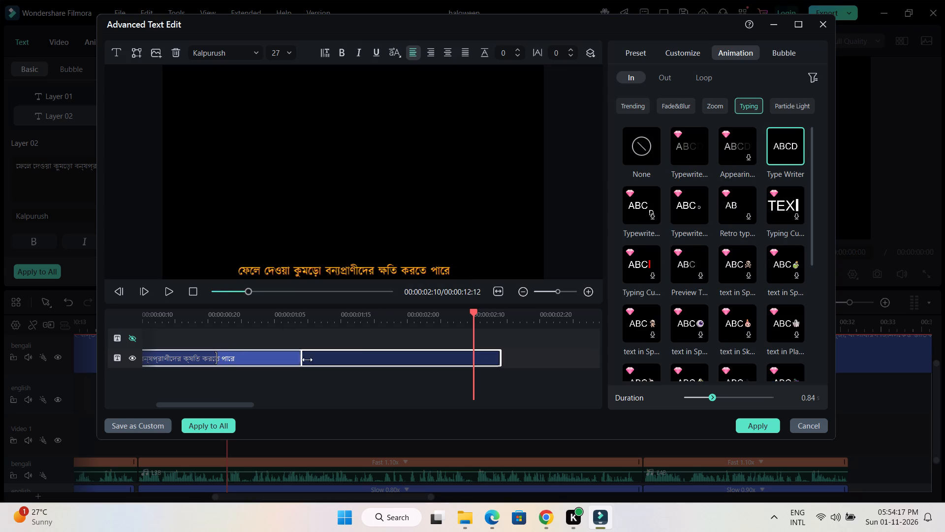
drag(307, 360, 489, 367)
Play the first layer from its start to past its end to check the typewriter timing.
drag(461, 316, 336, 317)
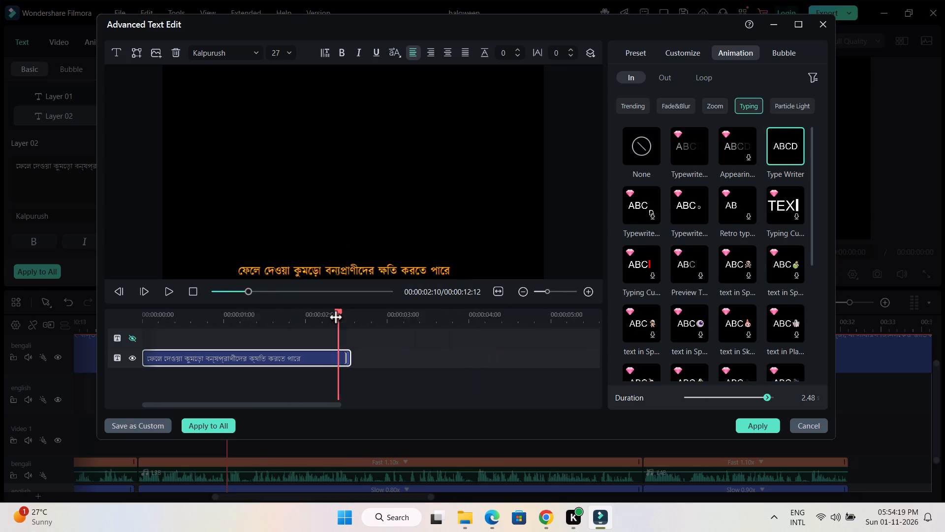
drag(336, 317, 259, 317)
drag(278, 309, 113, 310)
key(space)
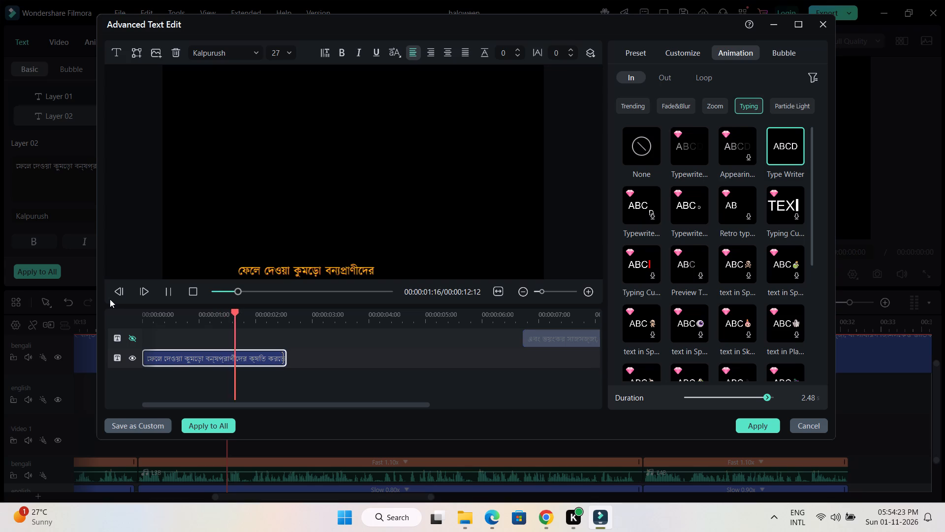
key(space)
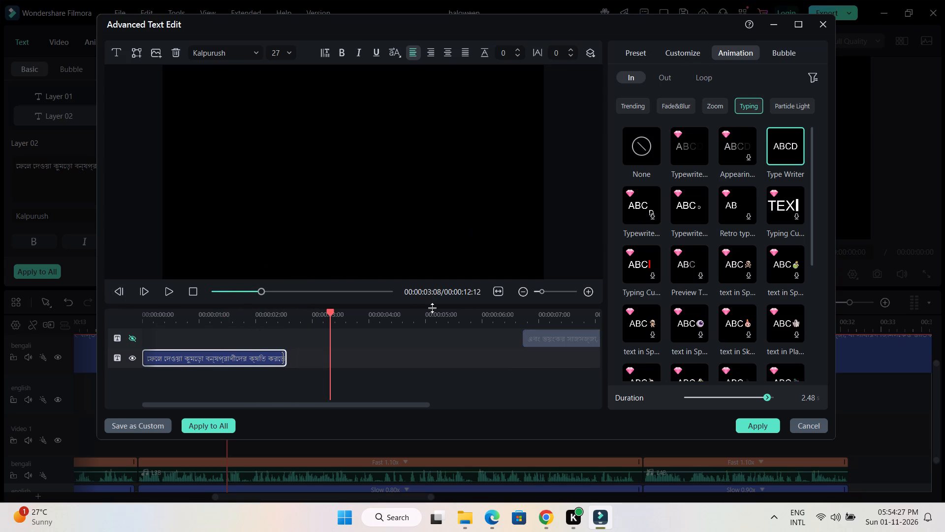
Move the second layer earlier so that it starts where the first layer ends.
click(543, 337)
drag(552, 338, 328, 342)
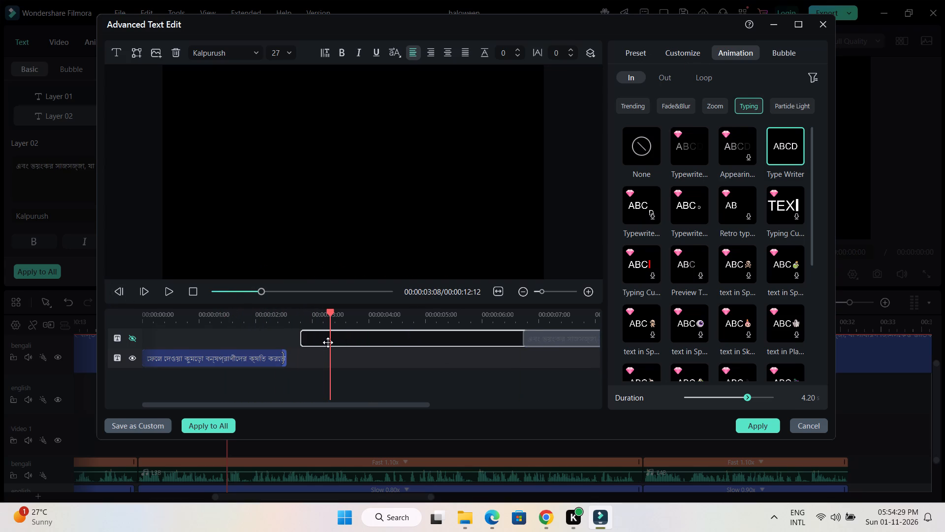
drag(328, 342, 327, 342)
drag(392, 320, 336, 323)
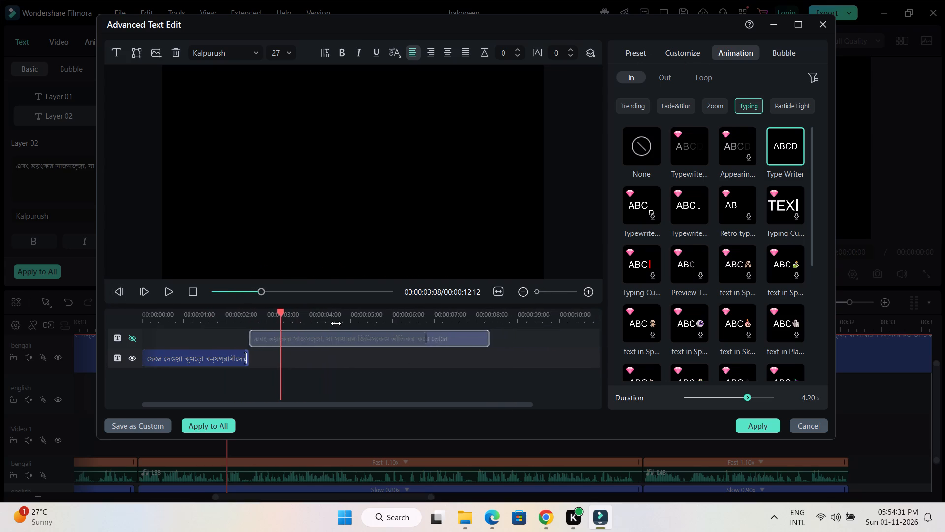
drag(336, 323, 284, 323)
Make the hidden second layer visible.
double_click(304, 341)
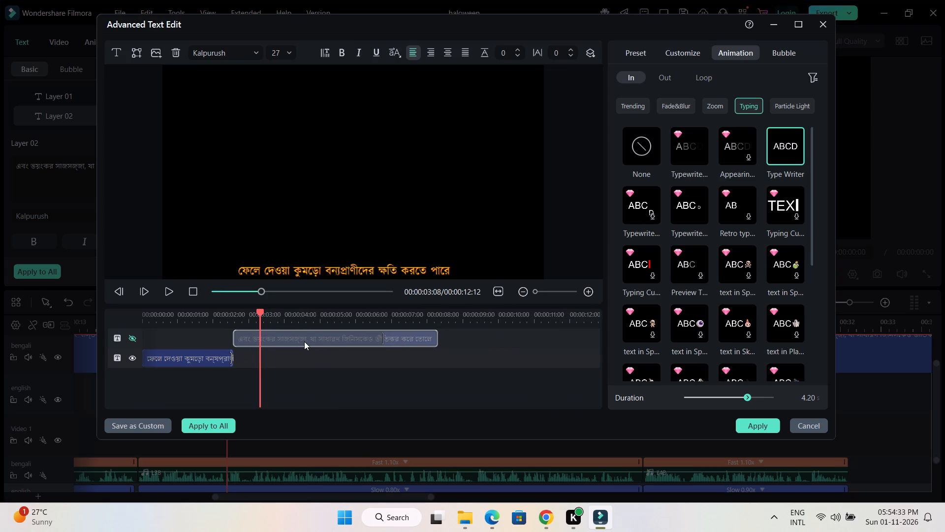
click(129, 336)
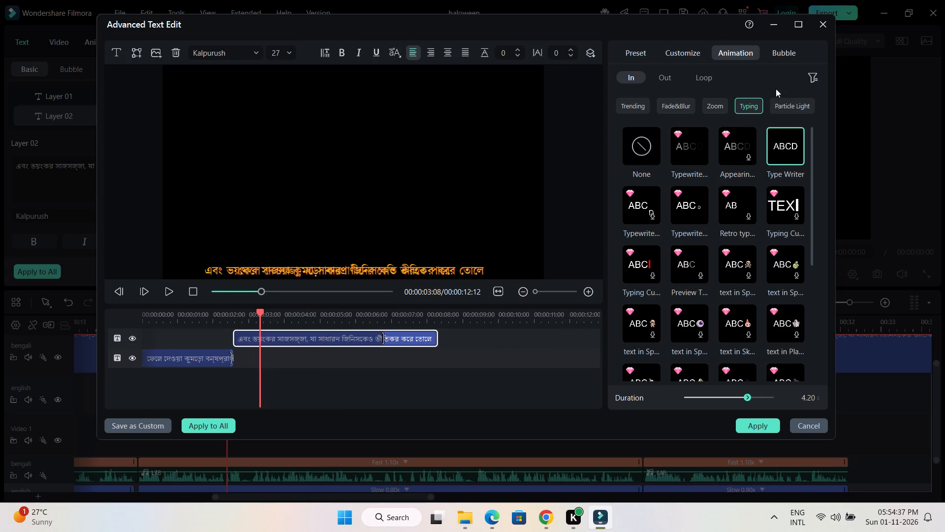
Replace the second layer's text with the copied full Bengali passage beginning "ফেলে দেওয়া কুমড়ো".
click(681, 55)
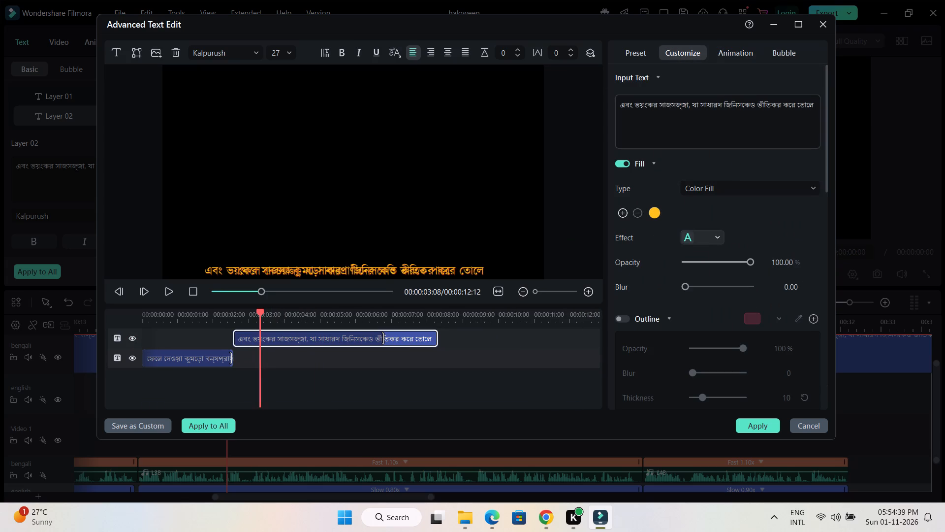
drag(805, 104, 606, 115)
key(BackSpace)
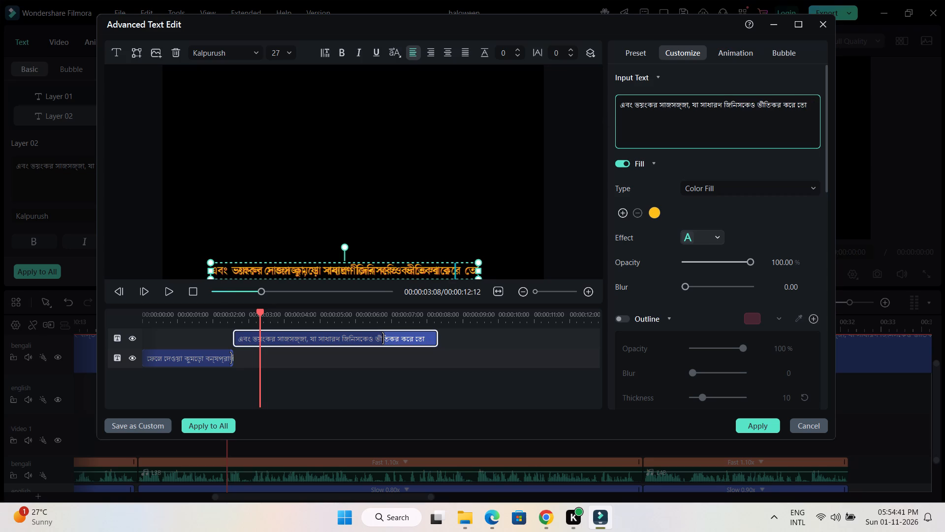
drag(811, 104, 630, 104)
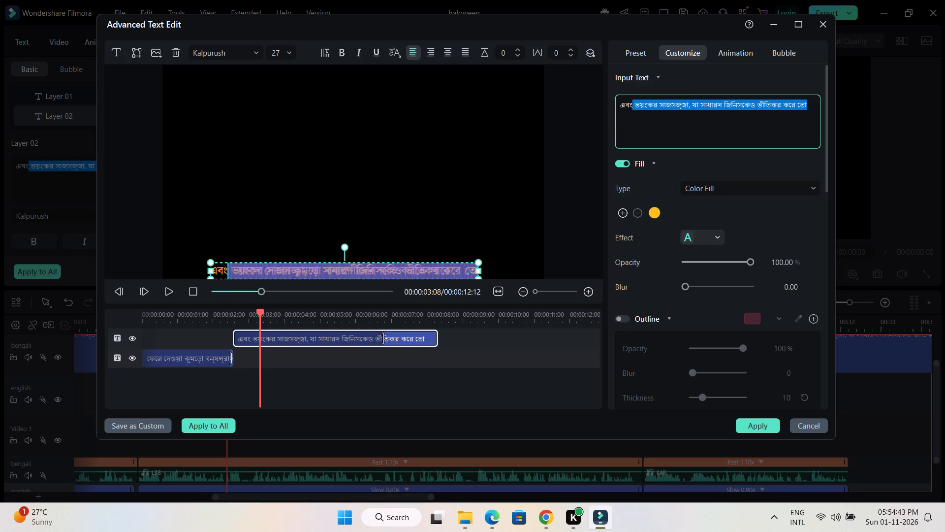
key(BackSpace)
key(BackSpace)
key(BackSpace)
key(BackSpace)
key(BackSpace)
key(BackSpace)
key(BackSpace)
key(BackSpace)
key(BackSpace)
key(BackSpace)
key(BackSpace)
key(BackSpace)
key(BackSpace)
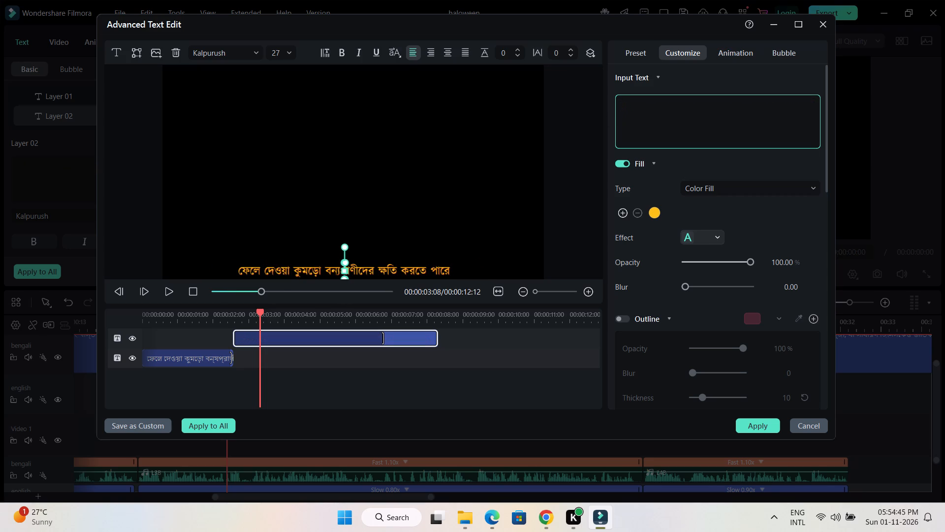
key(ctrl+v)
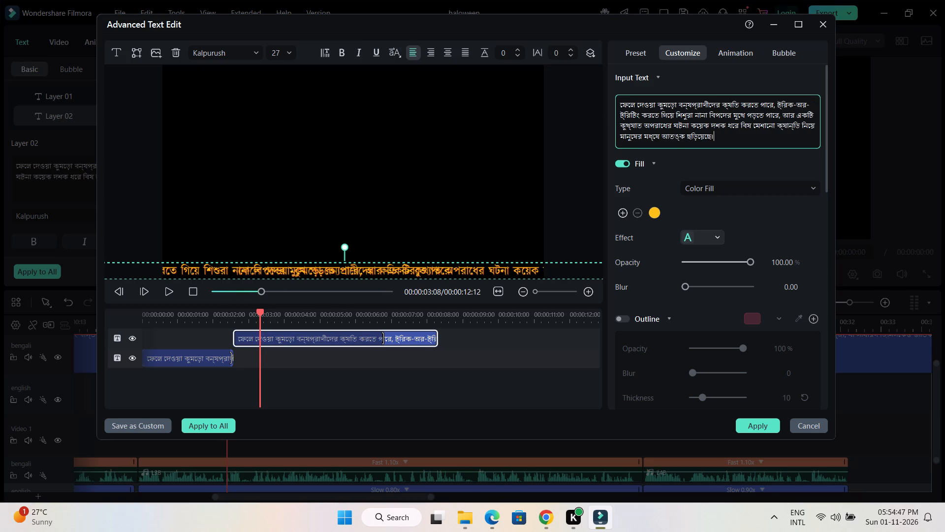
Delete the opening clause through the first "করতে পারে," so the second layer's text begins with "ট্রিক-অর-ট্রিটিং".
click(777, 105)
key(BackSpace)
key(BackSpace)
key(BackSpace)
key(BackSpace)
key(BackSpace)
key(BackSpace)
key(BackSpace)
key(BackSpace)
key(BackSpace)
key(BackSpace)
key(BackSpace)
key(BackSpace)
key(BackSpace)
key(BackSpace)
key(BackSpace)
key(BackSpace)
key(BackSpace)
key(BackSpace)
key(BackSpace)
key(BackSpace)
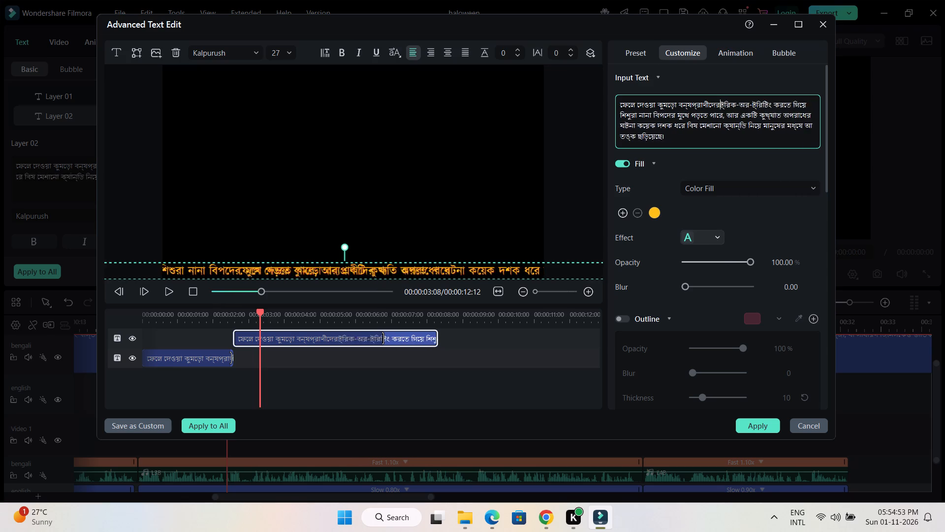
key(BackSpace)
key(BackSpace)
key(BackSpace)
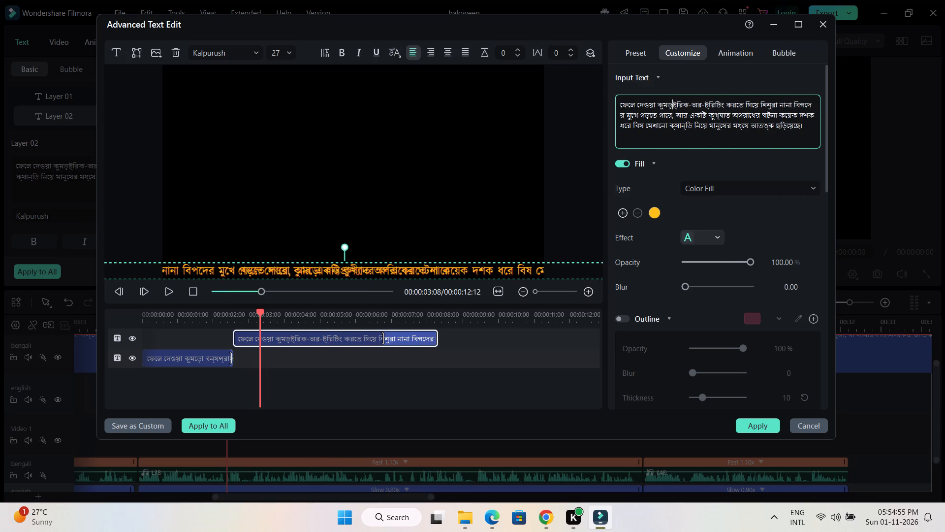
key(BackSpace)
key(BackSpace)
key(BackSpace)
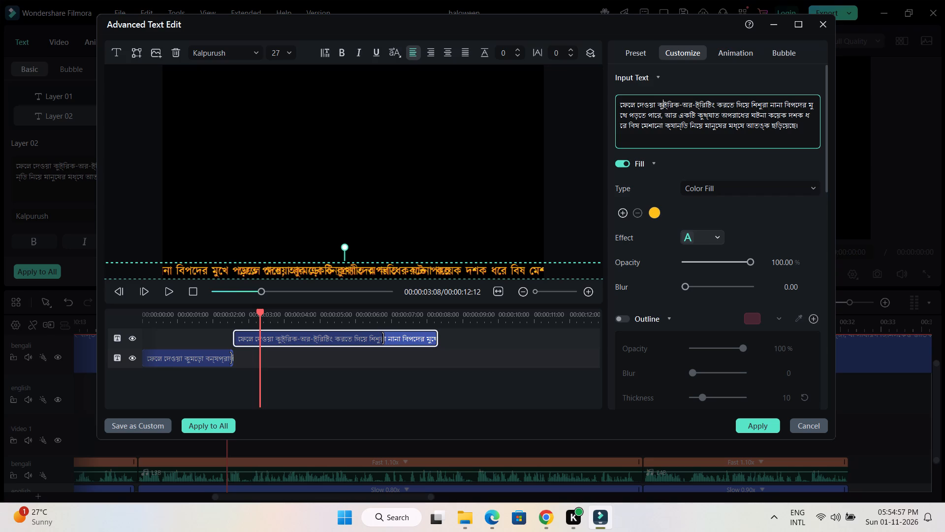
key(BackSpace)
key(BackSpace)
key(BackSpace)
key(BackSpace)
key(BackSpace)
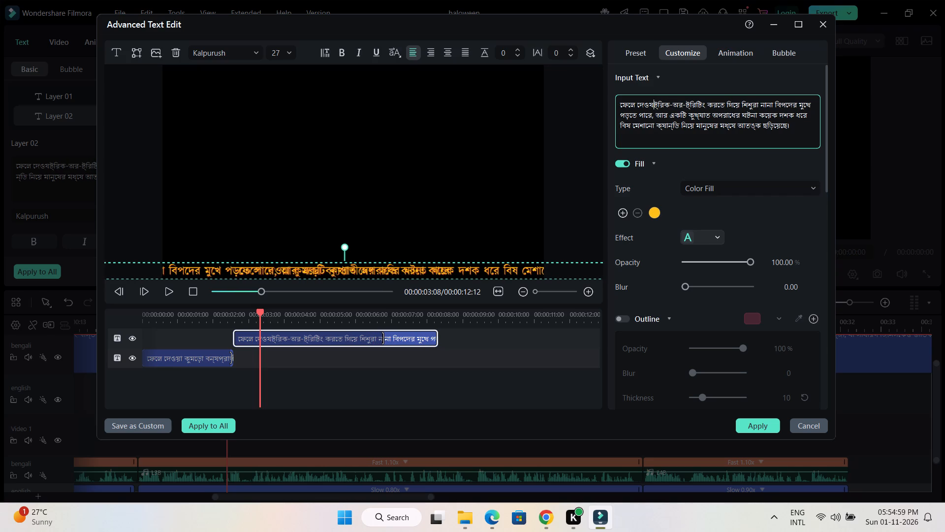
key(BackSpace)
key(BackSpace)
key(BackSpace)
key(BackSpace)
key(BackSpace)
key(BackSpace)
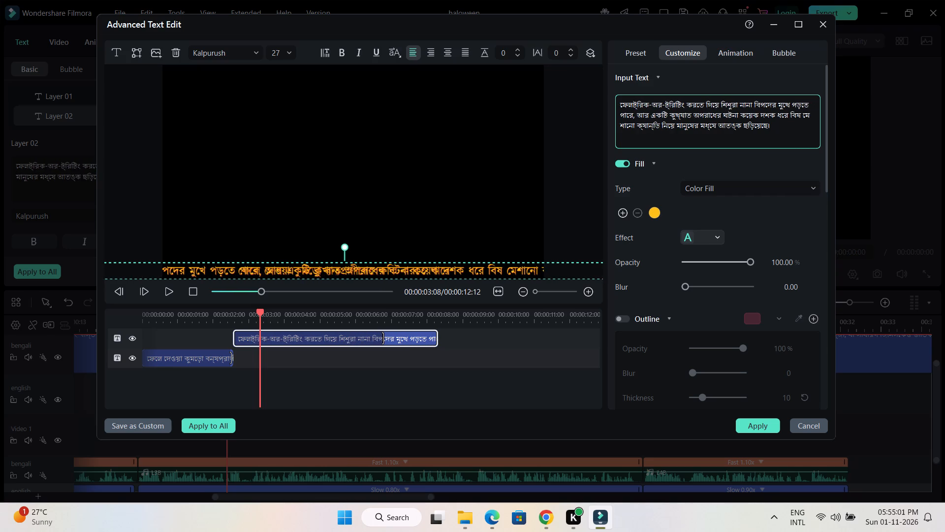
key(BackSpace)
key(BackSpace)
key(BackSpace)
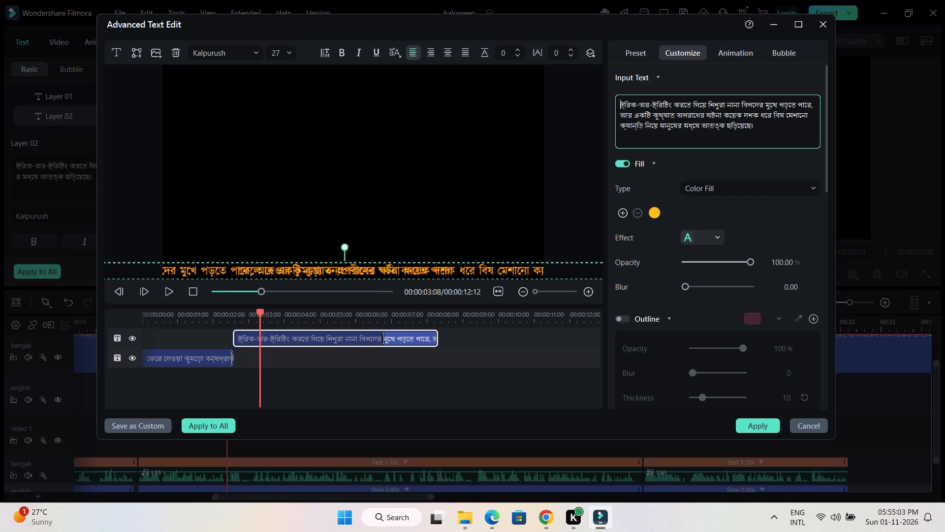
key(BackSpace)
Delete the second layer's text from "আর একটি" onward, ending it at "পড়তে পারে,".
drag(758, 127, 605, 113)
key(BackSpace)
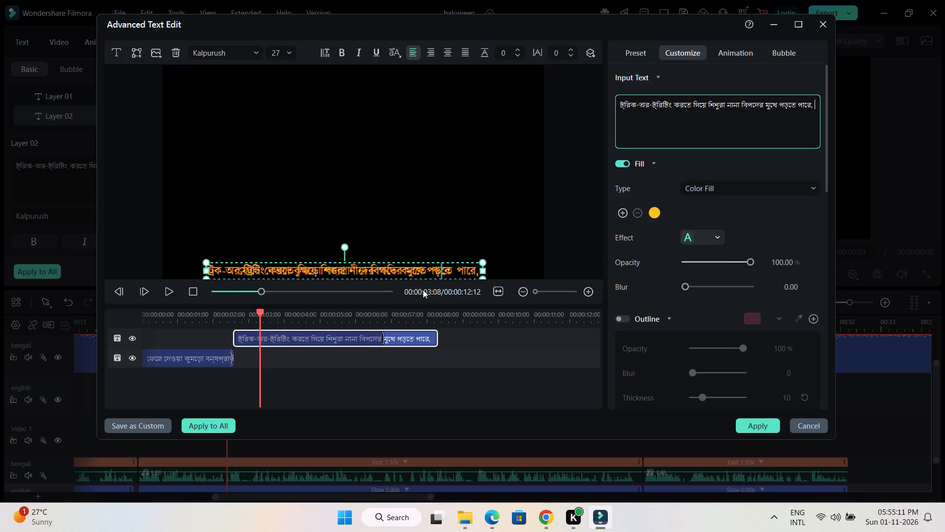
Hide the first layer.
click(130, 359)
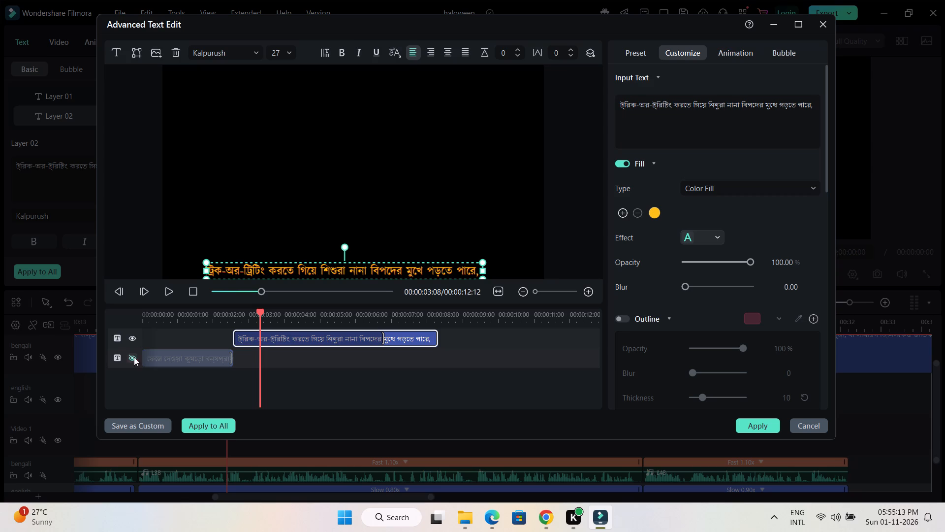
Play the second layer from its start and replay its last words to check the typewriter timing.
drag(261, 314, 229, 312)
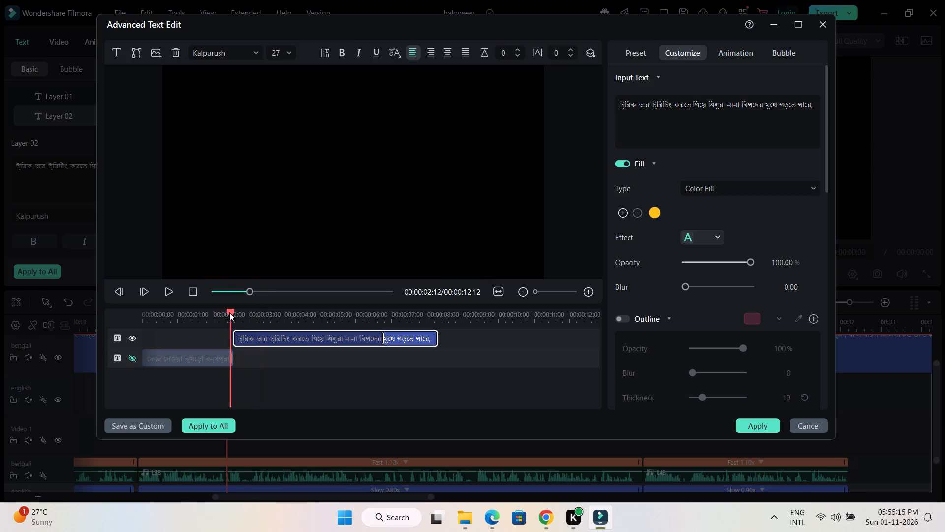
drag(229, 312, 229, 312)
key(space)
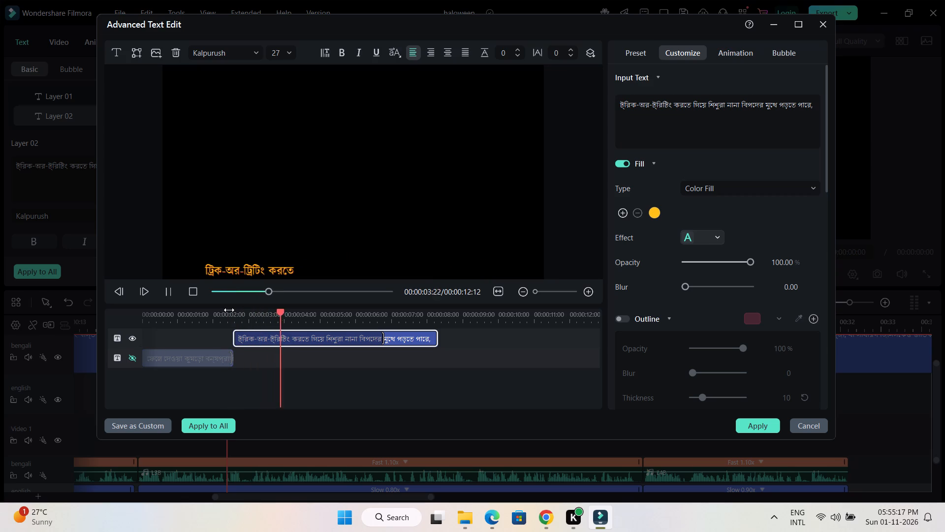
key(space)
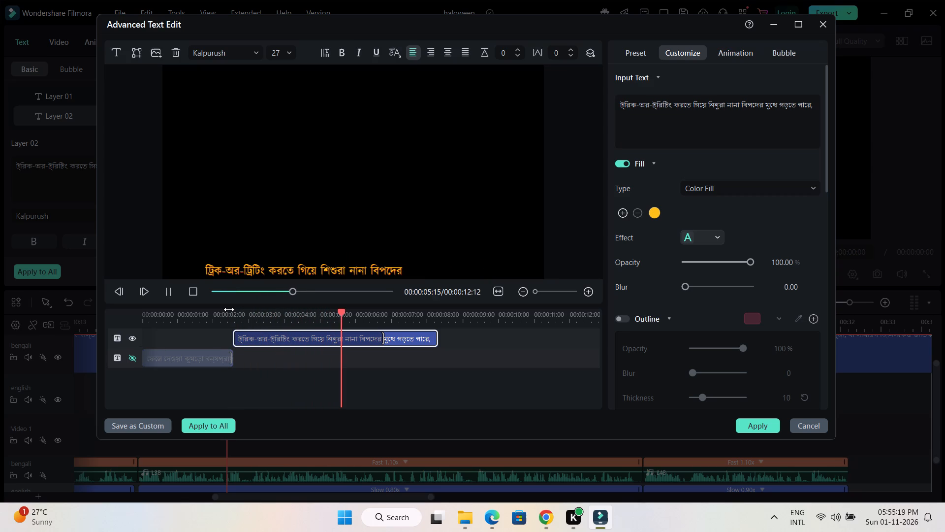
key(space)
key(space)
key(space)
key(space)
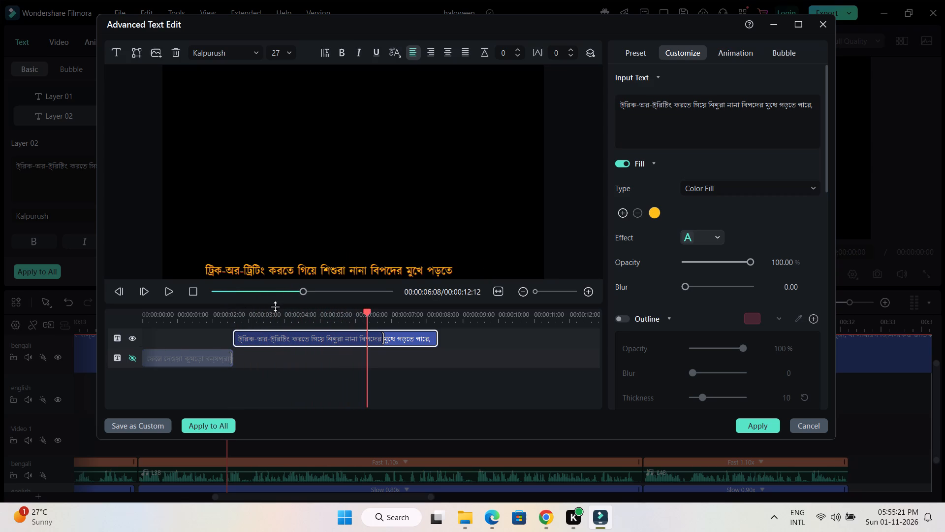
key(space)
key(space)
drag(382, 312, 364, 312)
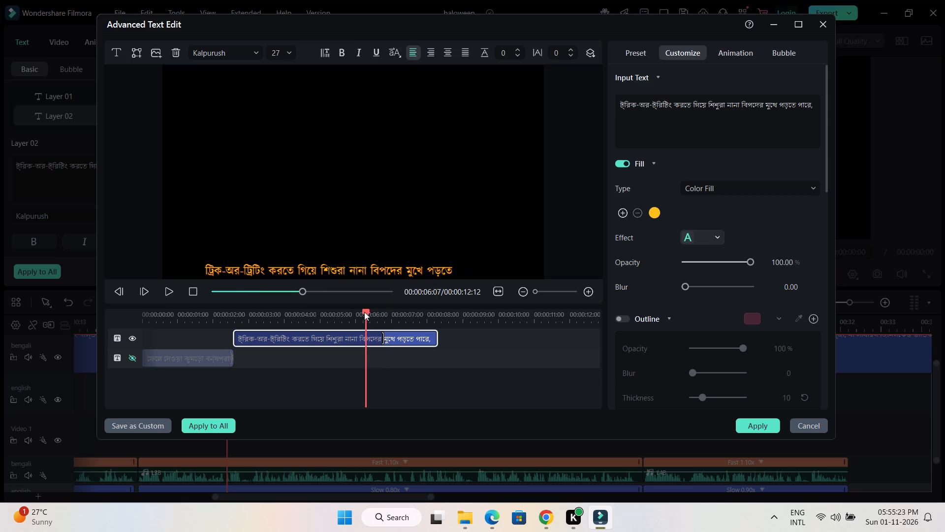
drag(364, 312, 350, 312)
key(space)
key(space)
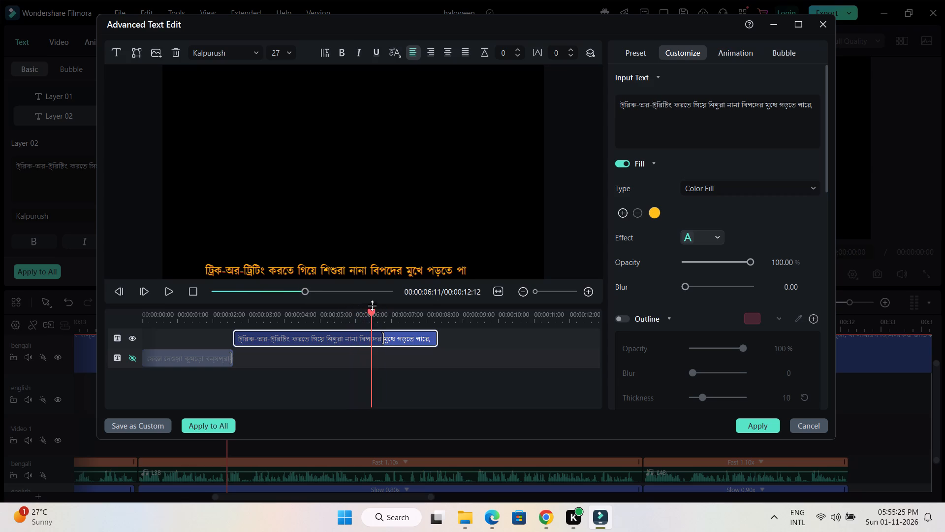
Replay the second layer's middle words and shorten the layer so it ends at about 00:00:06:00.
drag(372, 312, 335, 312)
key(space)
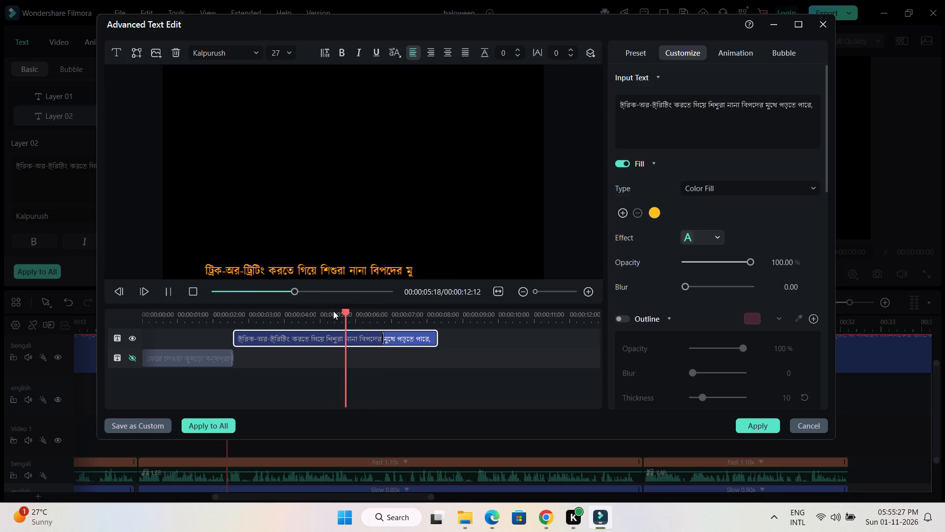
key(space)
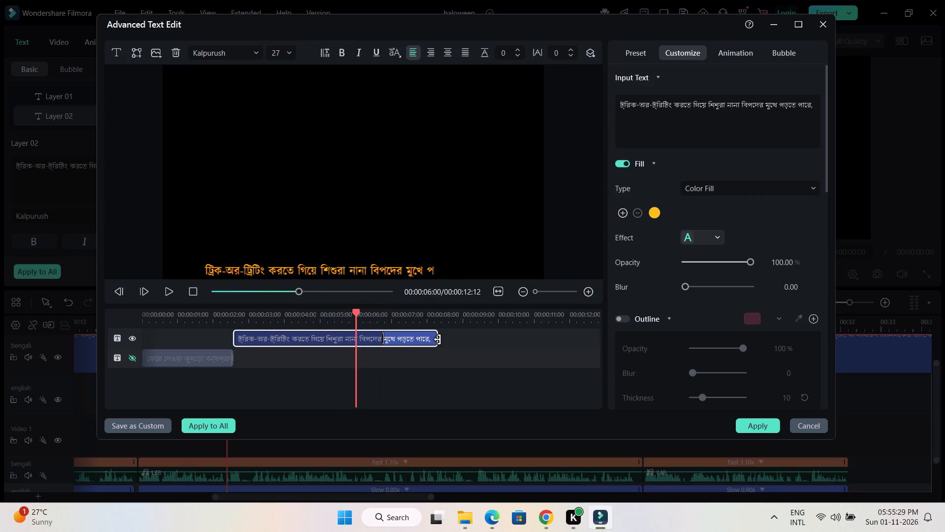
drag(437, 338, 357, 339)
Reapply the Type Writer intro animation to the shortened second layer and stretch its duration to 3.28 s.
double_click(334, 338)
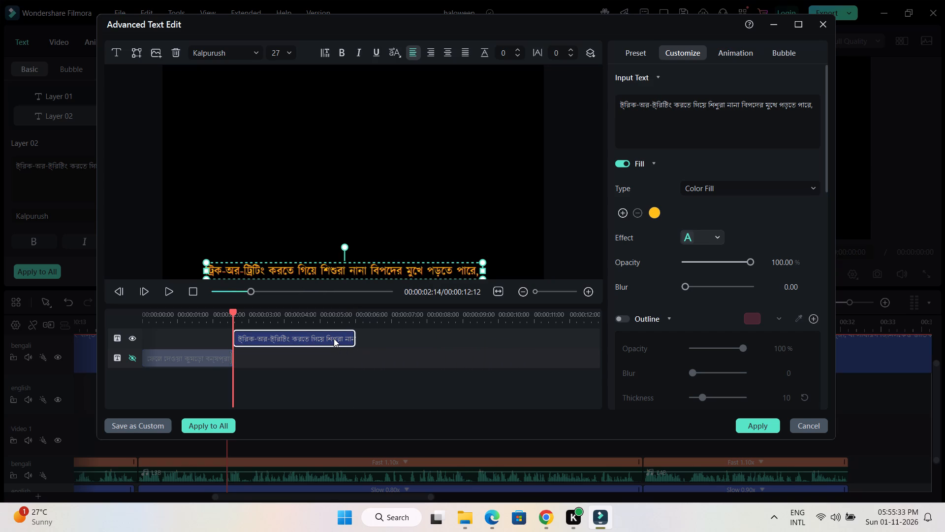
click(740, 57)
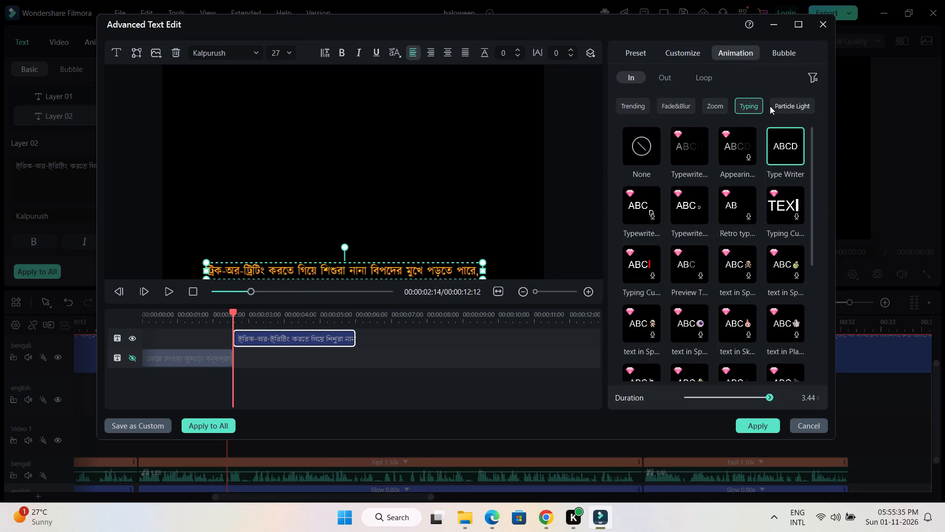
double_click(780, 147)
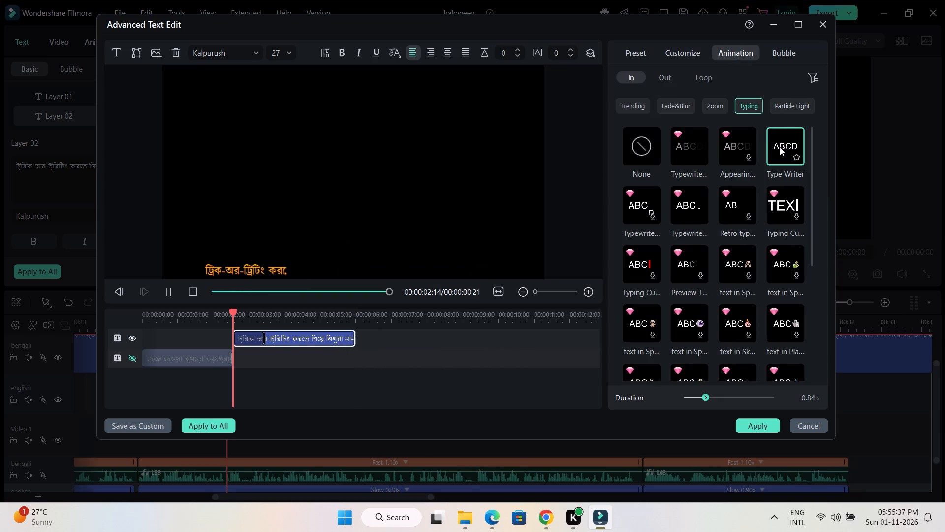
drag(265, 339, 346, 339)
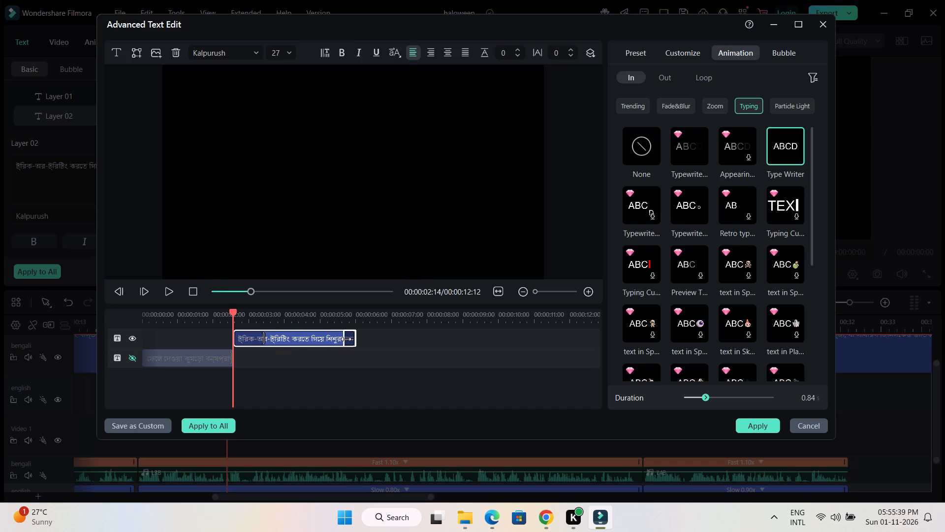
drag(346, 339, 353, 339)
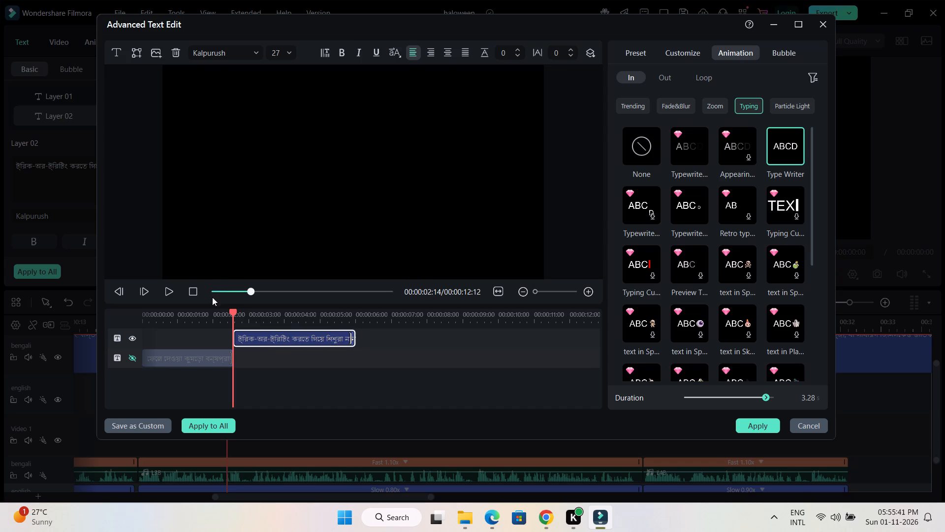
Play the second layer from its start and review its final frames to check the typewriter timing.
key(space)
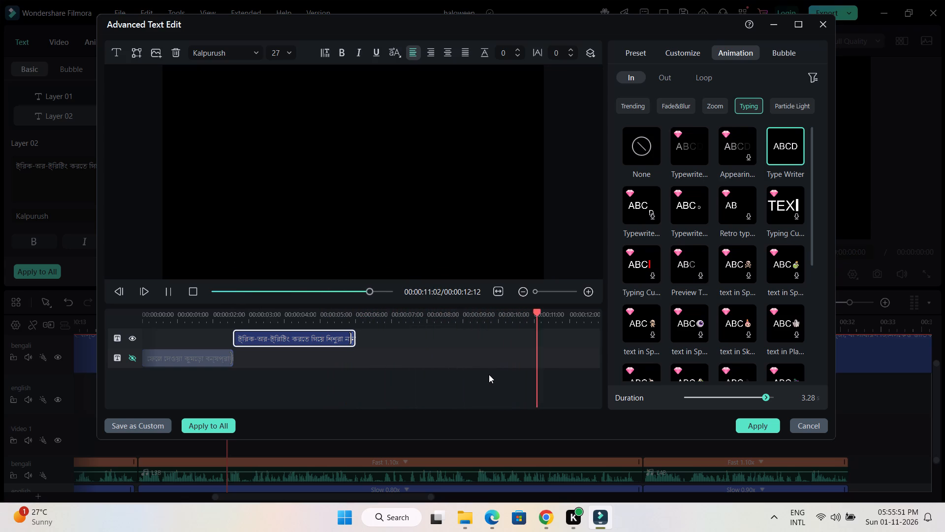
key(space)
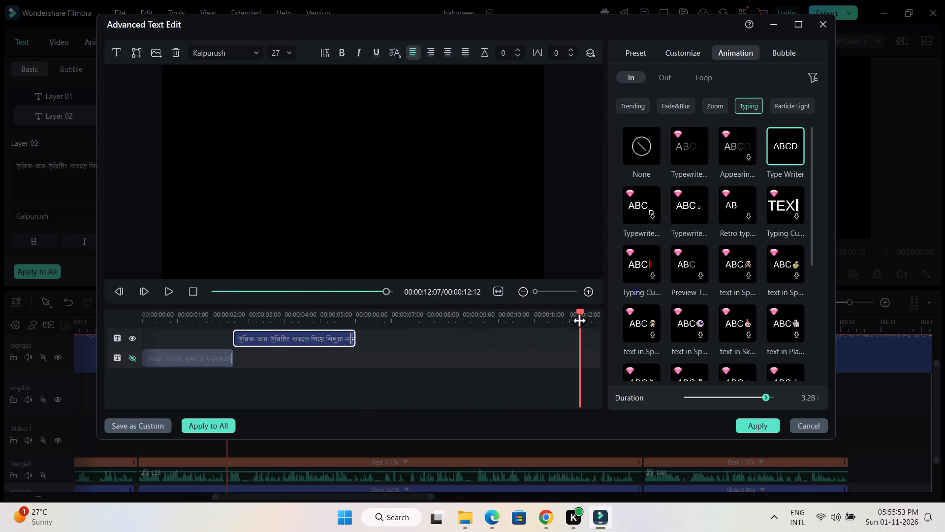
drag(580, 311, 352, 299)
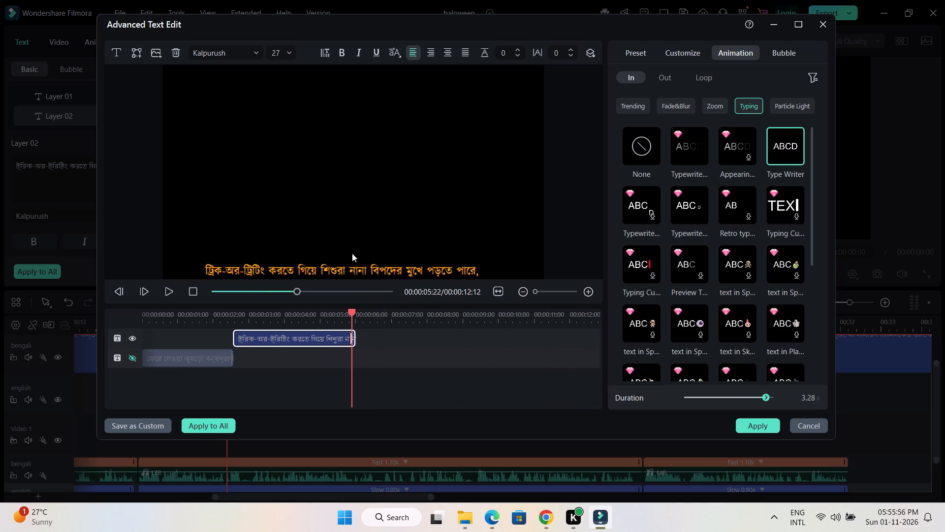
Add a third text layer and place it at about 00:00:06:00, directly after the second layer.
click(117, 49)
click(131, 74)
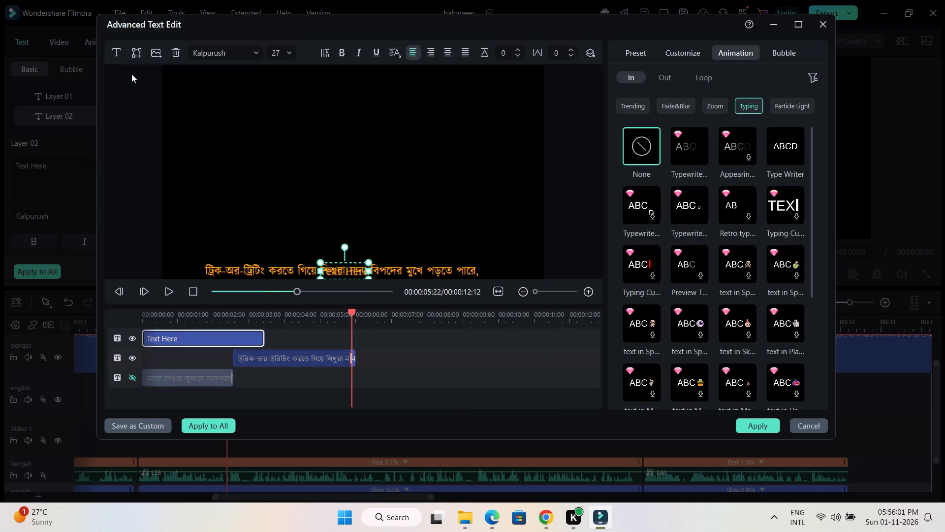
drag(192, 339, 406, 342)
double_click(406, 342)
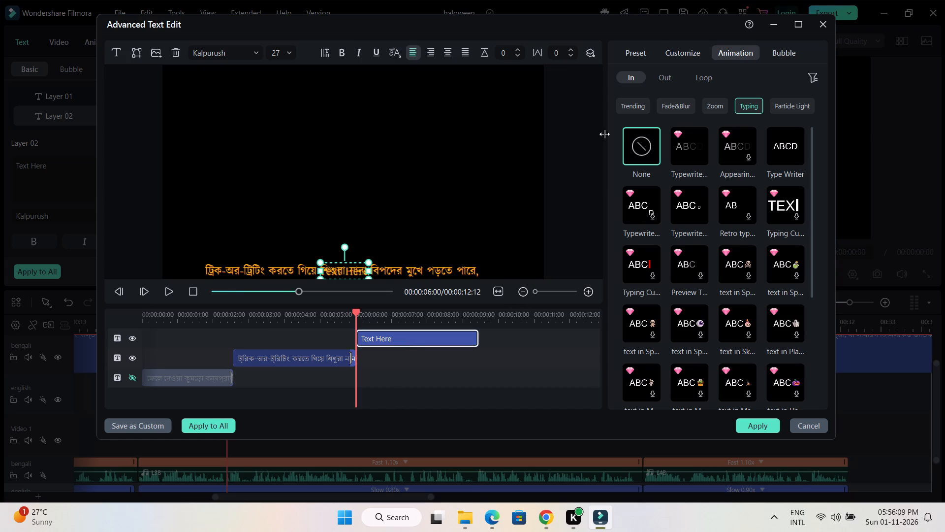
Replace the new layer's placeholder text with the copied full Bengali sentence.
click(681, 51)
drag(681, 104, 597, 101)
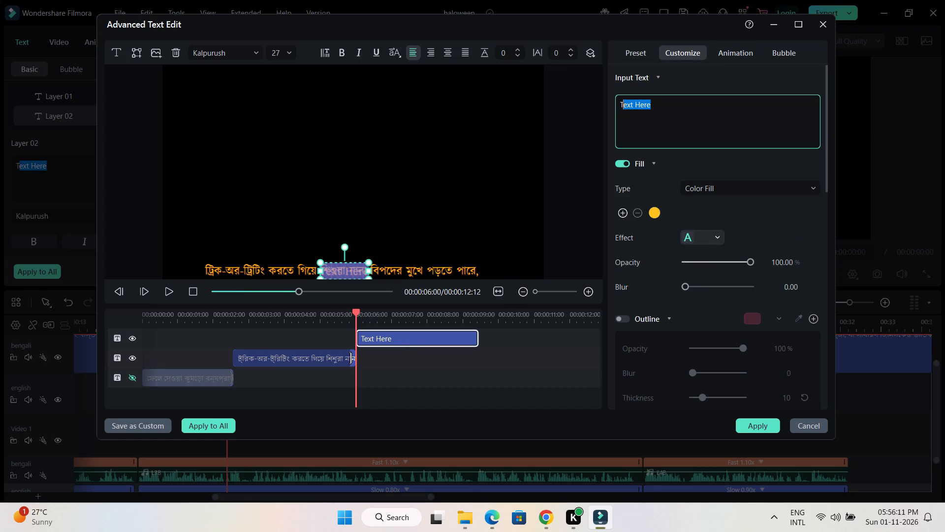
drag(597, 101, 597, 101)
key(ctrl+v)
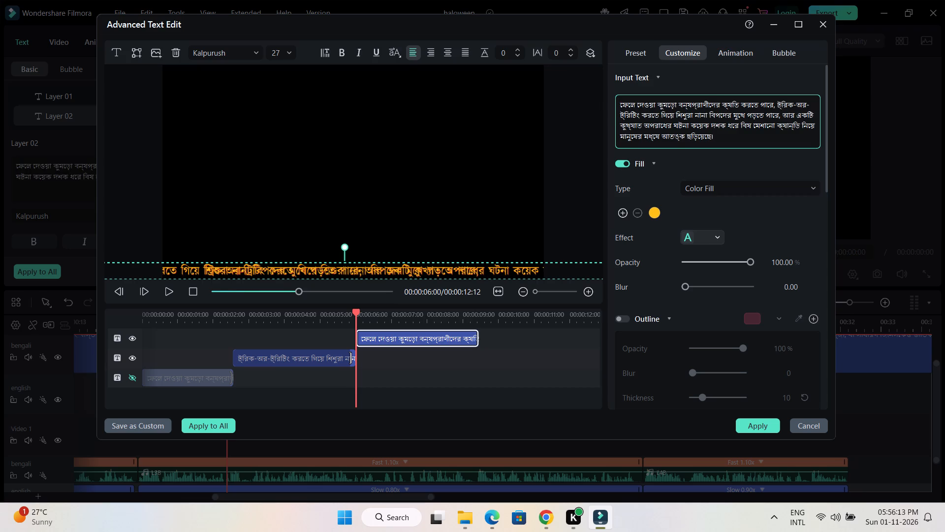
Delete the third layer's text through "পড়তে পারে," and the leading space, so it begins with "আর একটি".
drag(781, 114, 679, 97)
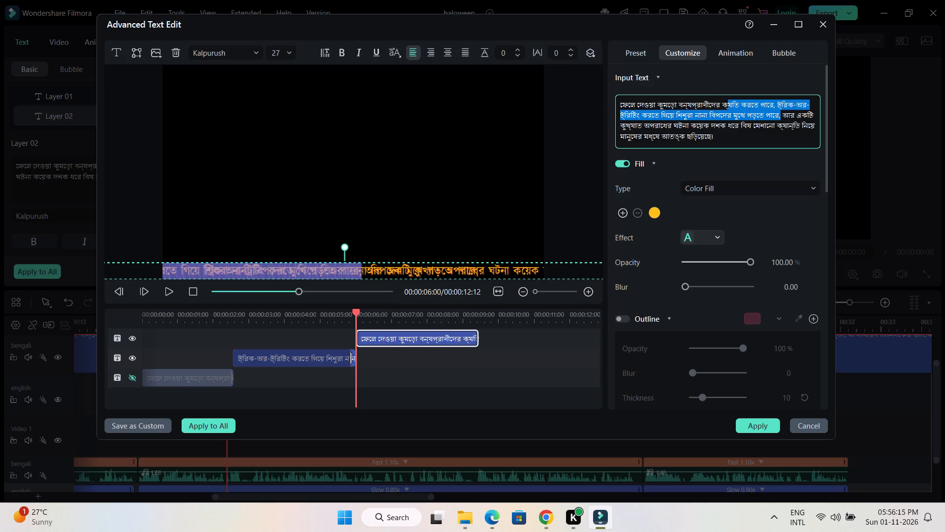
drag(679, 97, 621, 99)
key(BackSpace)
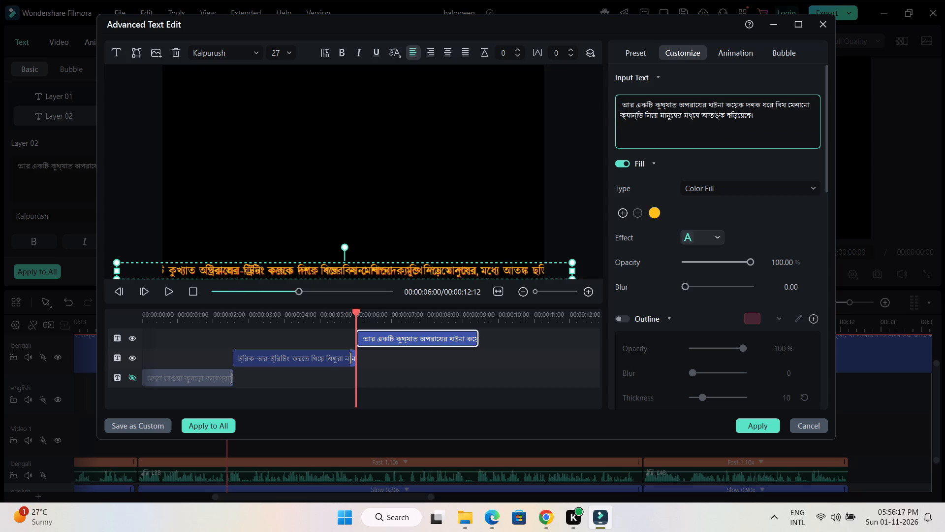
key(Right)
key(BackSpace)
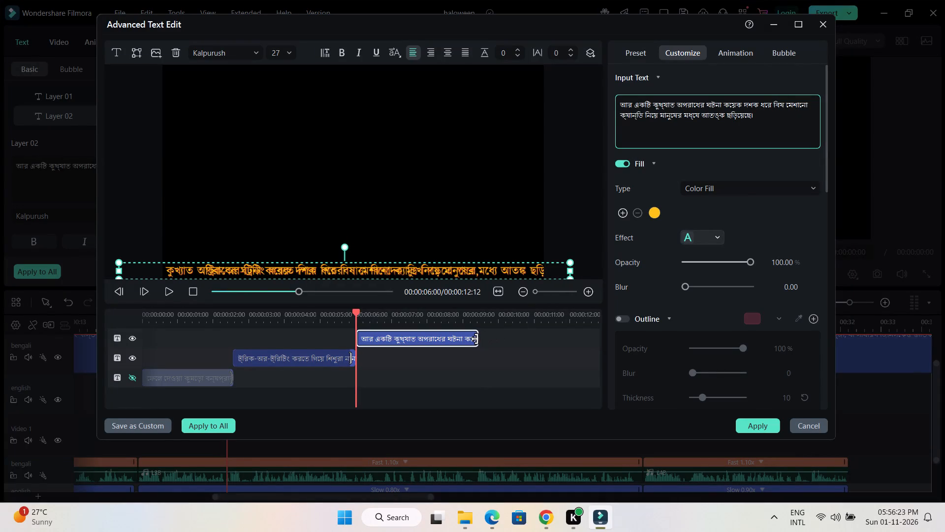
Hide the second layer.
click(130, 356)
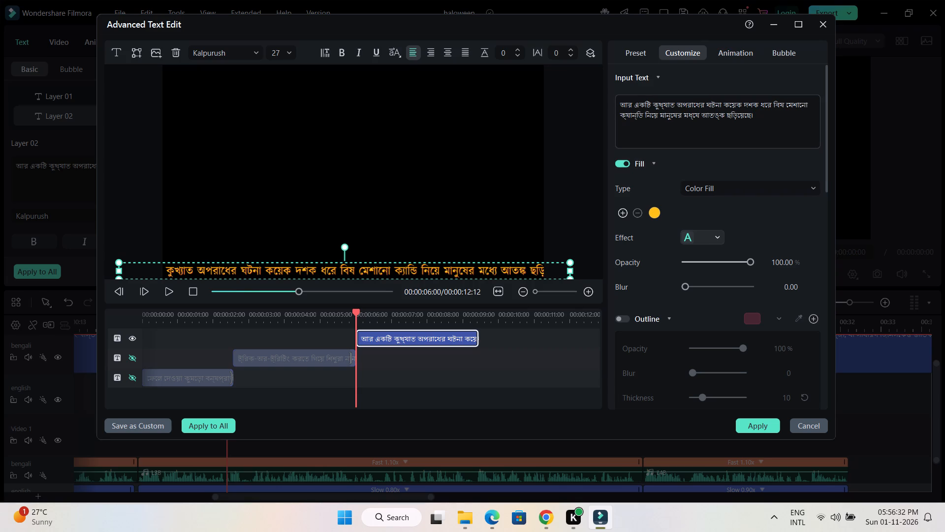
Delete the third layer's text from "ক্যান্ডি নিয়ে" onward, ending it at "মেশানো" with no trailing space.
drag(756, 116, 620, 116)
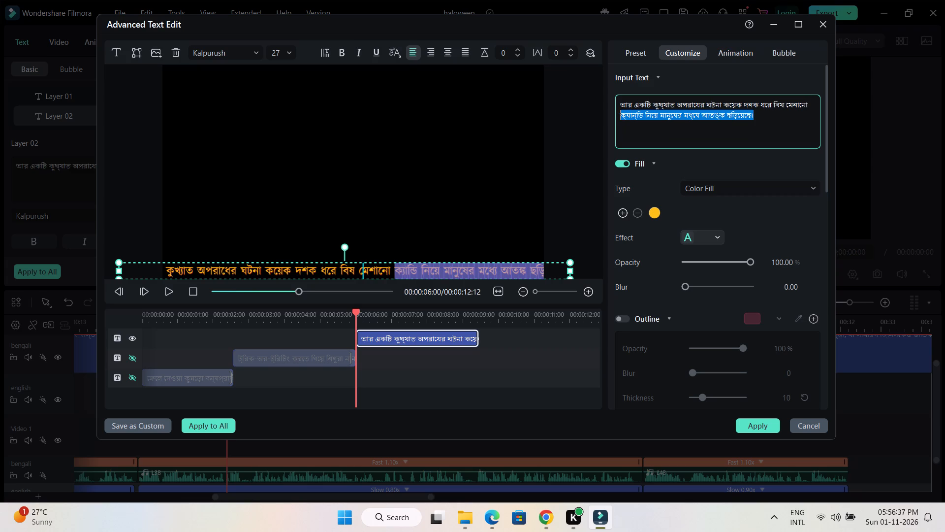
drag(620, 116, 619, 117)
key(BackSpace)
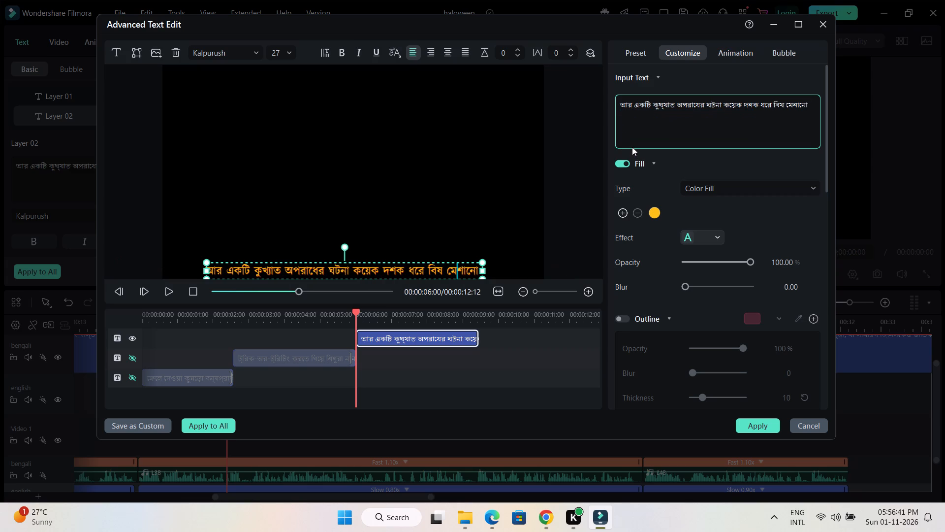
key(BackSpace)
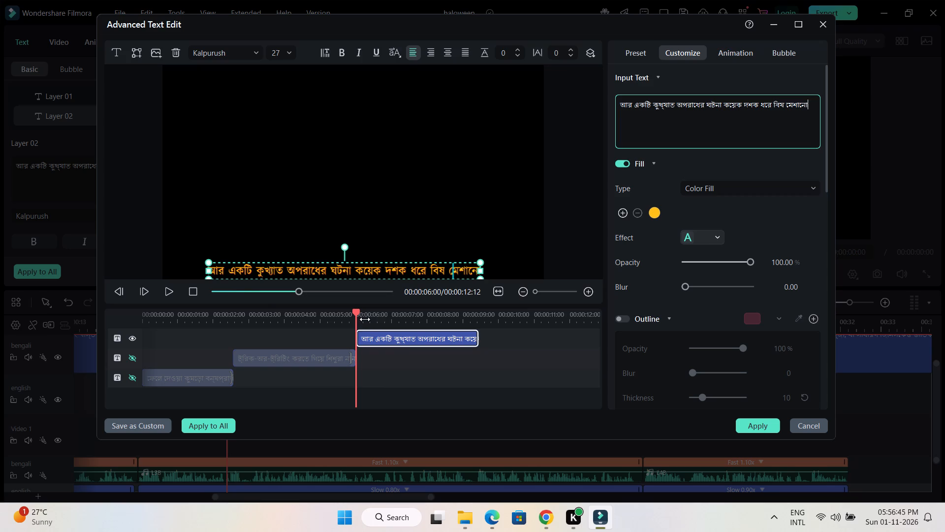
key(space)
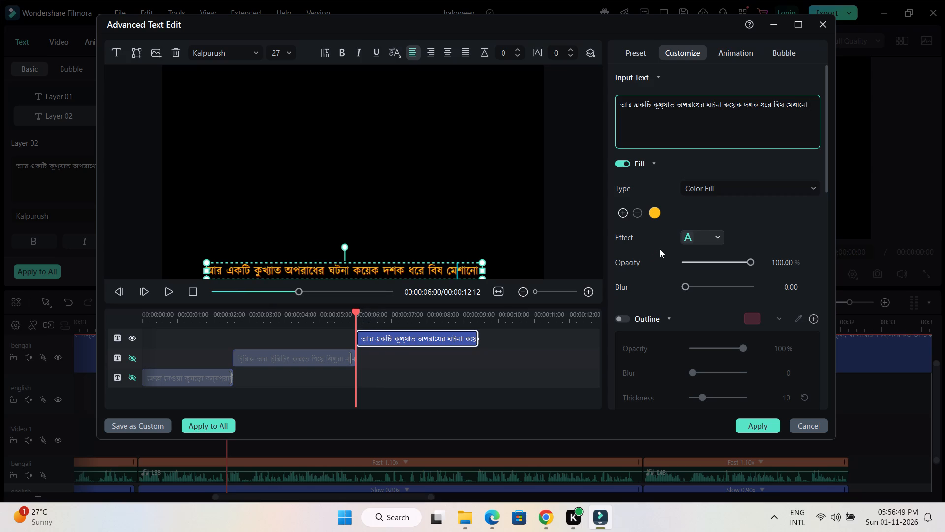
key(BackSpace)
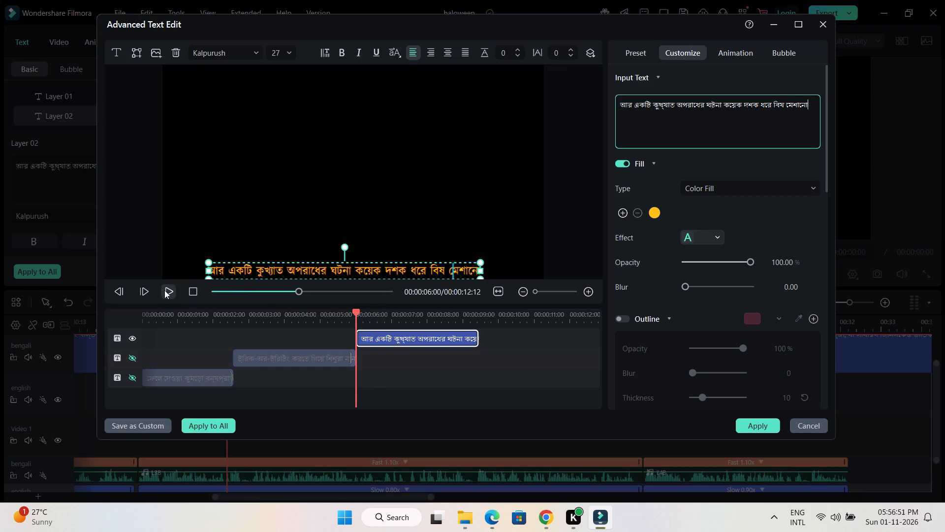
Play the third layer from its start, then replay from about 00:00:07:11 in short bursts to judge its needed length.
click(166, 289)
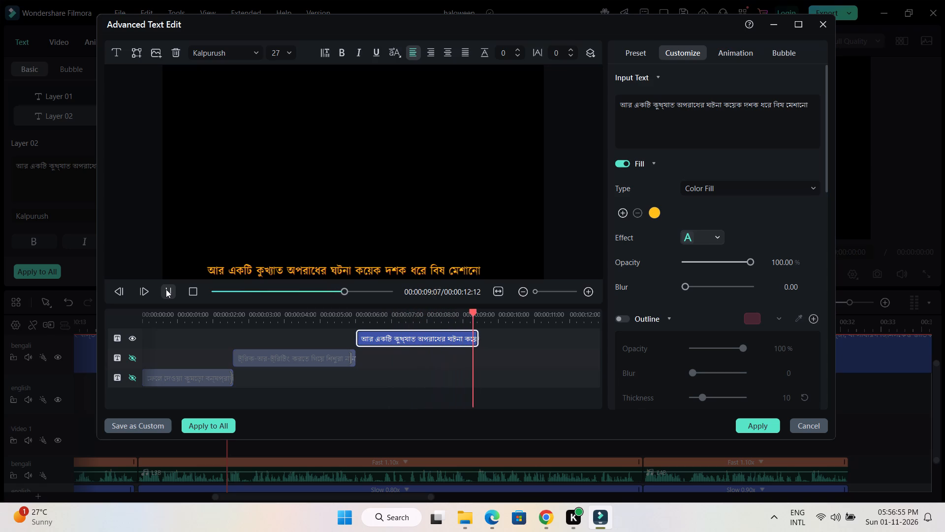
click(166, 289)
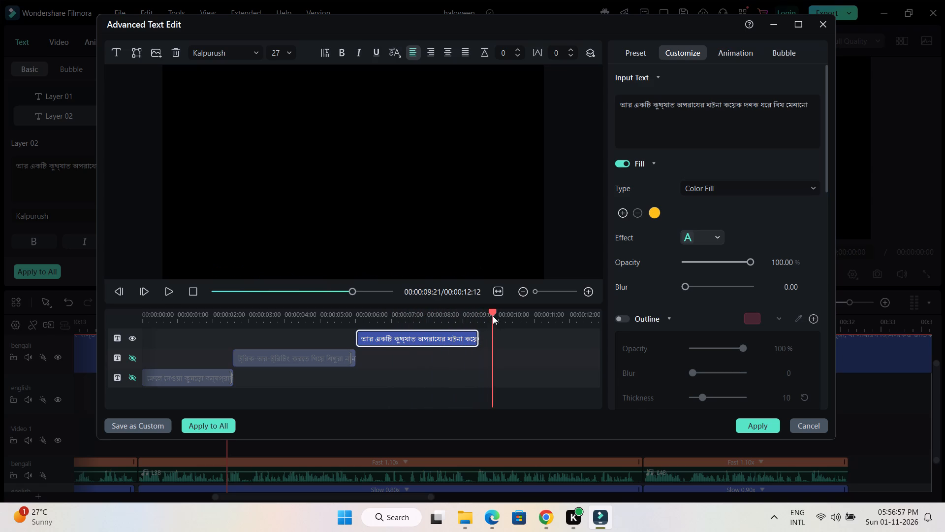
drag(494, 311, 408, 311)
click(168, 290)
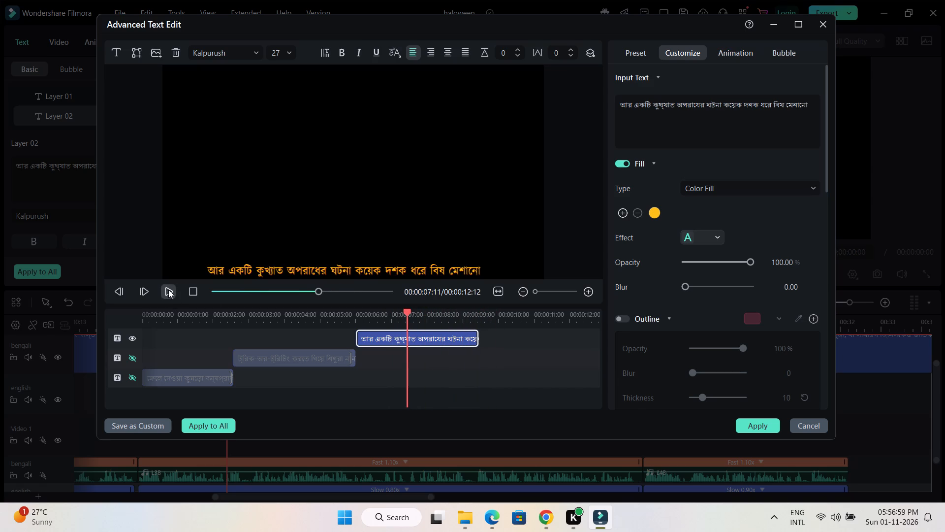
click(168, 290)
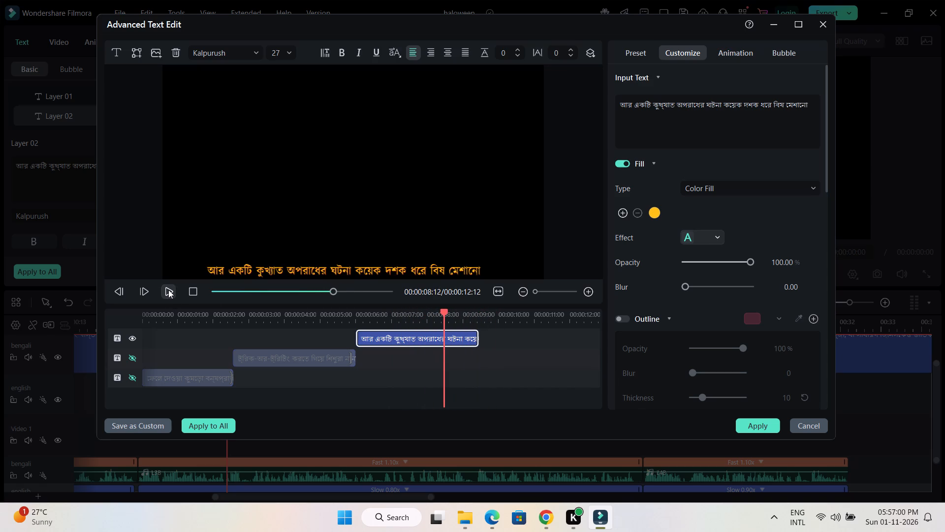
click(168, 290)
click(168, 290)
double_click(168, 290)
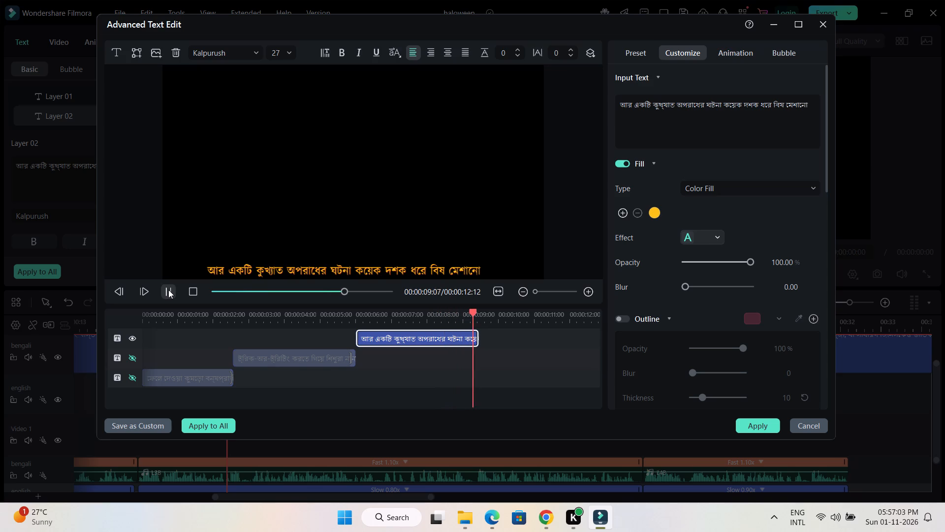
click(168, 290)
click(168, 290)
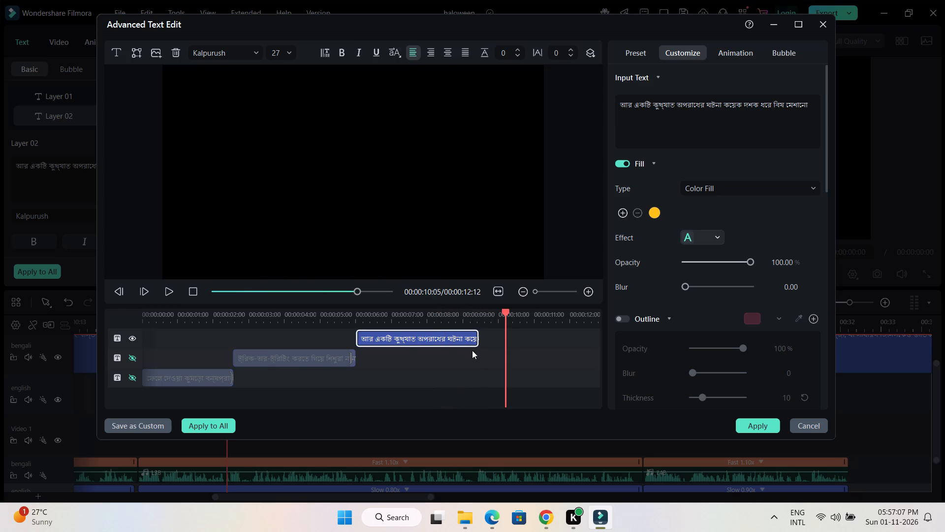
Extend the third layer's end to about the 10-second mark.
drag(474, 337, 479, 338)
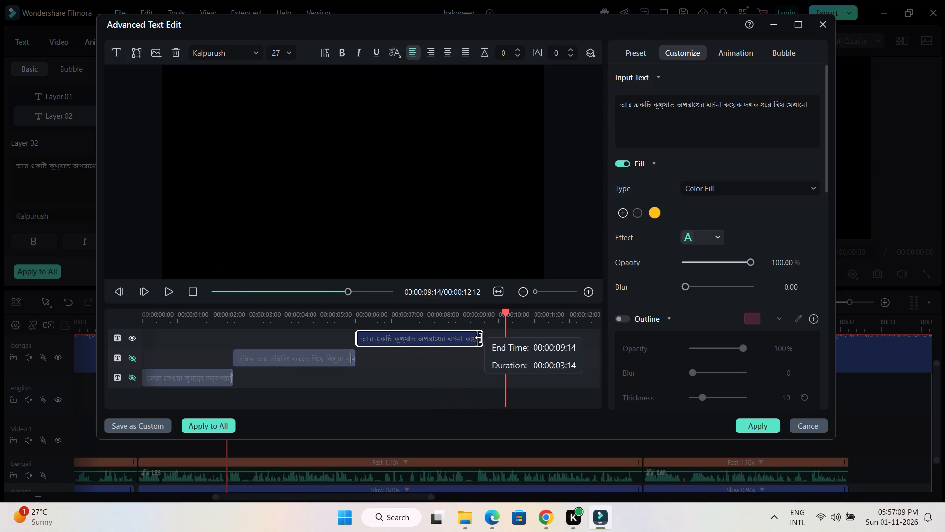
drag(479, 338, 497, 339)
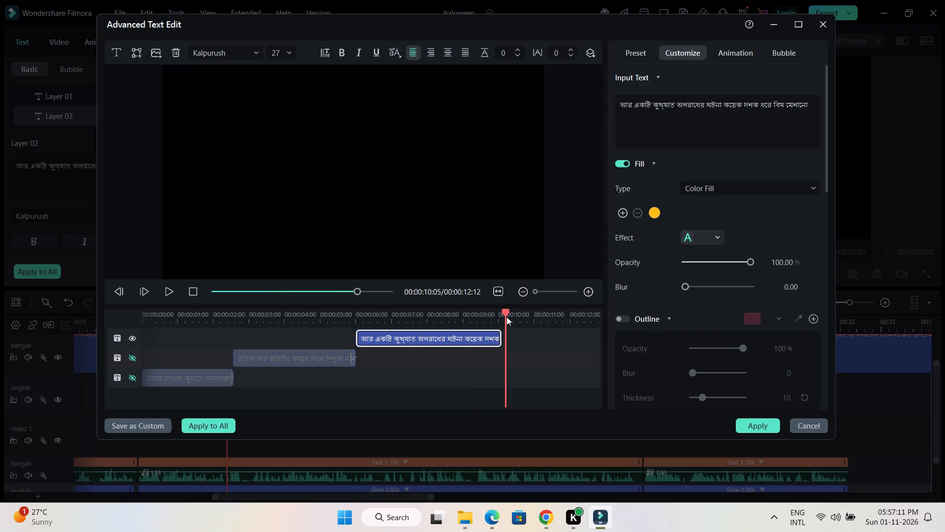
Apply the Type Writer intro animation to the third text layer and stretch its duration to 3.88 s.
drag(506, 311, 359, 311)
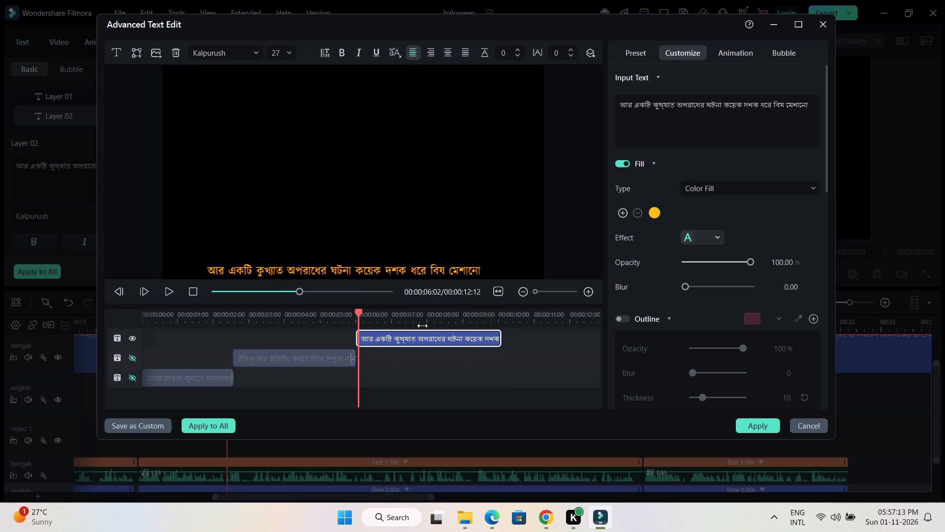
double_click(399, 337)
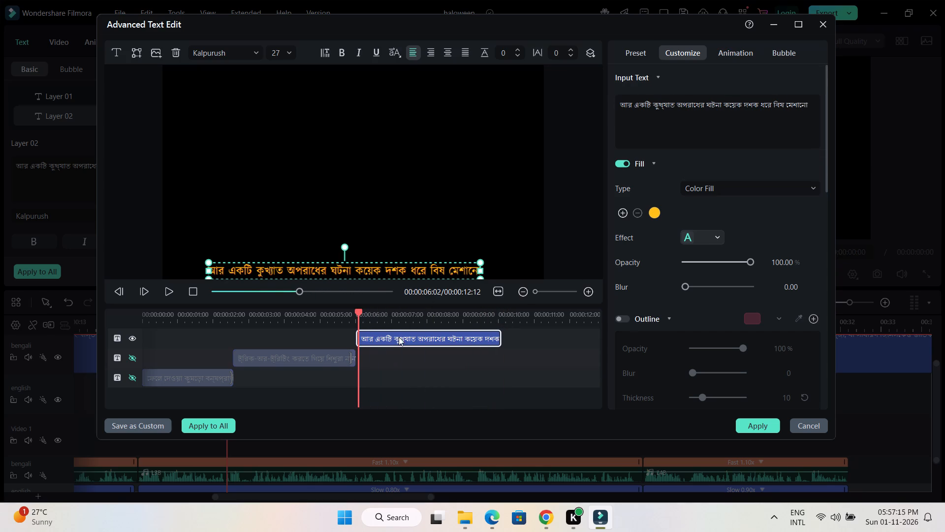
click(748, 52)
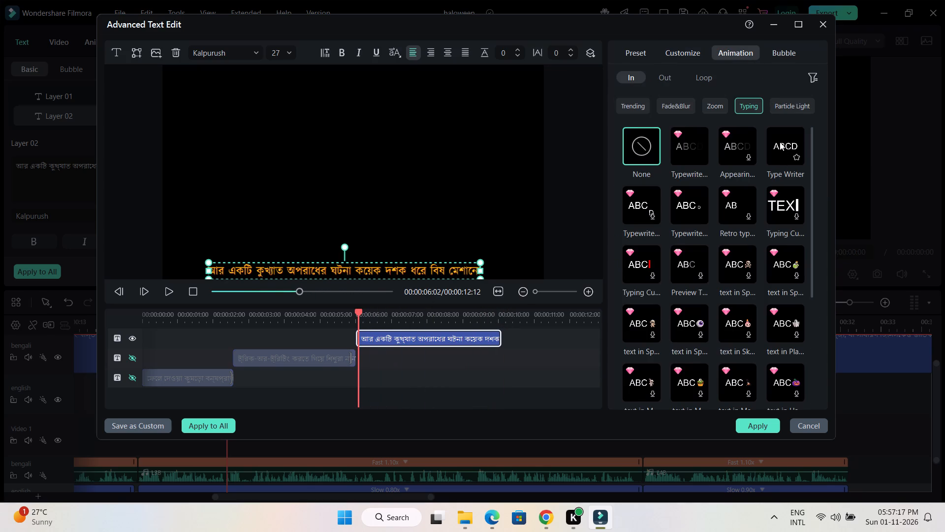
double_click(780, 142)
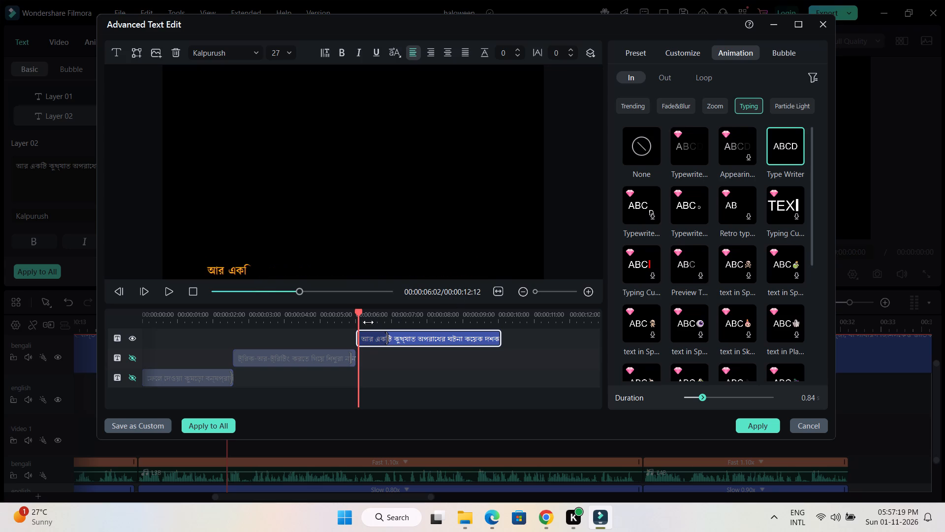
drag(387, 338, 498, 346)
Add a fourth quick text layer spanning from the third layer's end at 00:00:10:02 to the title's end.
drag(360, 311, 264, 327)
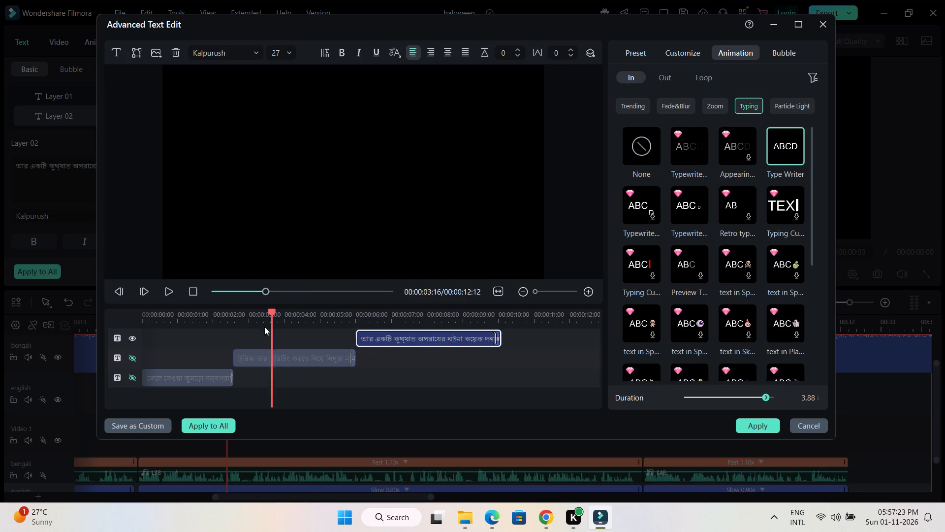
drag(264, 327, 99, 329)
scroll(423, 373, up, 2)
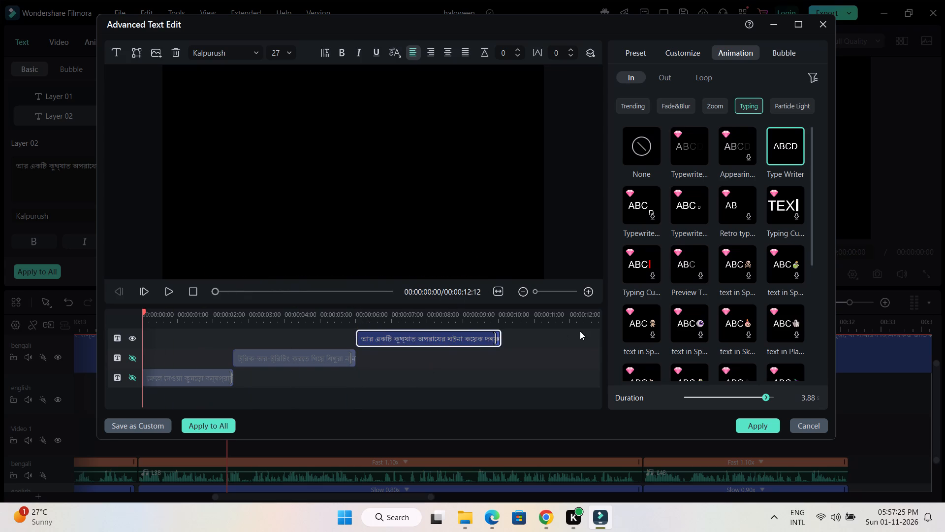
scroll(583, 350, up, 2)
click(115, 53)
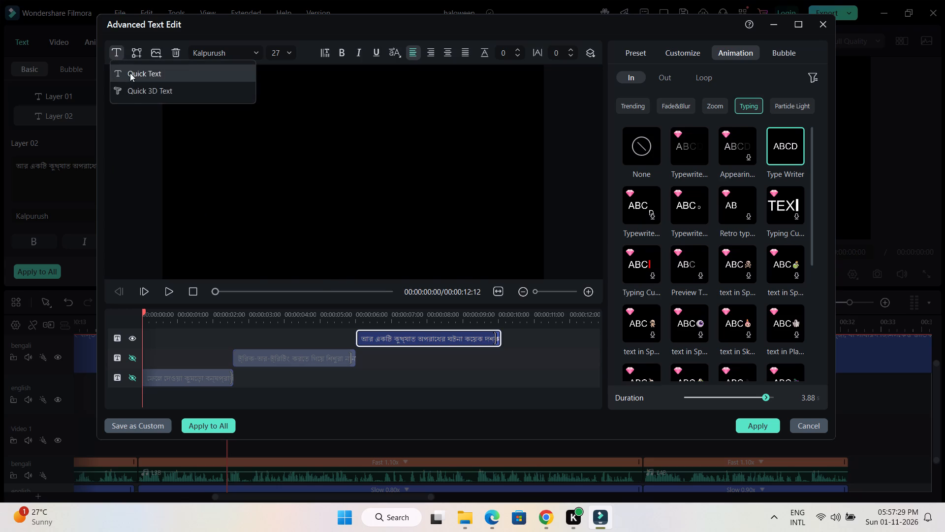
click(130, 73)
drag(238, 336, 574, 343)
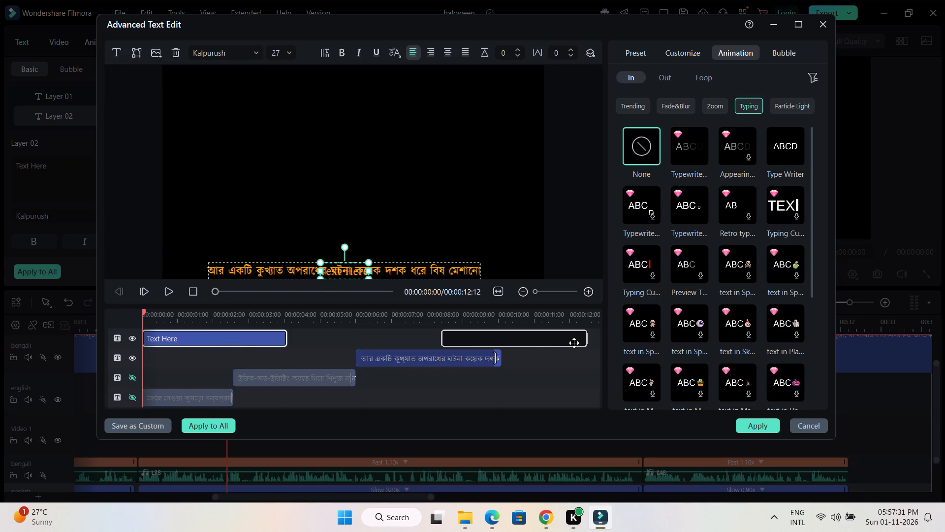
drag(574, 343, 576, 343)
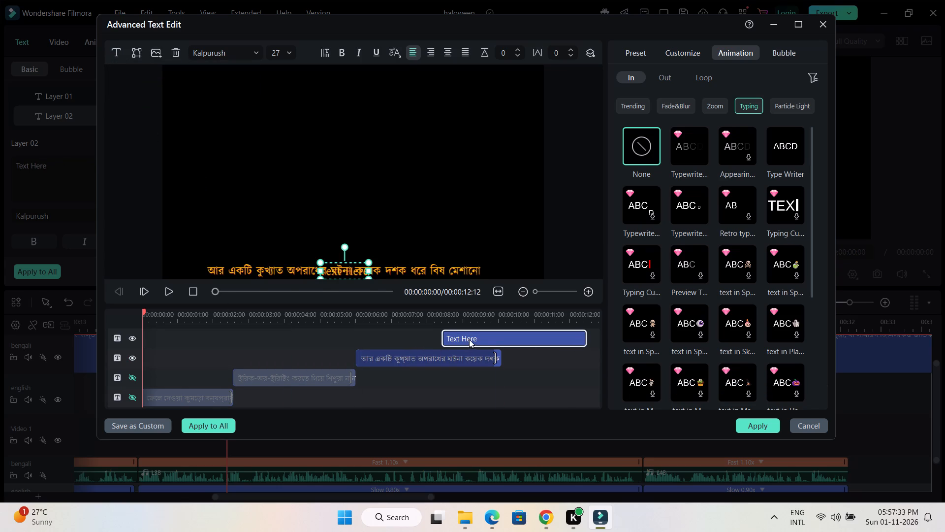
drag(481, 337, 522, 337)
drag(514, 315, 482, 315)
drag(496, 337, 579, 335)
drag(445, 335, 503, 337)
double_click(511, 339)
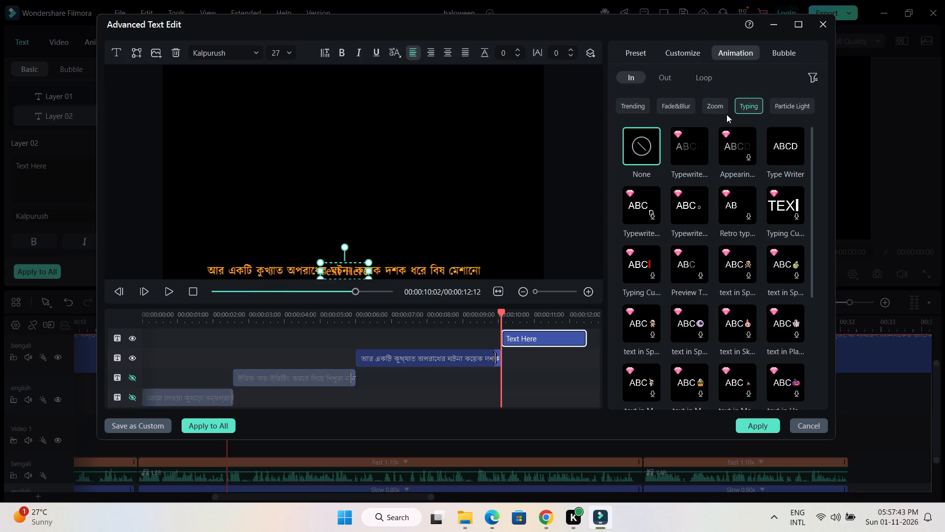
Replace the fourth layer's placeholder with the Bengali passage, keep only "ক্যান্ডি নিয়ে মানুষের মধ্যে আতঙ্ক ছড়িয়েছে।", and hide the third layer.
click(694, 53)
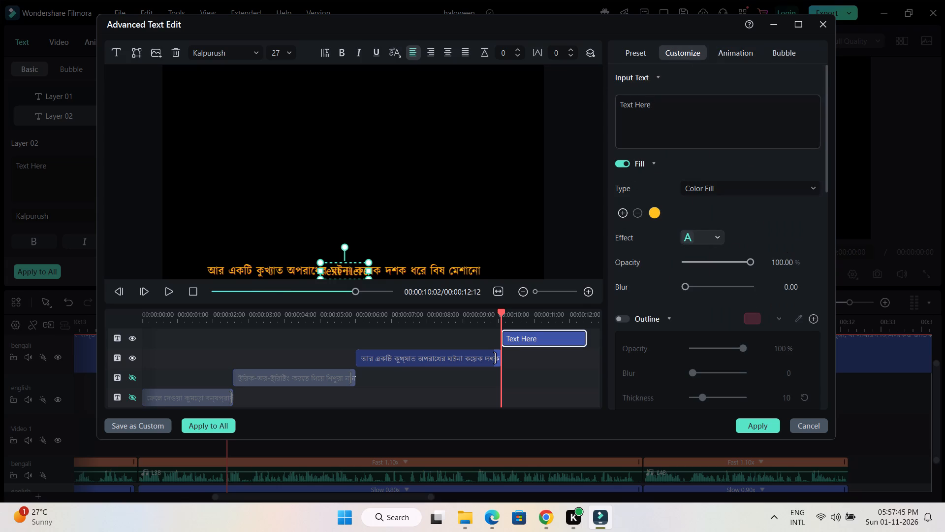
drag(653, 107, 618, 104)
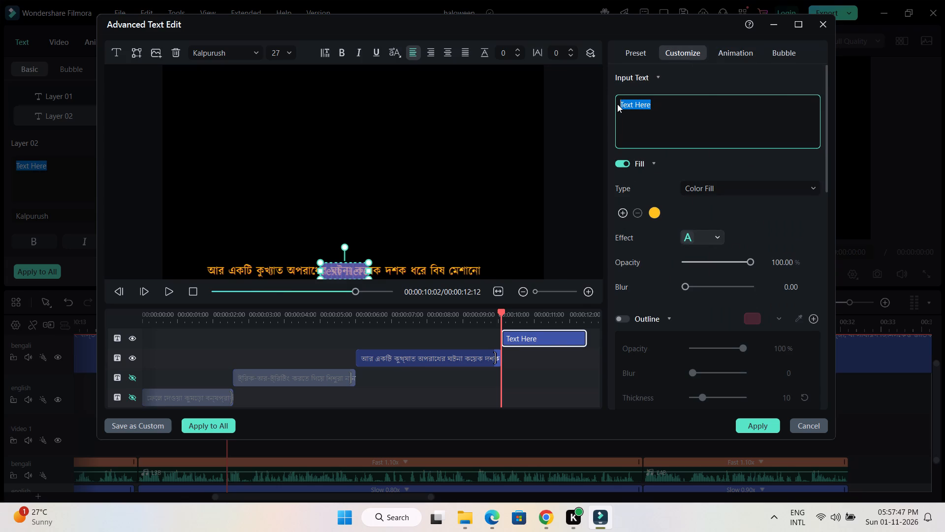
key(ctrl+v)
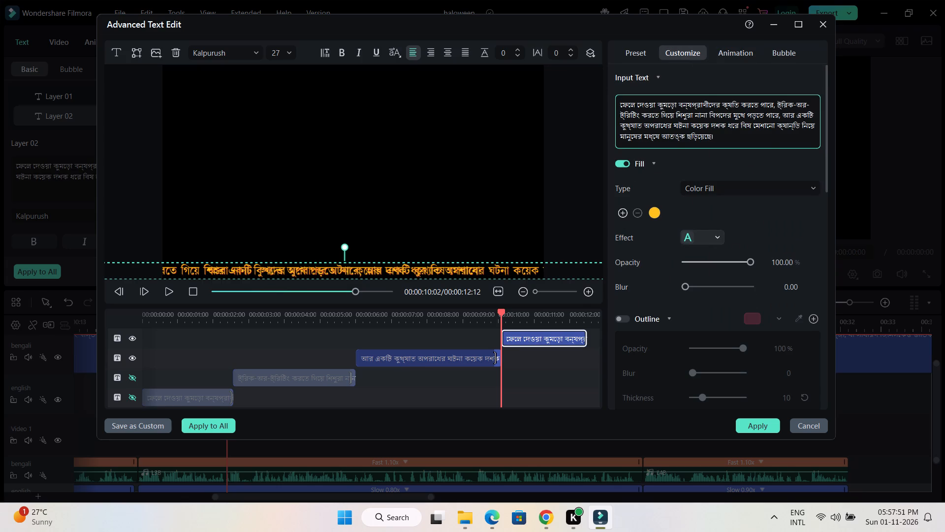
click(132, 356)
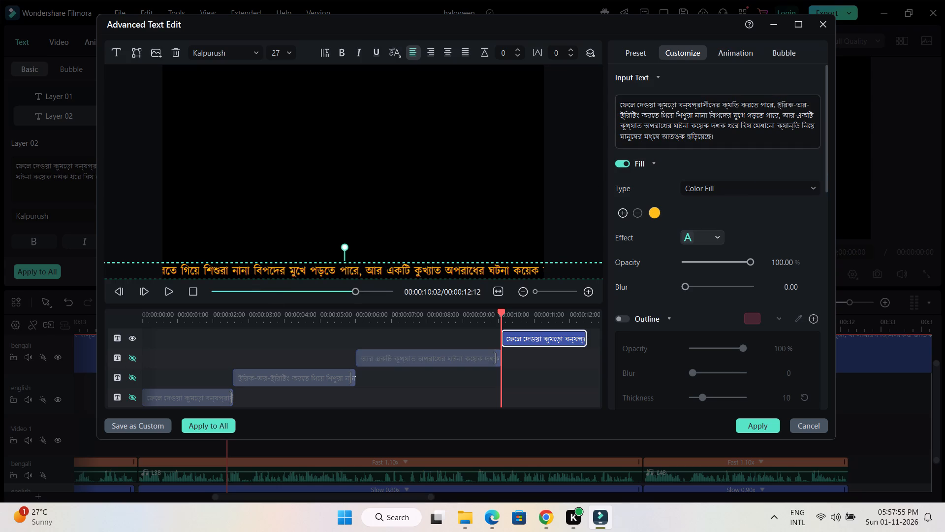
drag(777, 126, 603, 103)
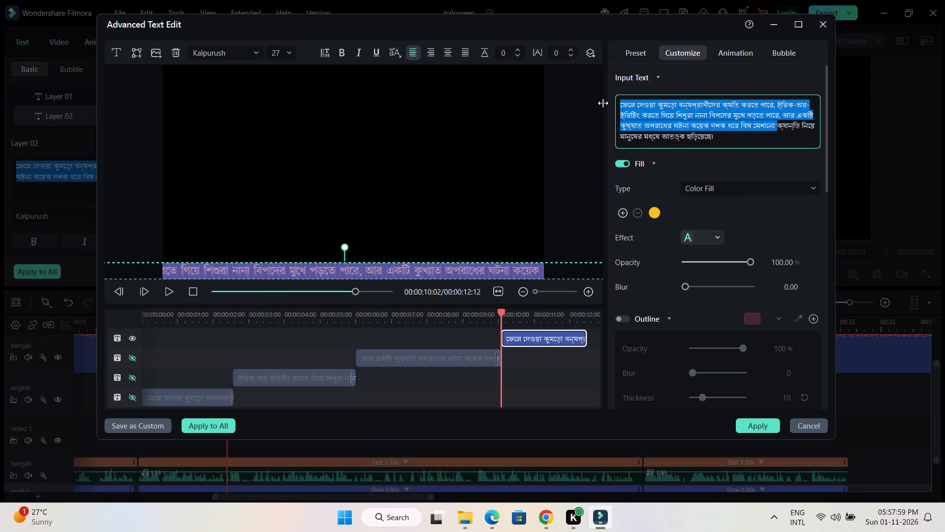
key(BackSpace)
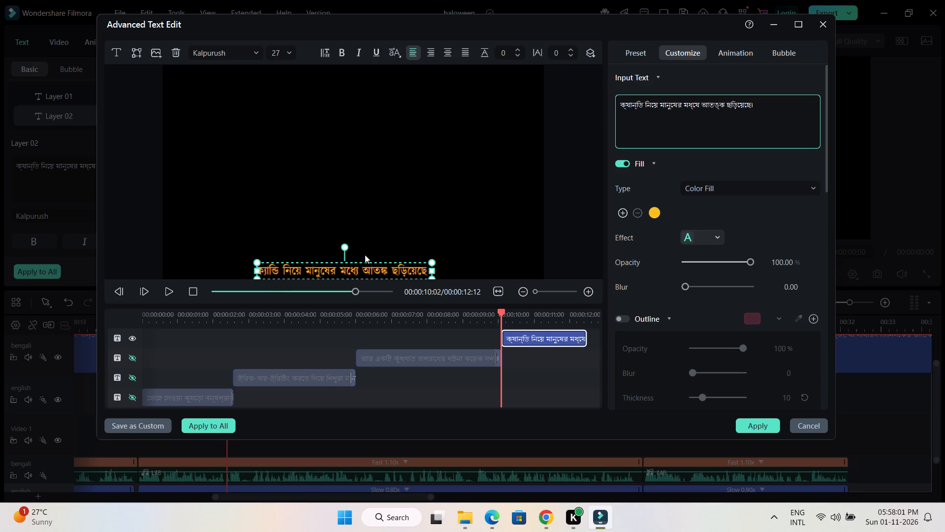
click(149, 215)
Apply the Type Writer intro animation to the fourth text layer and stretch its duration to 2.20 s.
double_click(559, 339)
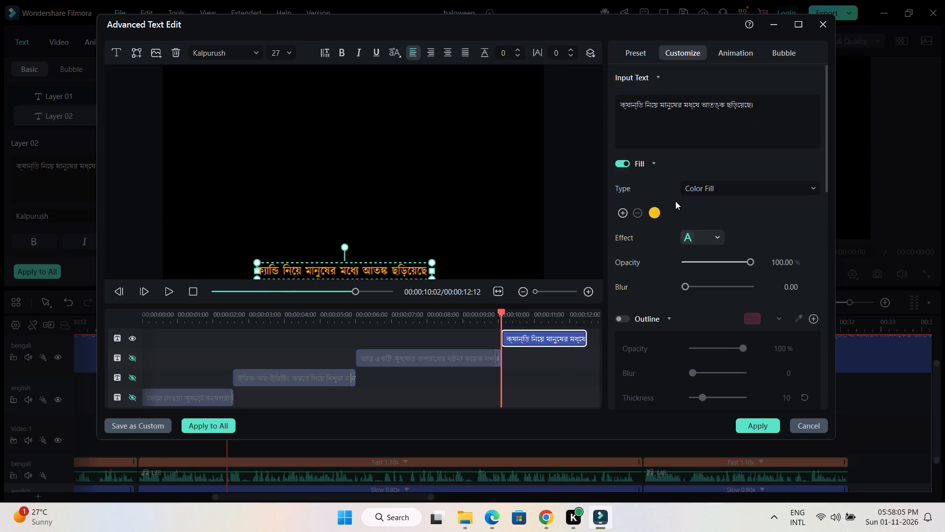
click(738, 53)
double_click(779, 146)
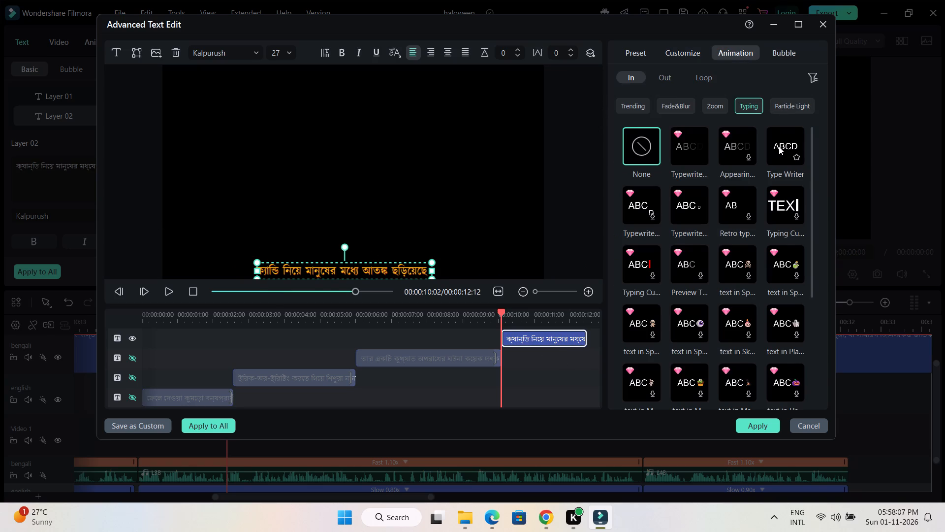
drag(534, 337, 579, 341)
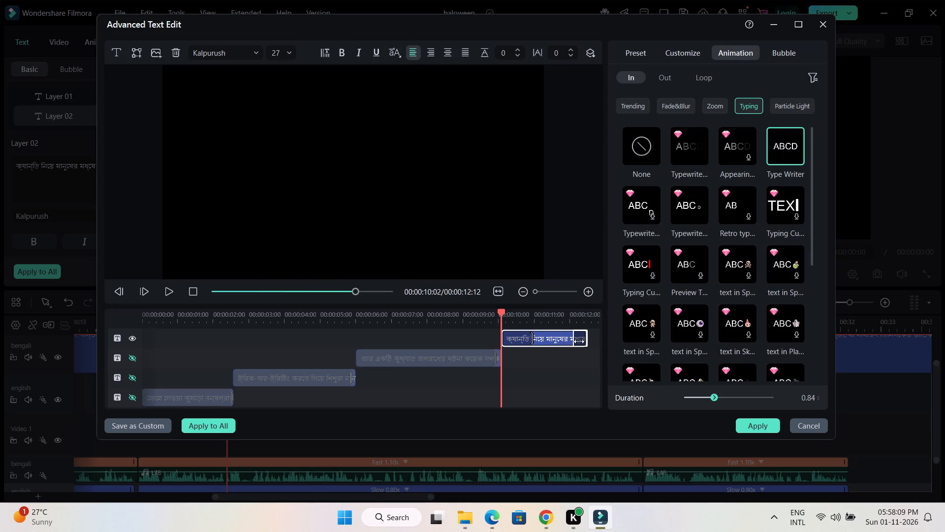
drag(579, 341, 584, 341)
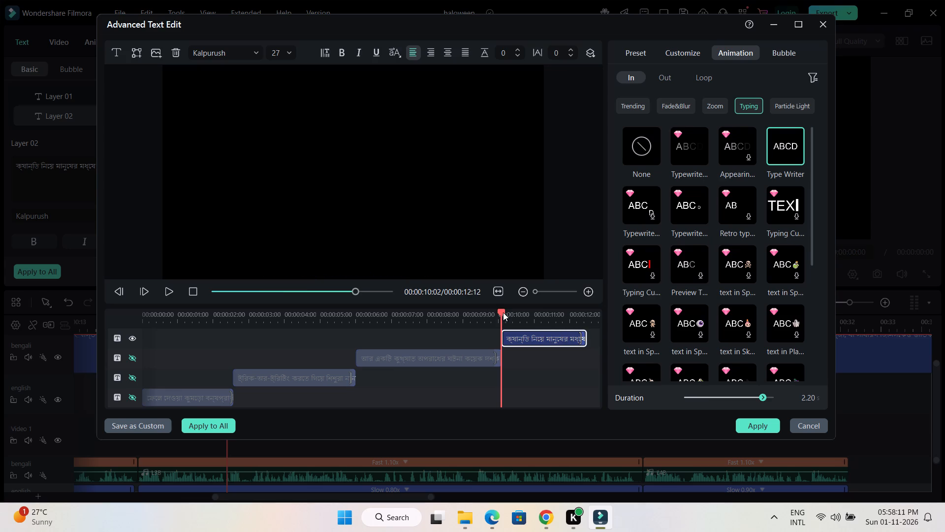
Make the first, second and third text layers visible again.
drag(503, 312, 111, 307)
click(168, 291)
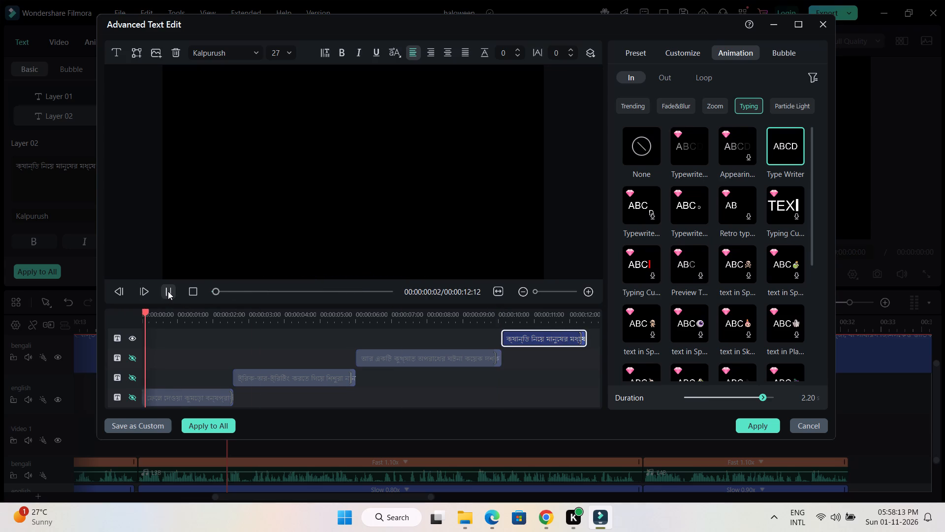
click(168, 291)
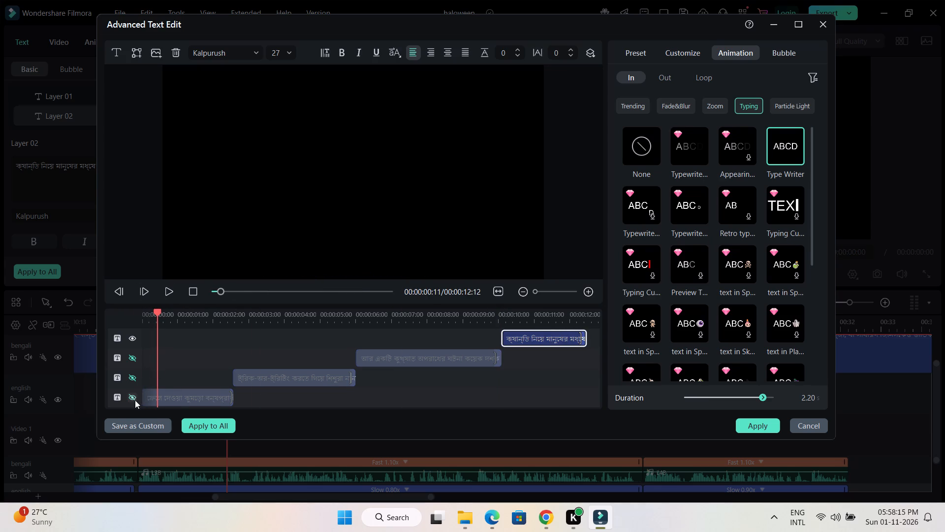
click(134, 396)
click(132, 382)
click(131, 357)
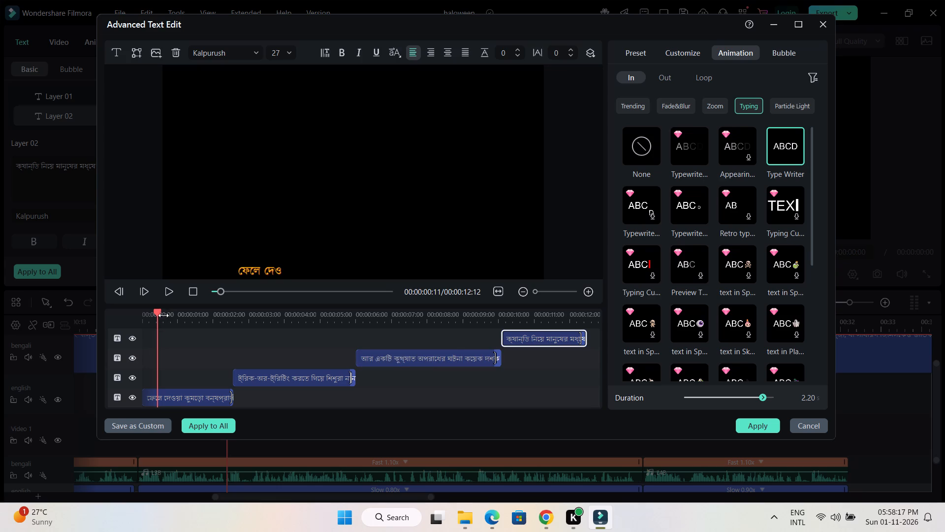
Play the four-layer title from start to end, apply the advanced text edits and close the title's settings.
drag(156, 311, 108, 311)
click(163, 291)
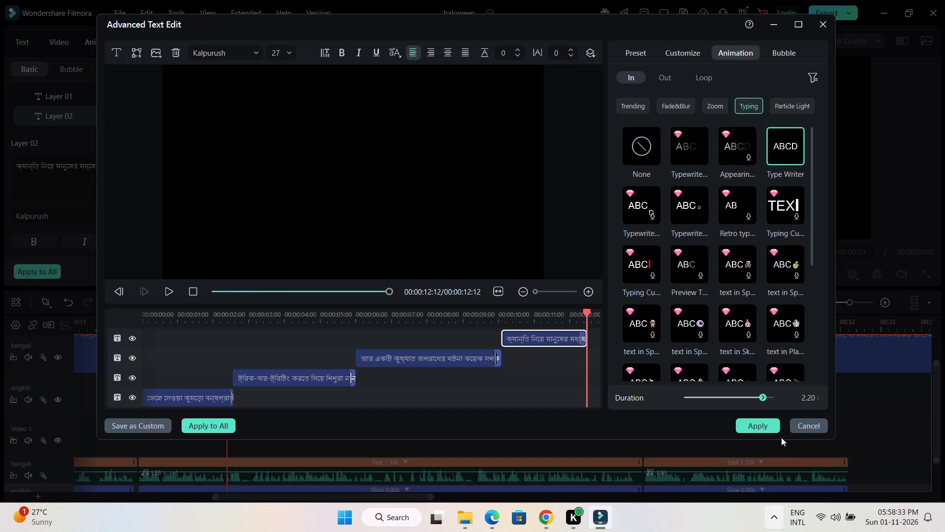
click(763, 421)
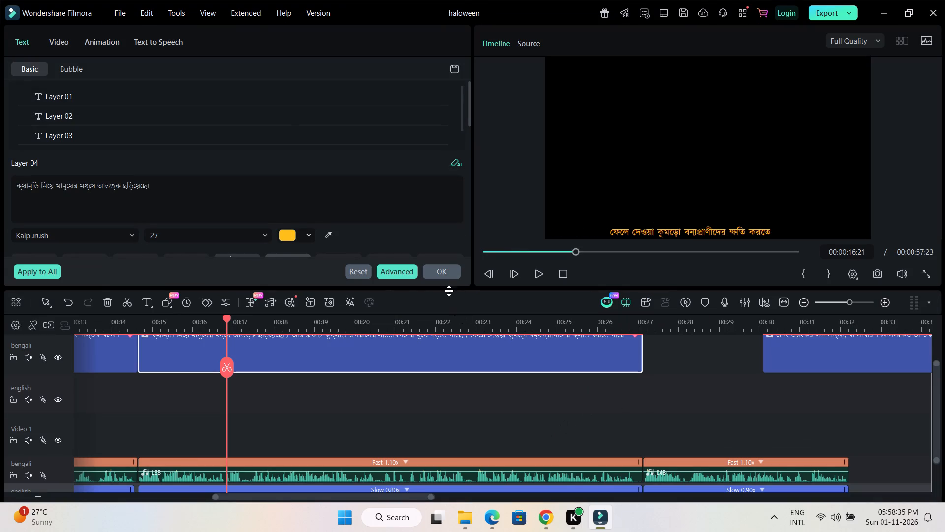
click(443, 269)
Delete the three leftover subtitle clips between about 00:30 and 00:57 on the bengali title track.
drag(529, 322, 418, 331)
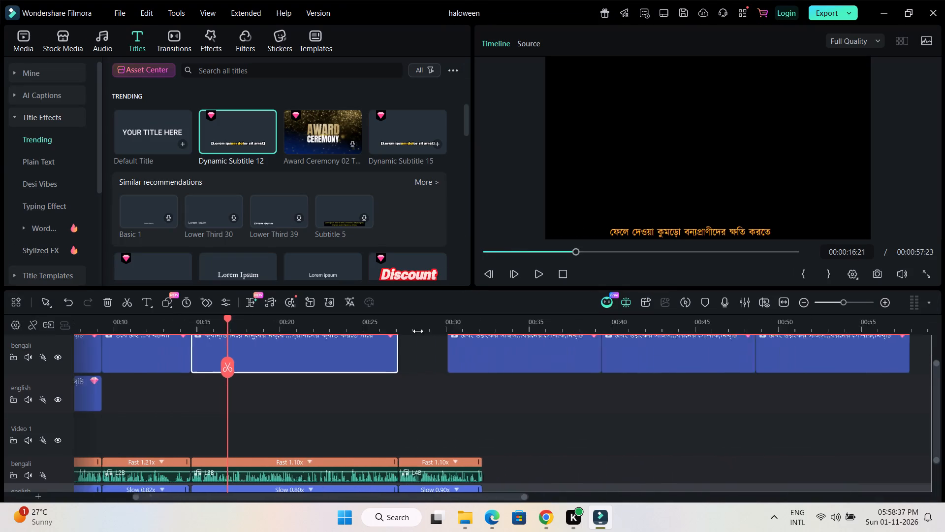
drag(418, 331, 381, 331)
drag(430, 399, 686, 357)
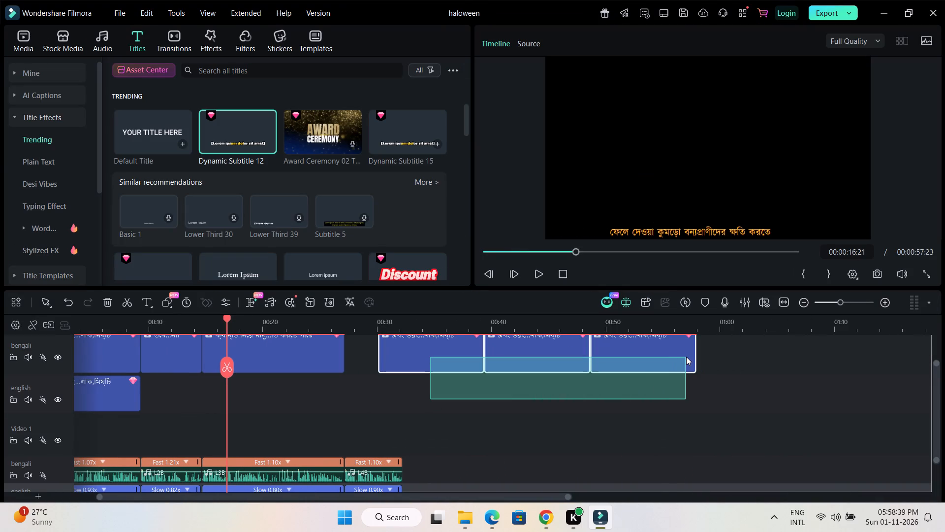
key(Delete)
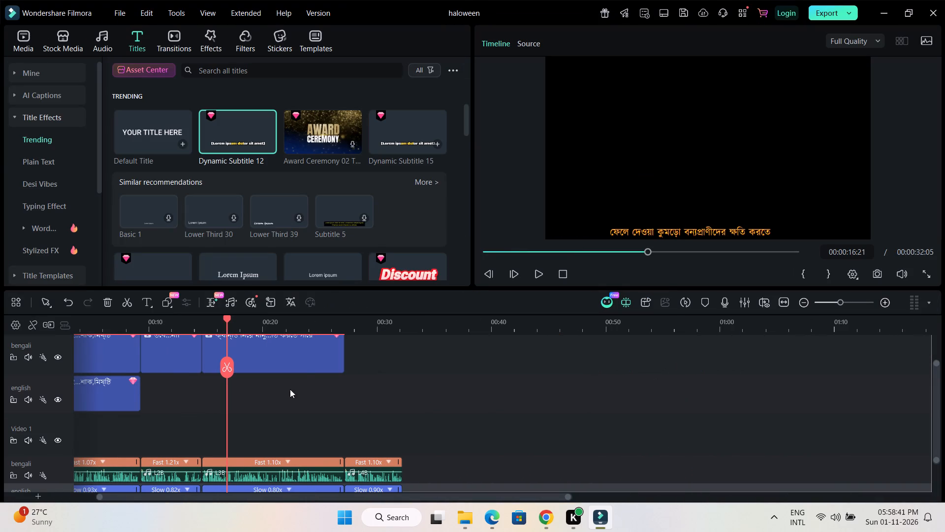
Play the timeline from 00:14 to check the third bengali subtitle against the narration.
click(308, 362)
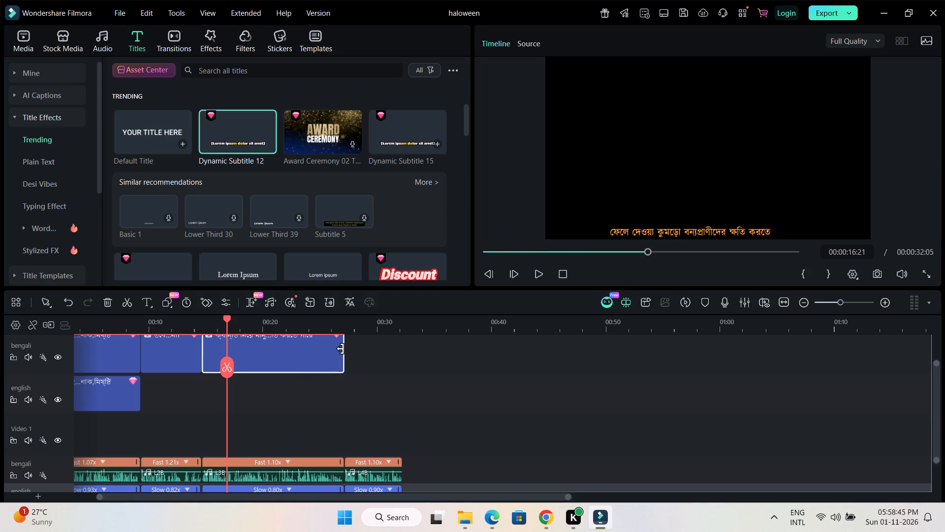
click(340, 349)
drag(227, 319, 195, 322)
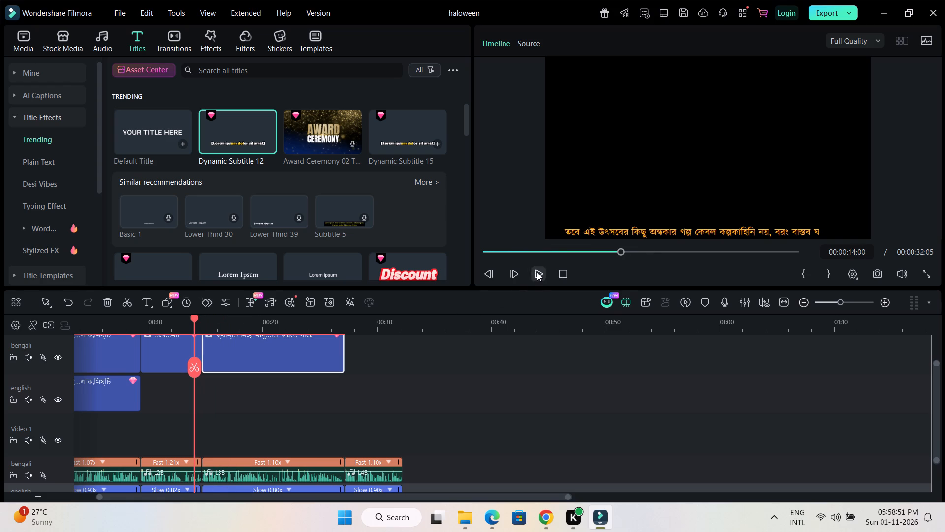
click(537, 272)
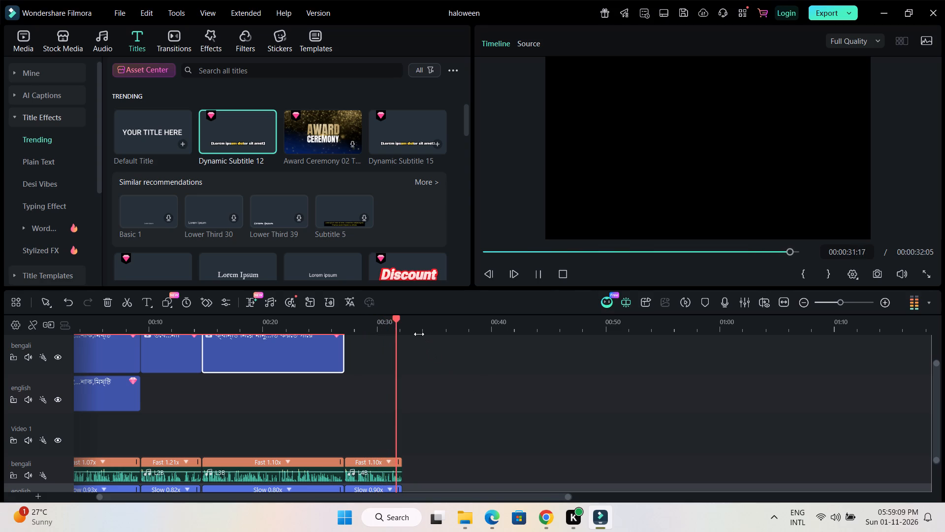
key(space)
key(space)
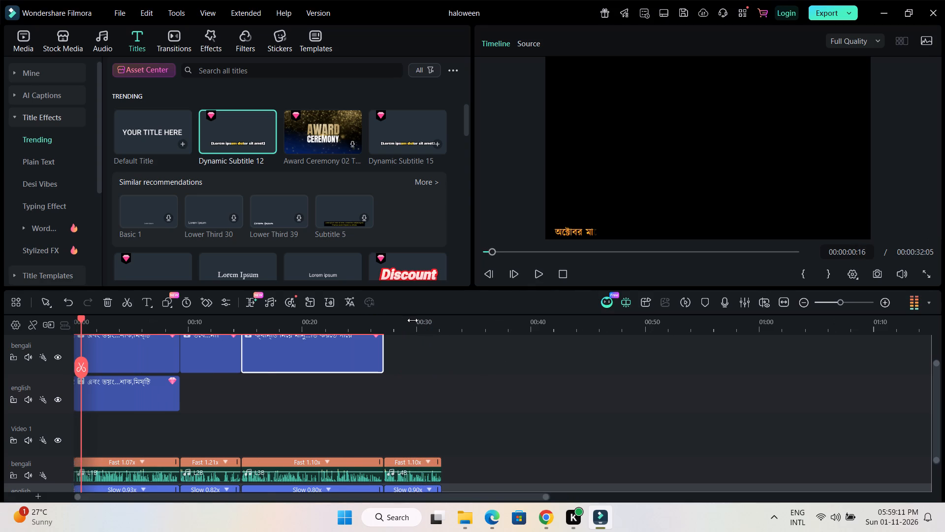
Copy the third bengali subtitle clip and paste it on the same track at about 00:28.
click(367, 358)
drag(81, 317, 326, 340)
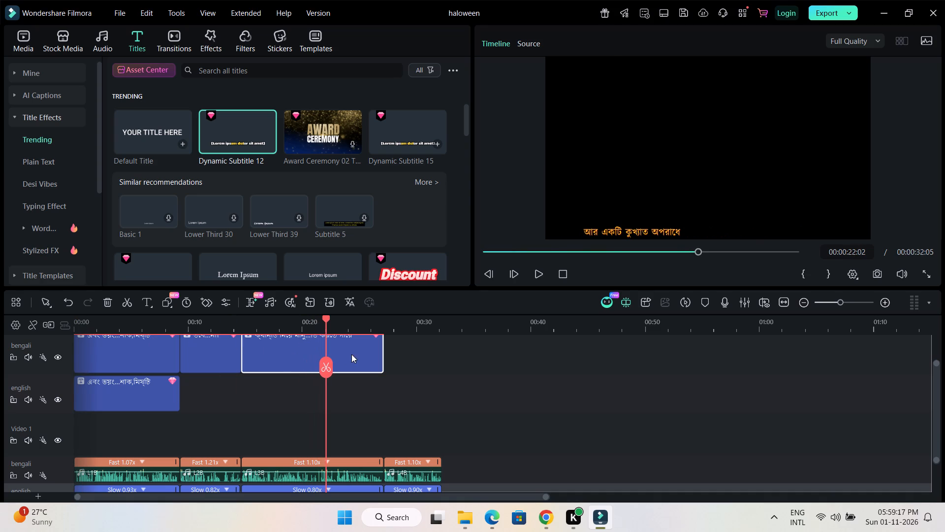
right_click(351, 354)
click(407, 26)
drag(326, 316, 379, 316)
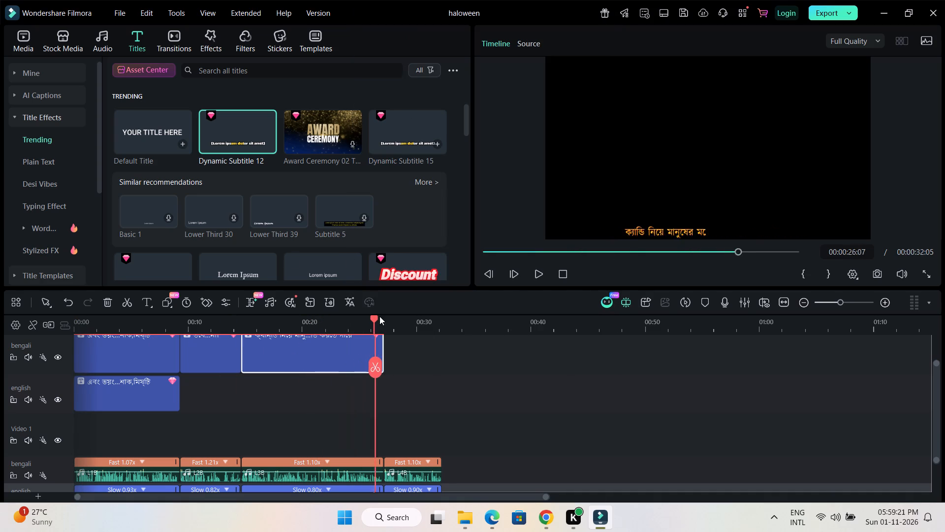
drag(379, 316, 395, 316)
key(ctrl+v)
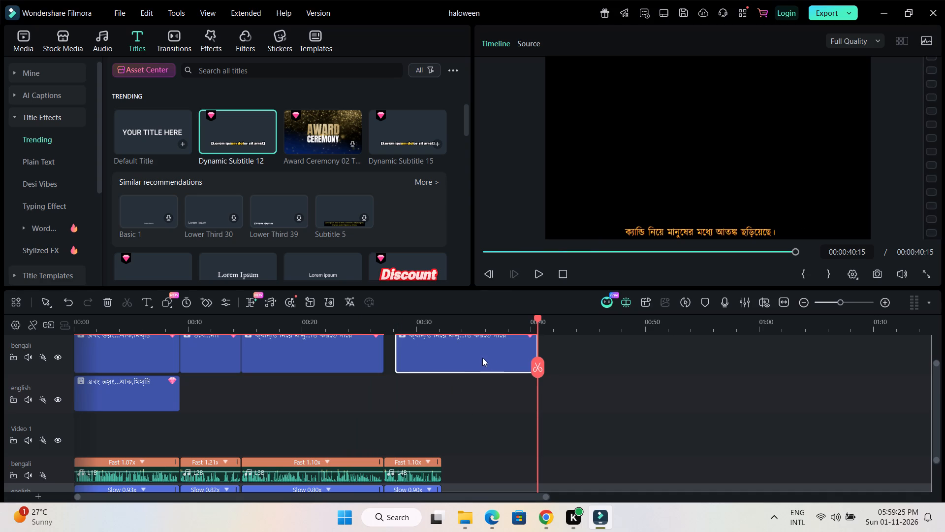
Place the pasted subtitle directly after the third one and trim it to end with the fourth narration clip at 00:32:05.
drag(482, 358, 472, 358)
drag(523, 351, 457, 358)
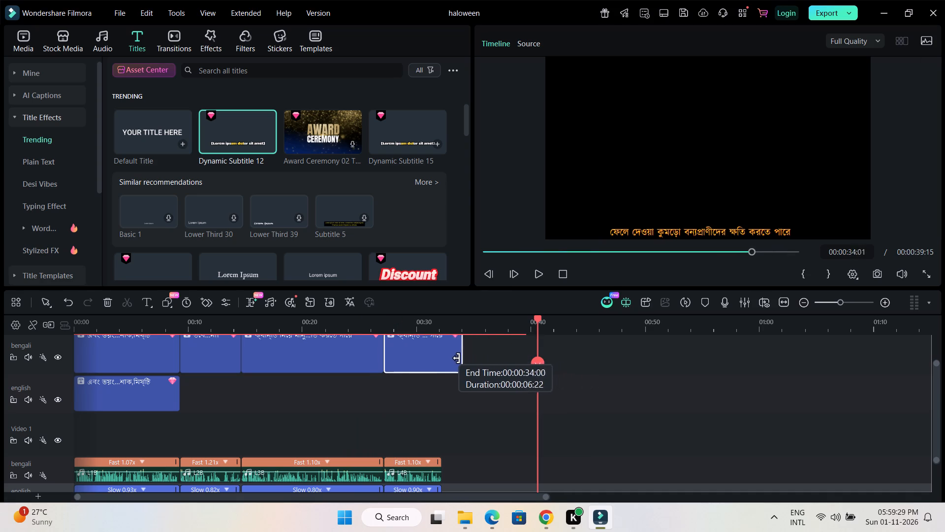
drag(457, 358, 441, 360)
double_click(422, 360)
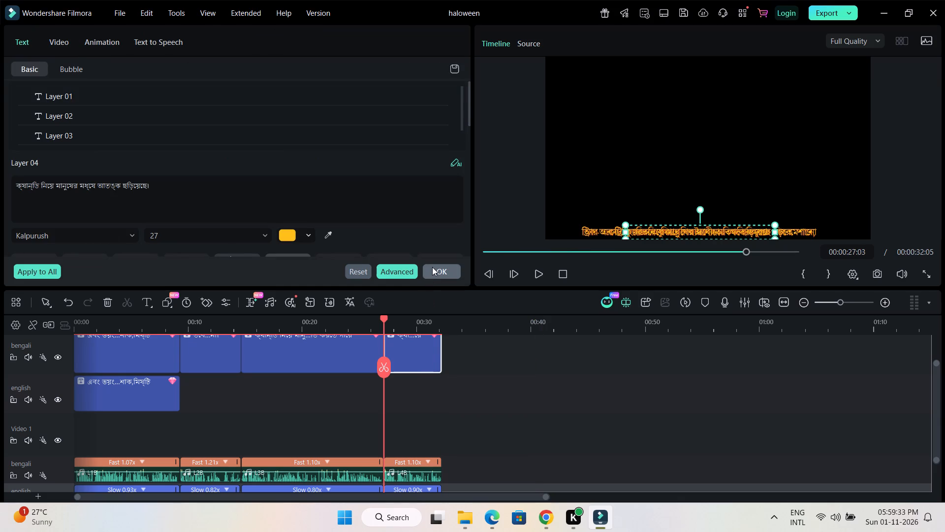
click(401, 270)
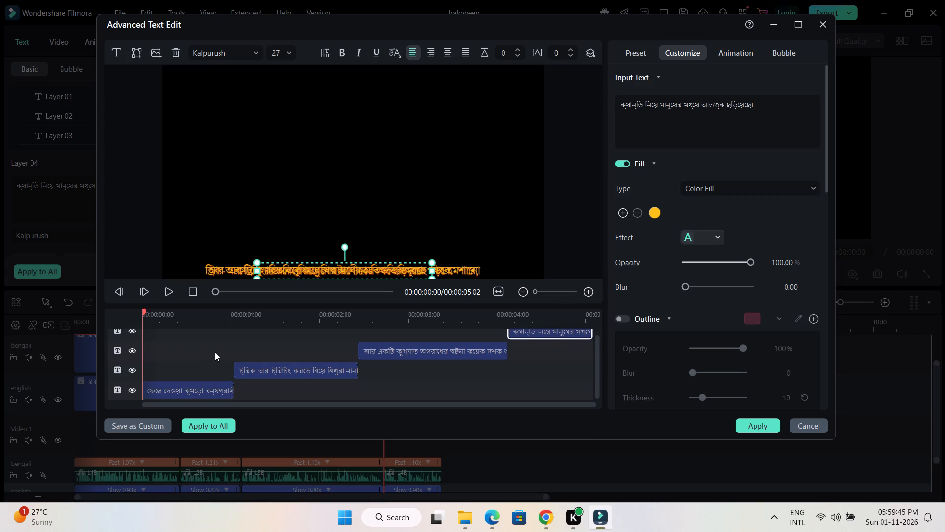
scroll(216, 353, up, 1)
click(530, 338)
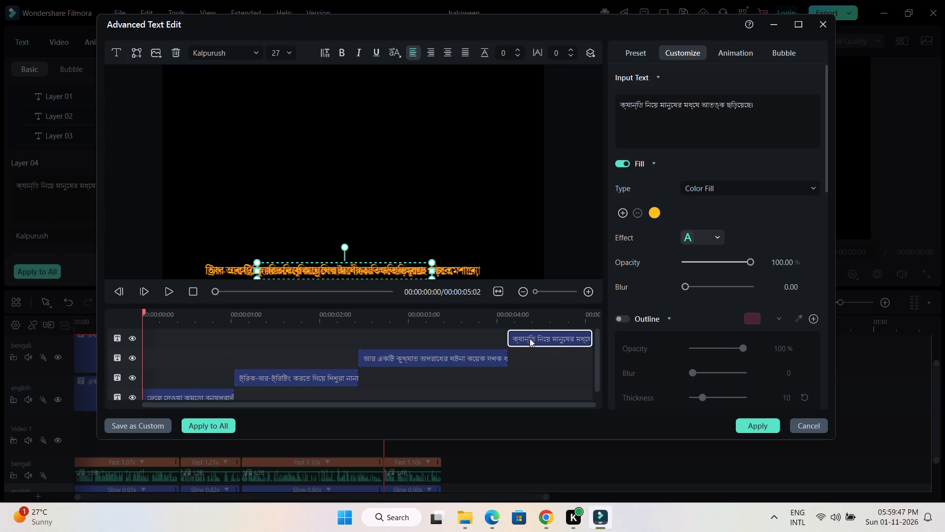
key(Delete)
click(466, 342)
key(Delete)
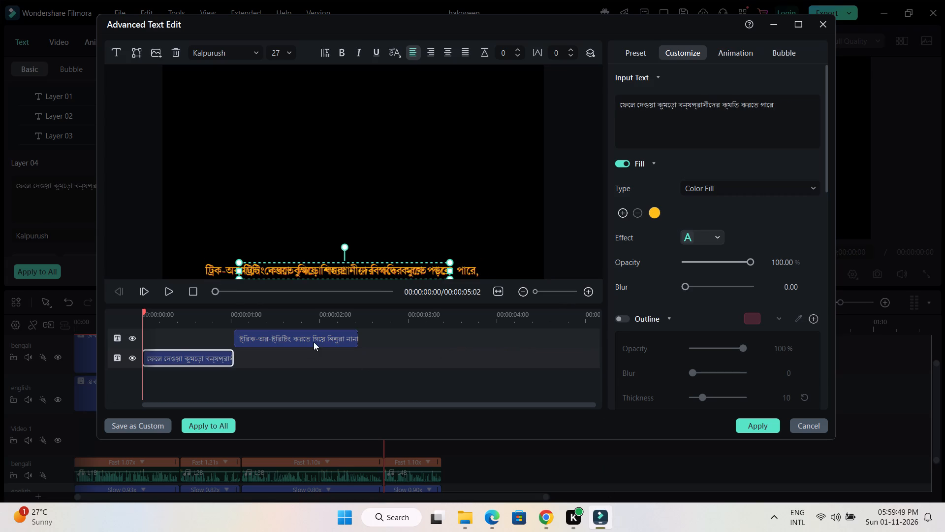
click(315, 338)
key(Delete)
Stretch the remaining text layer to the title's full length and extend its typewriter animation close to the layer's end.
click(222, 338)
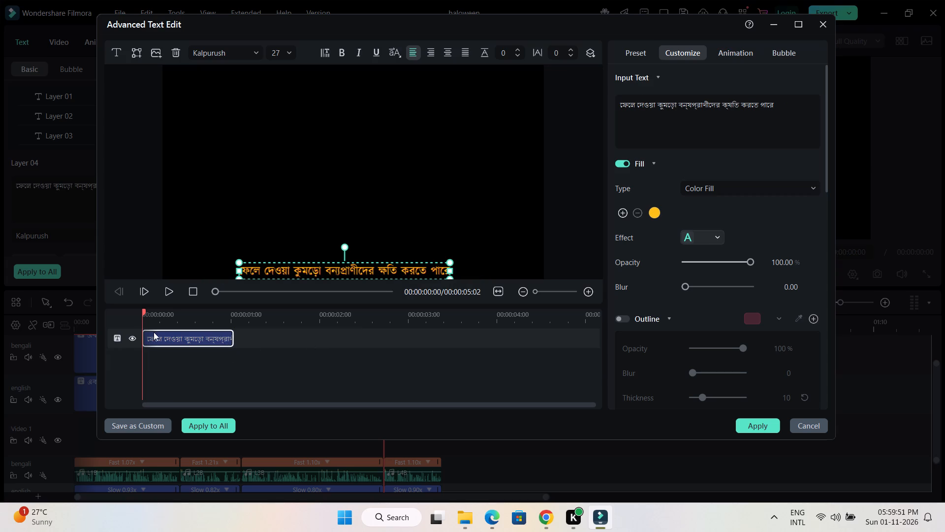
drag(231, 339, 260, 339)
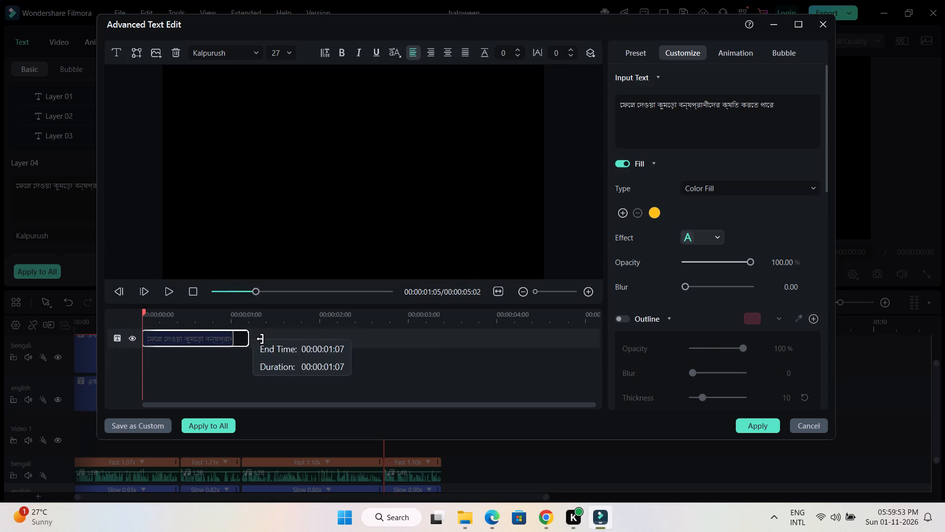
drag(260, 339, 622, 339)
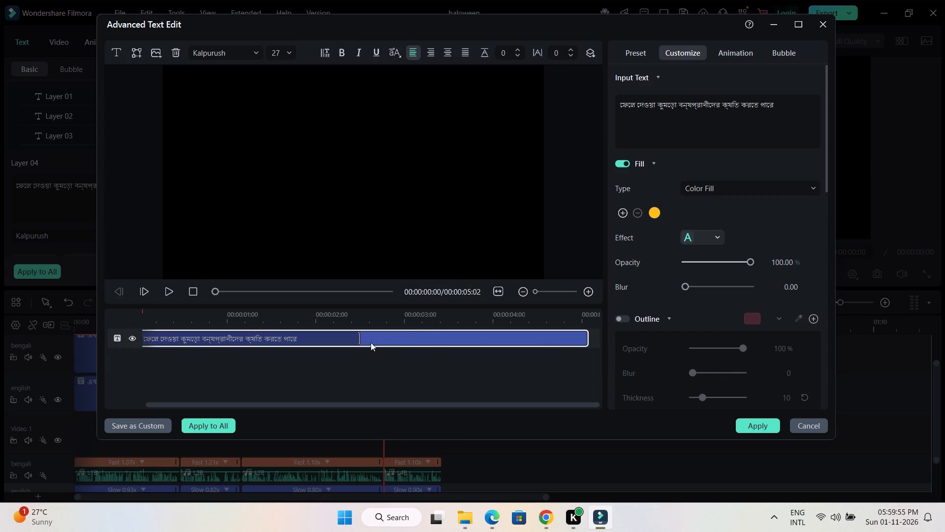
drag(359, 342, 573, 343)
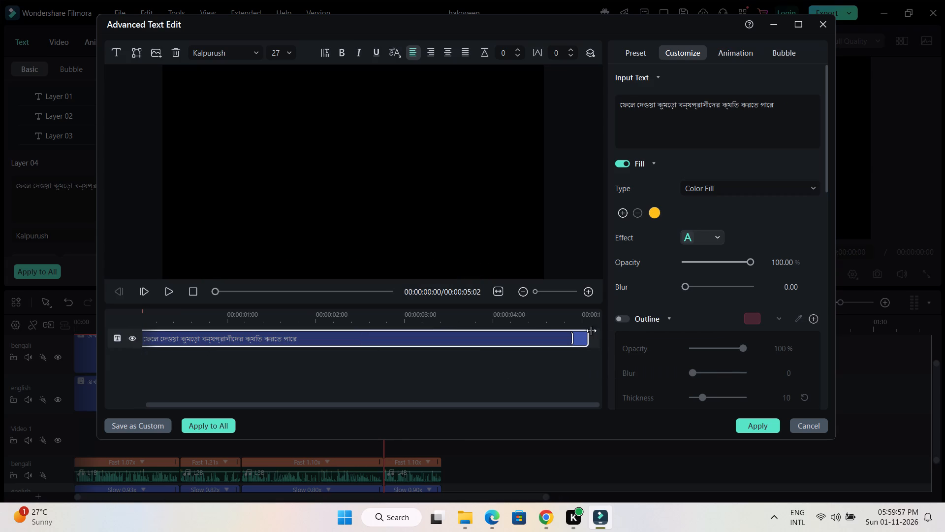
Replace the layer's text with the copied fourth script line and shift it slightly rightward to centre it in the frame.
drag(781, 105, 613, 105)
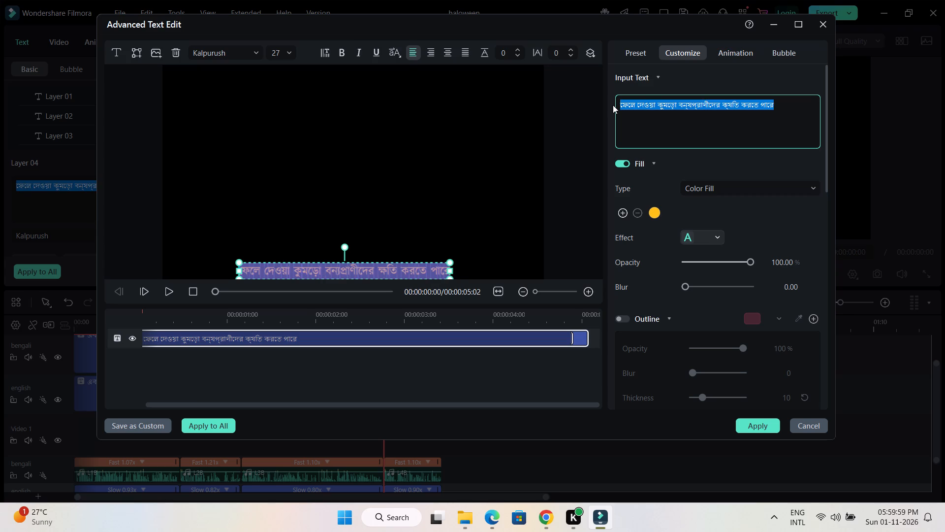
key(ctrl+v)
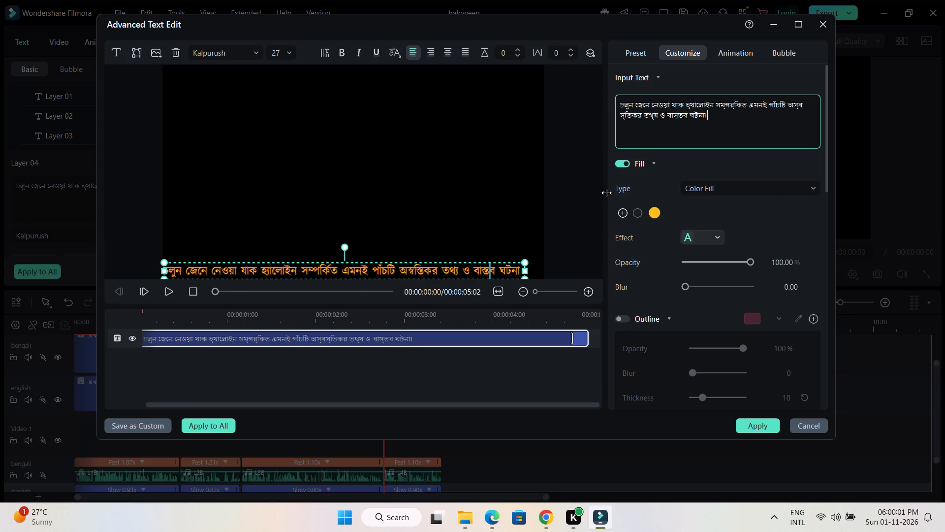
click(409, 242)
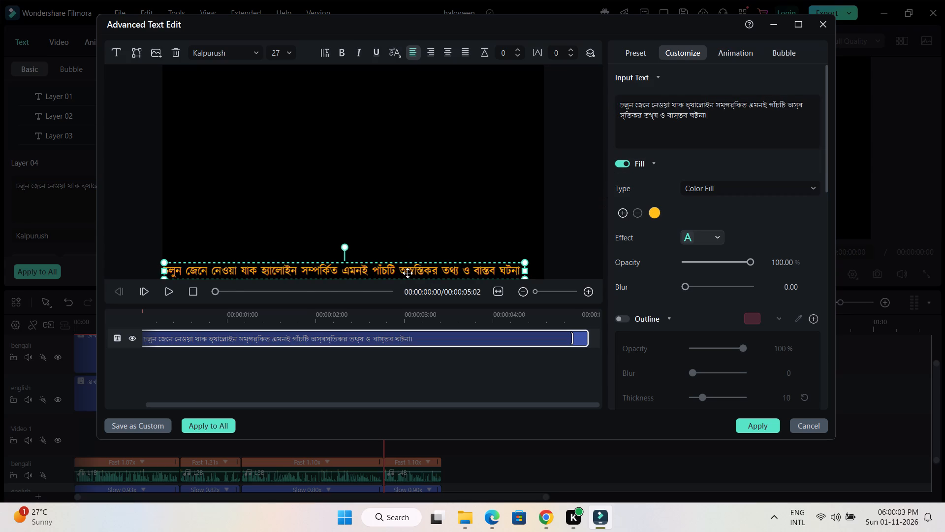
drag(408, 272, 421, 269)
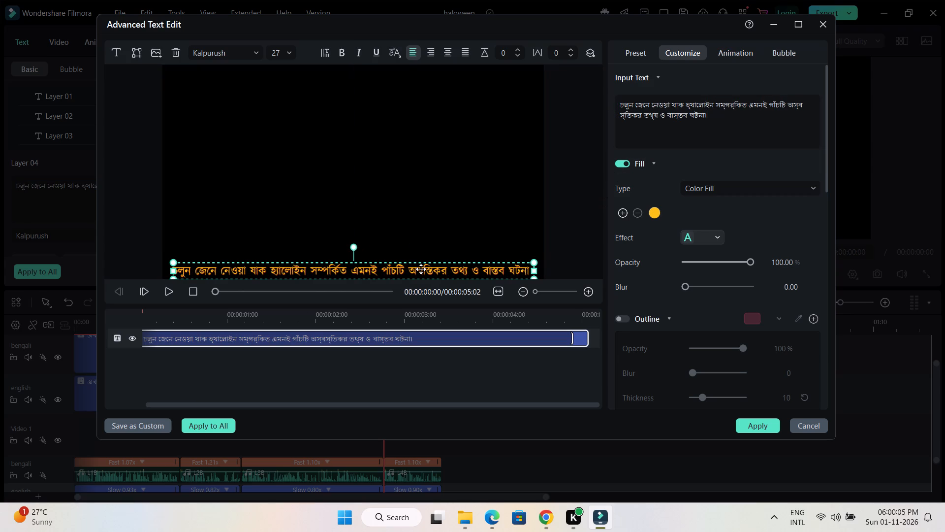
key(Left)
click(400, 210)
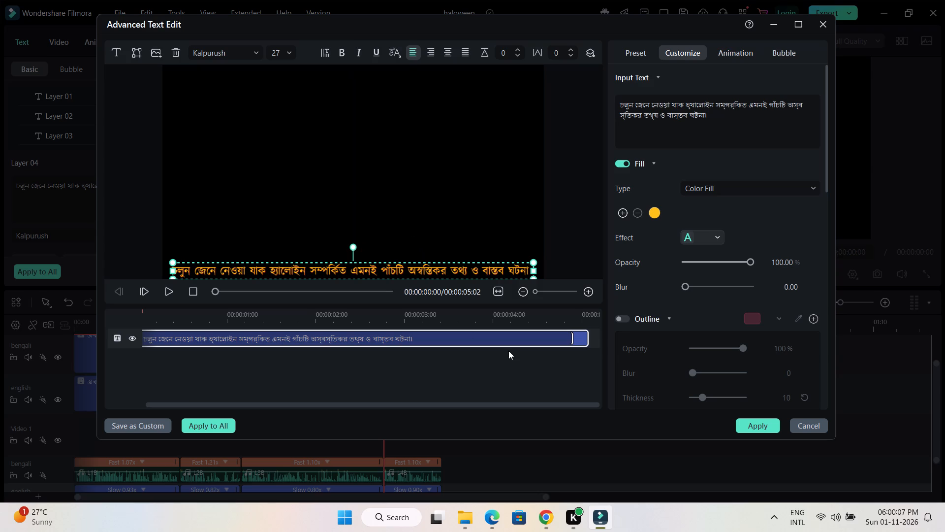
Preview the title, lengthen its typewriter animation to almost the full layer, and replay it from the start.
drag(419, 320, 347, 323)
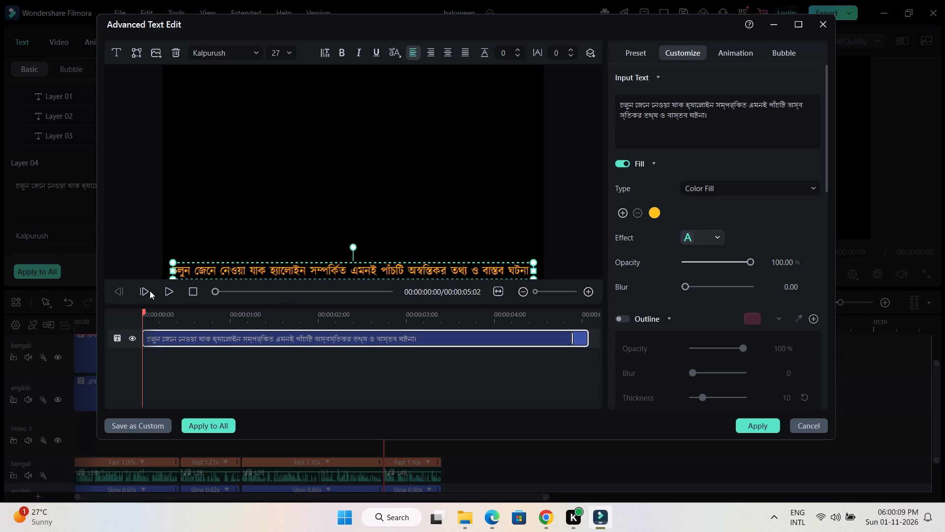
click(167, 290)
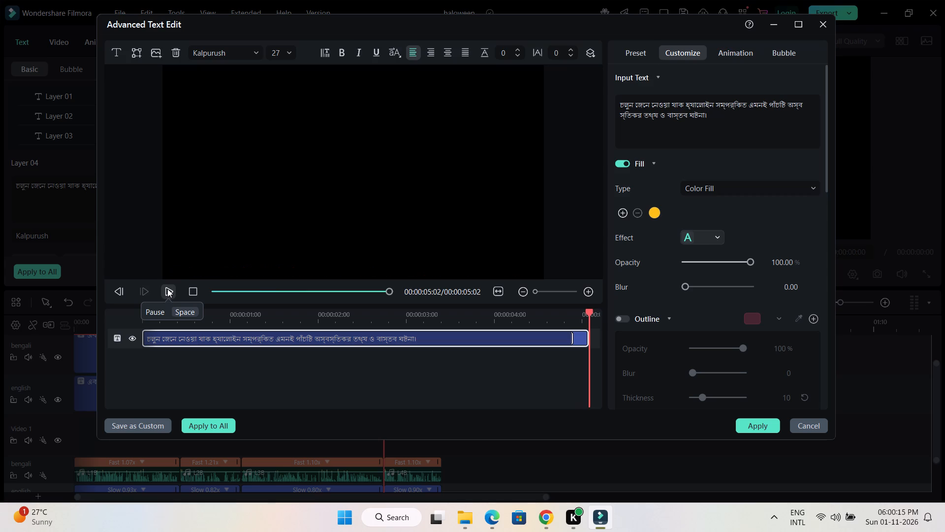
drag(571, 340, 578, 340)
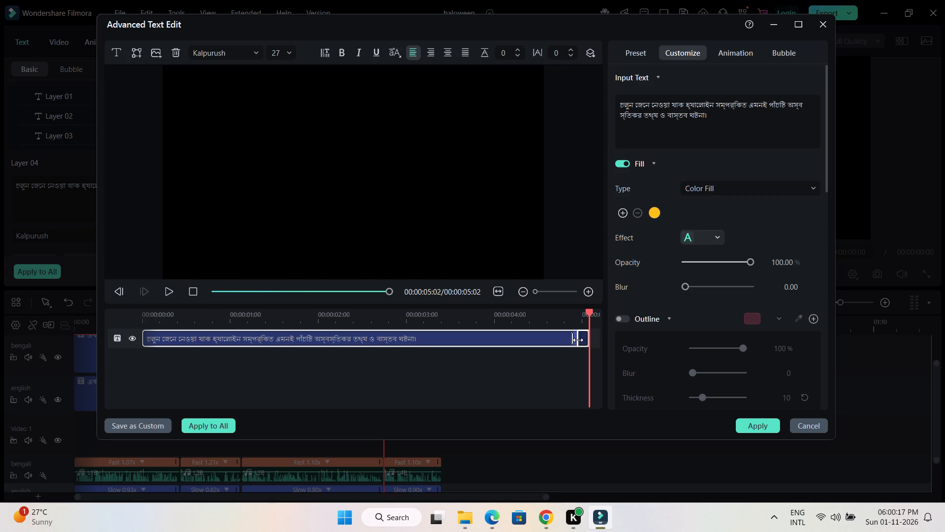
drag(578, 340, 583, 340)
drag(588, 312, 124, 325)
click(170, 291)
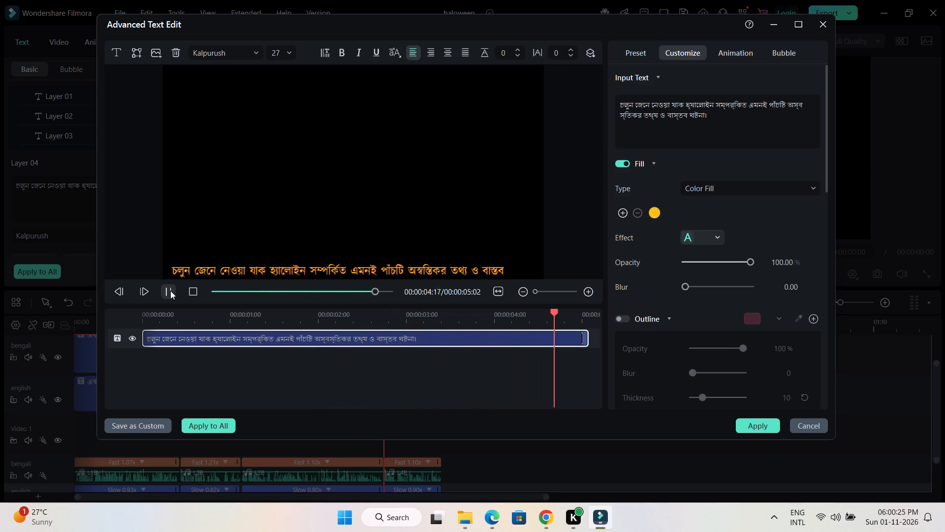
Apply the advanced text edits, close the title's settings and move the playhead past the last subtitle clip.
click(742, 425)
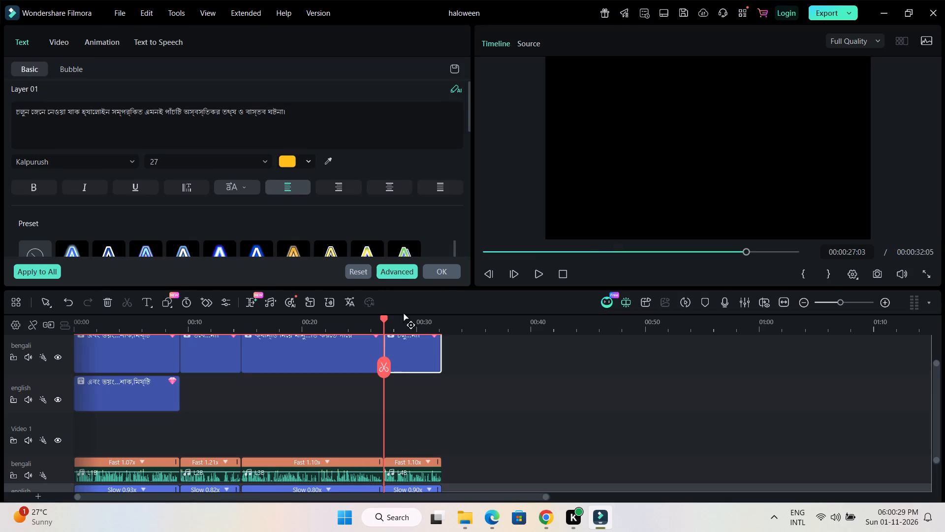
click(449, 273)
drag(384, 317, 505, 399)
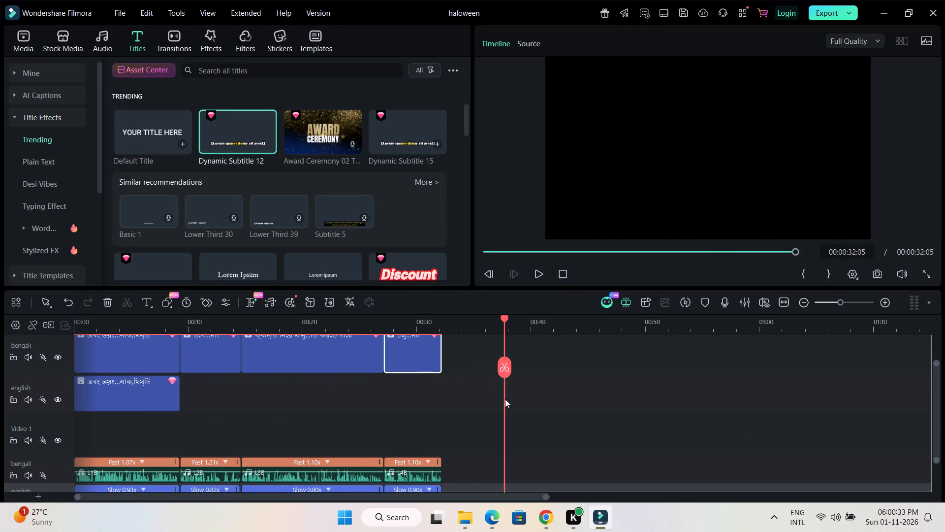
Copy the third Bengali subtitle clip, place the copy second on the english track, and trim it to the second Bengali clip's length.
drag(505, 399, 57, 403)
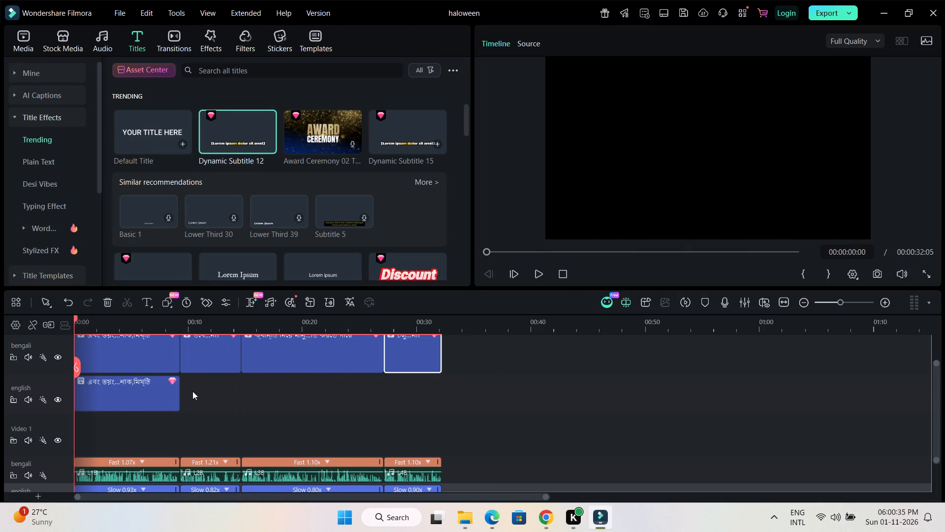
drag(74, 316, 455, 336)
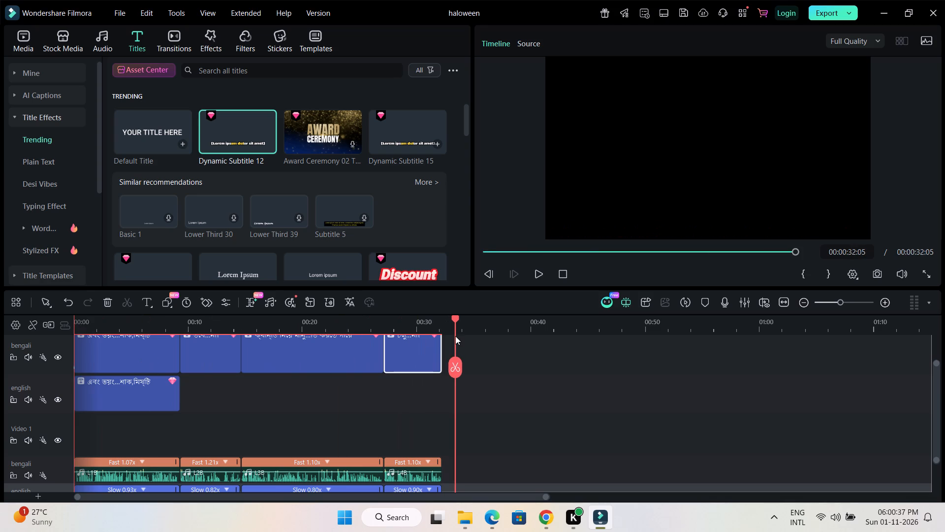
drag(455, 336, 450, 337)
click(462, 348)
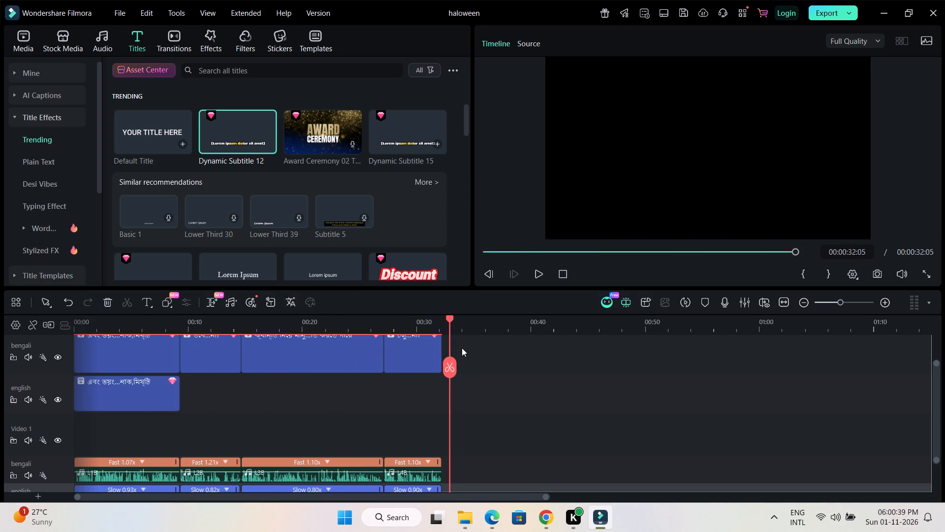
click(282, 350)
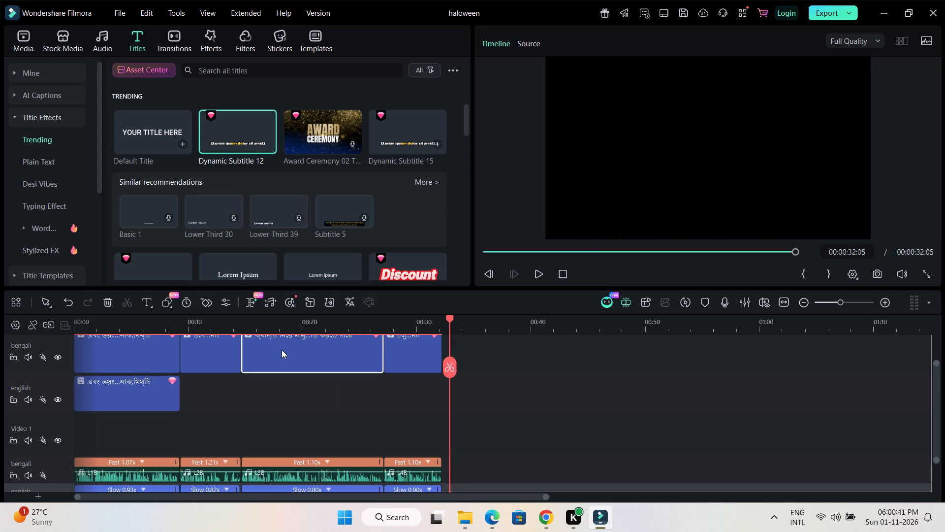
right_click(282, 350)
click(325, 28)
key(ctrl+v)
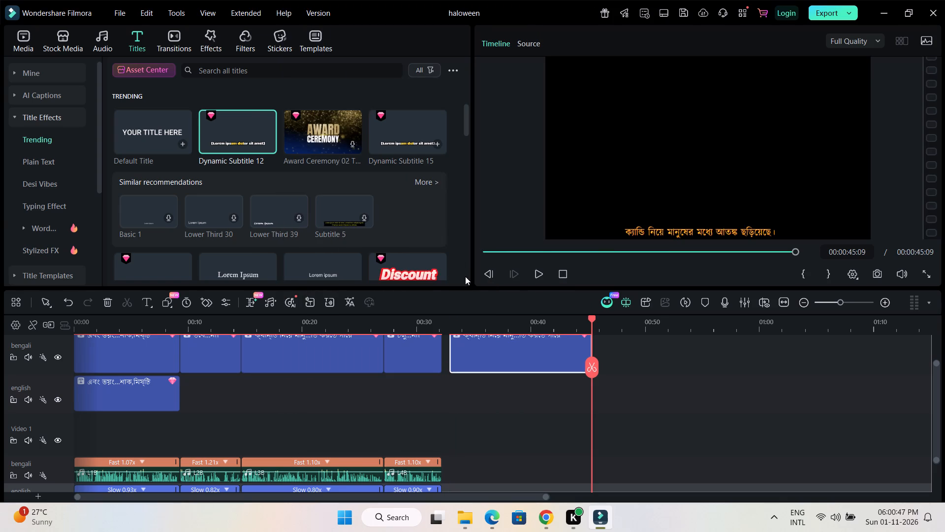
drag(550, 359, 345, 421)
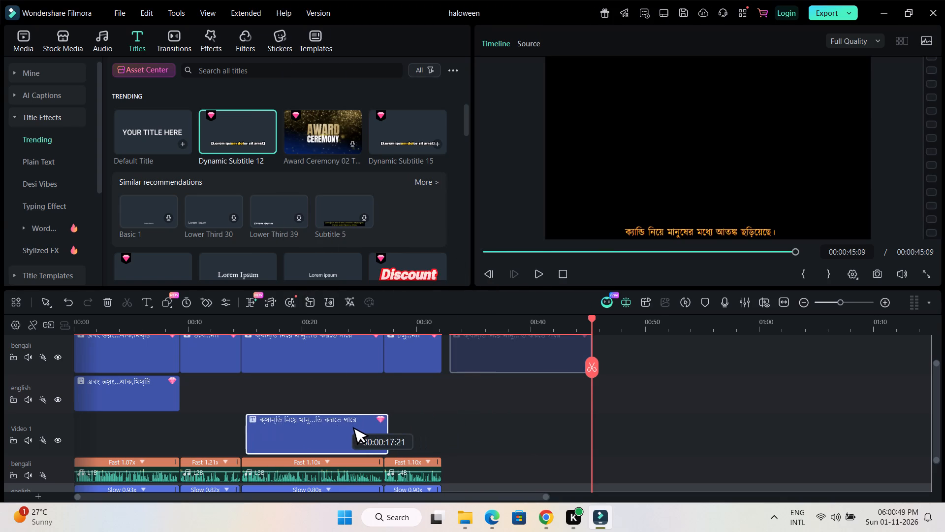
drag(345, 421, 281, 399)
drag(321, 393, 256, 393)
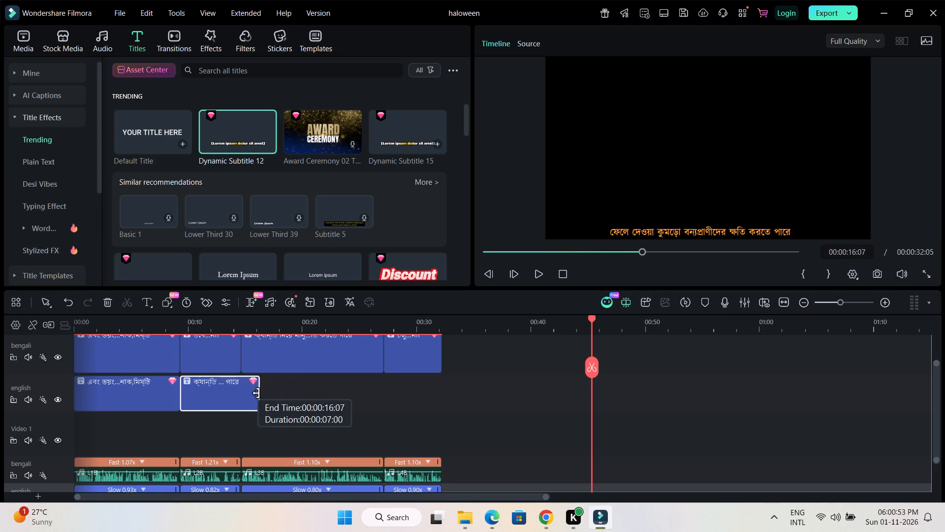
drag(256, 393, 243, 390)
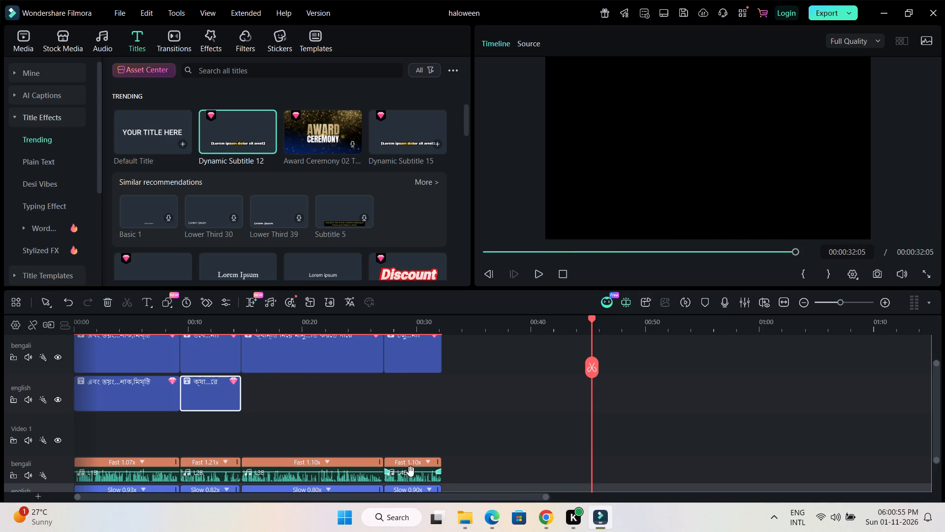
Paste another copy of the subtitle clip and place it third on the english track, aligned under the third Bengali clip.
click(226, 397)
key(ctrl+v)
drag(660, 355, 388, 395)
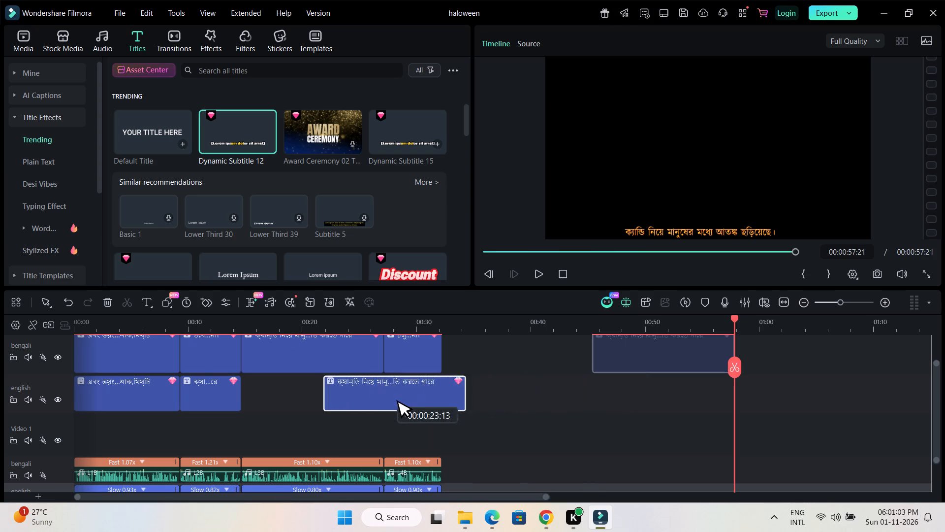
drag(388, 395, 312, 394)
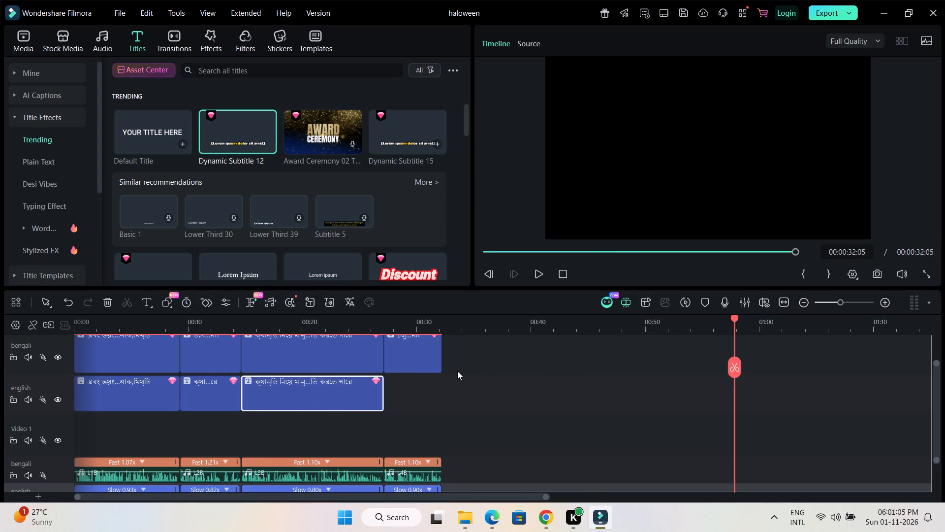
Paste a further subtitle copy, place it fourth on the english track, and trim it to end with the fourth Bengali clip.
key(ctrl+v)
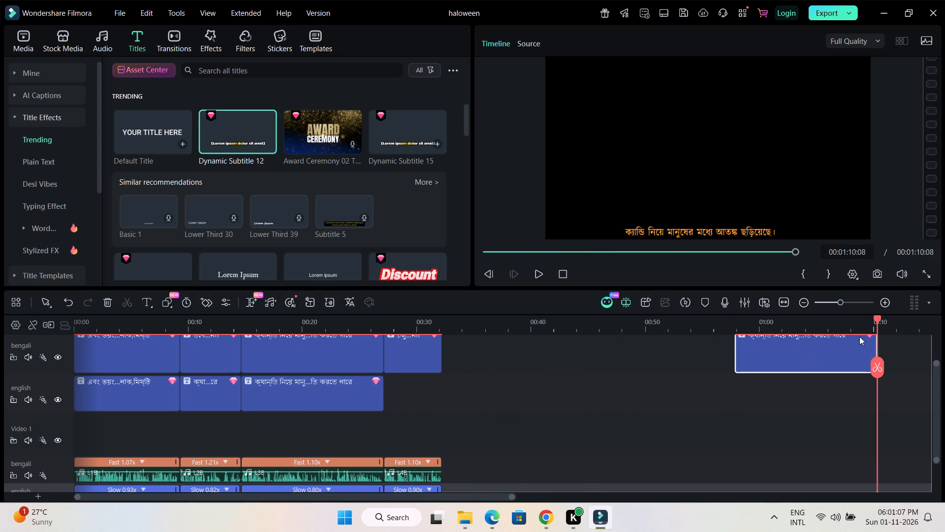
drag(879, 318, 261, 333)
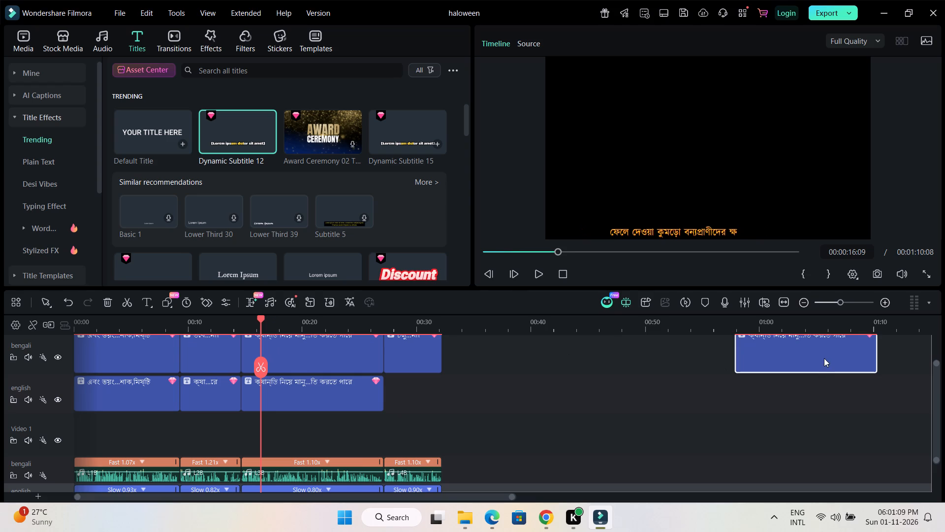
drag(823, 356, 474, 392)
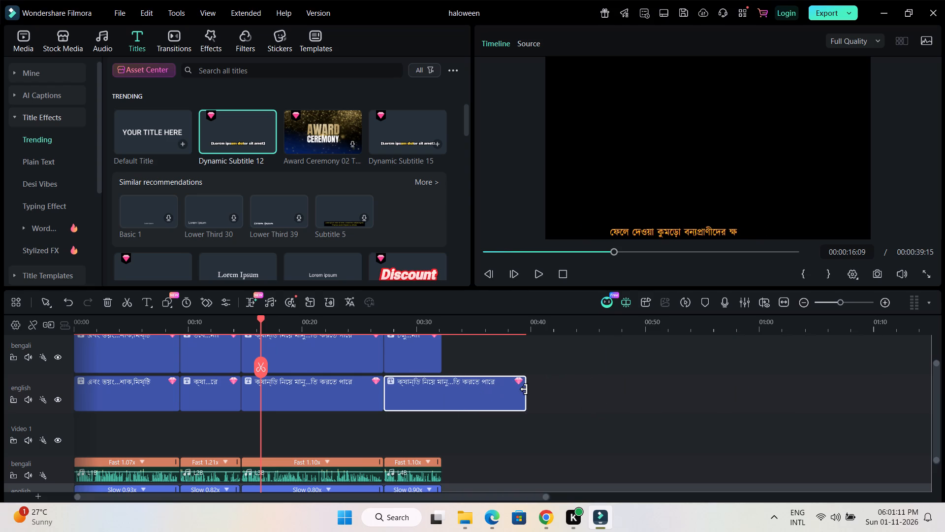
drag(524, 389, 441, 389)
Scrub through the timeline to review how the Bengali and English subtitle clips line up and overlap in the frame.
drag(260, 317, 340, 328)
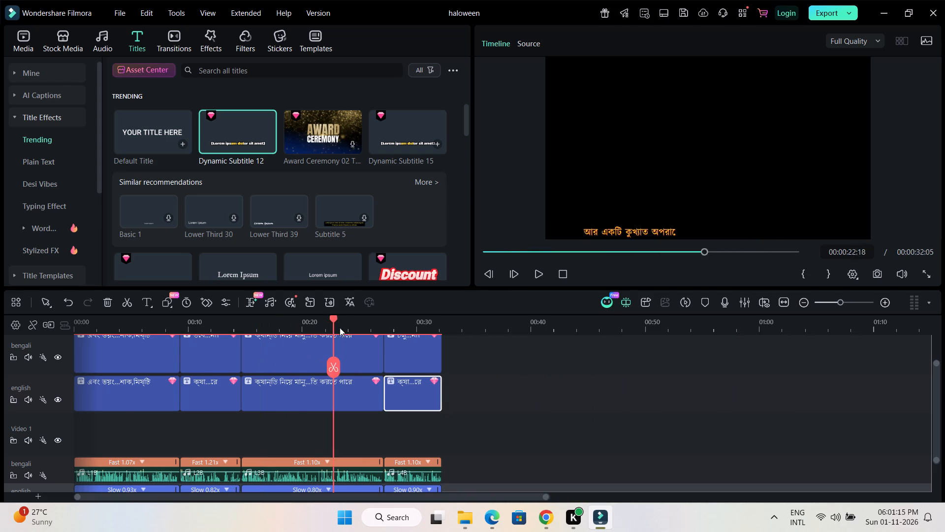
drag(340, 328, 474, 346)
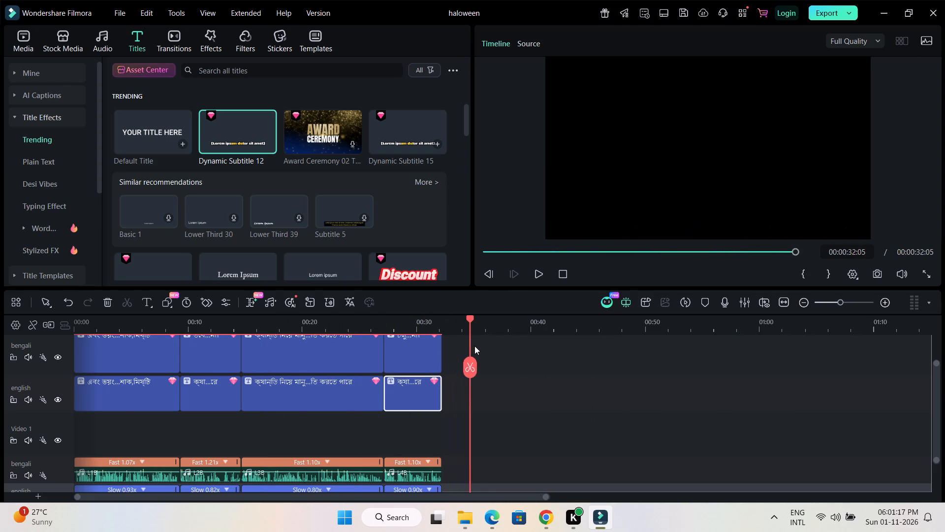
drag(474, 346, 479, 347)
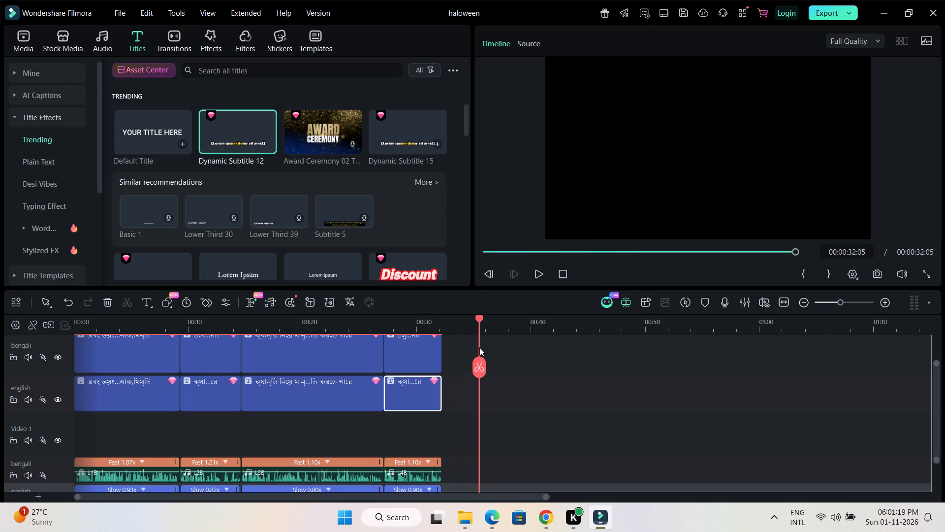
scroll(533, 429, up, 1)
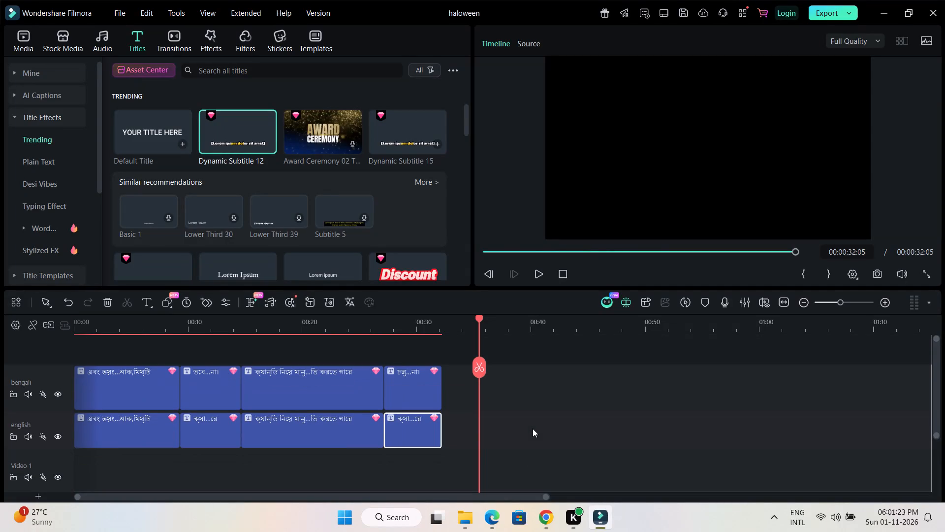
drag(479, 317, 398, 327)
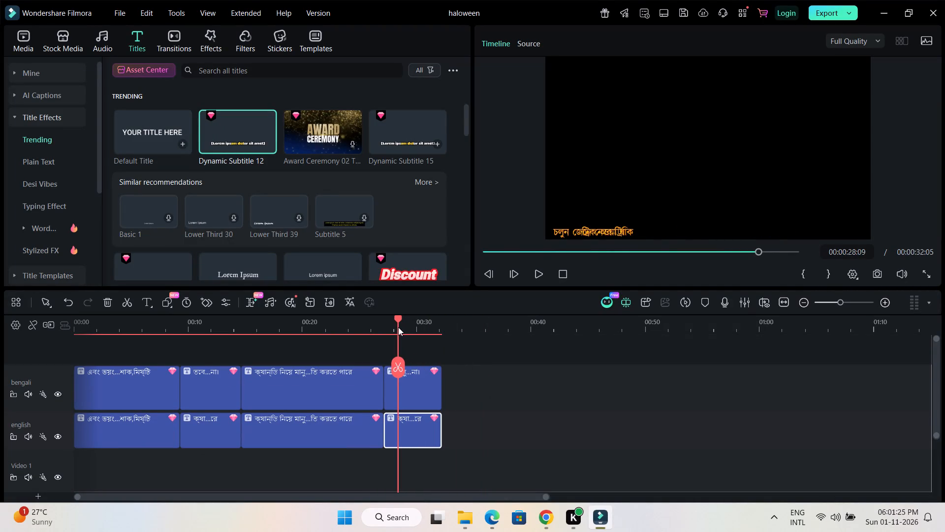
drag(398, 327, 184, 347)
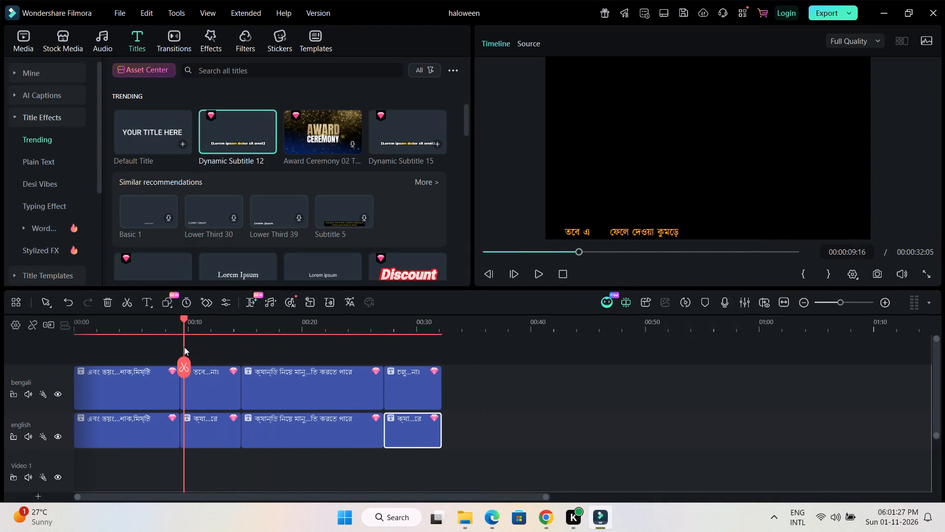
drag(184, 347, 125, 366)
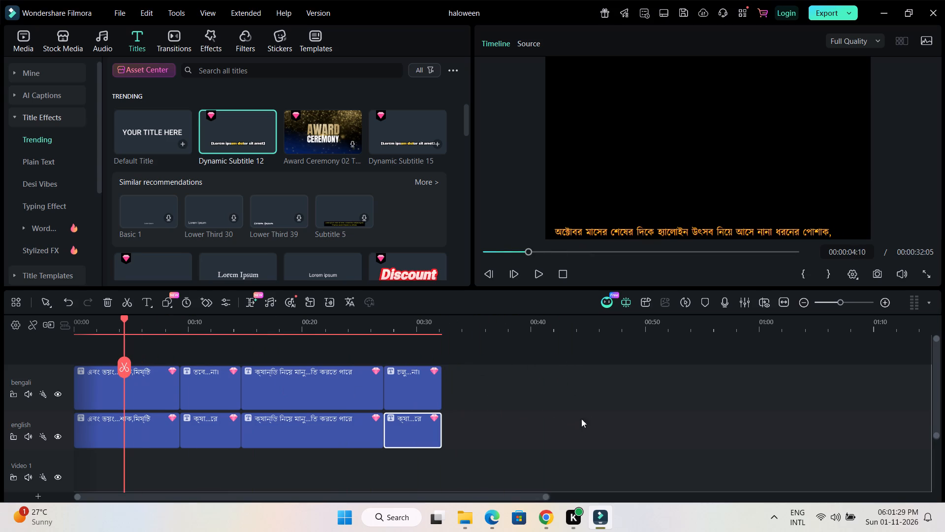
scroll(586, 410, down, 1)
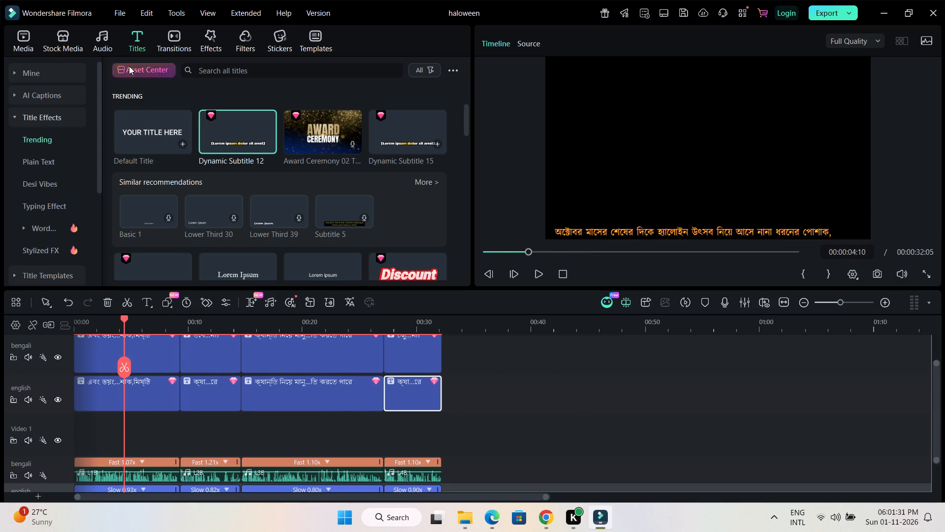
Save the haloween project.
click(123, 14)
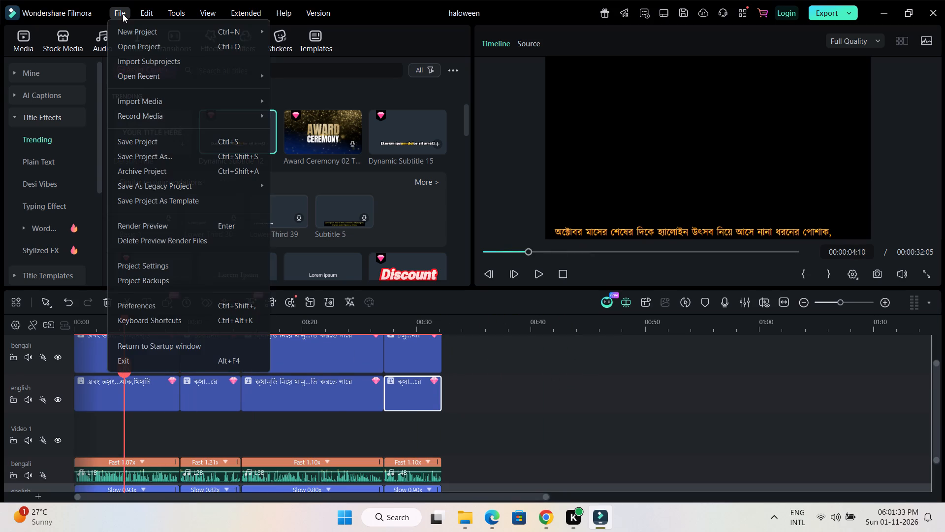
click(126, 140)
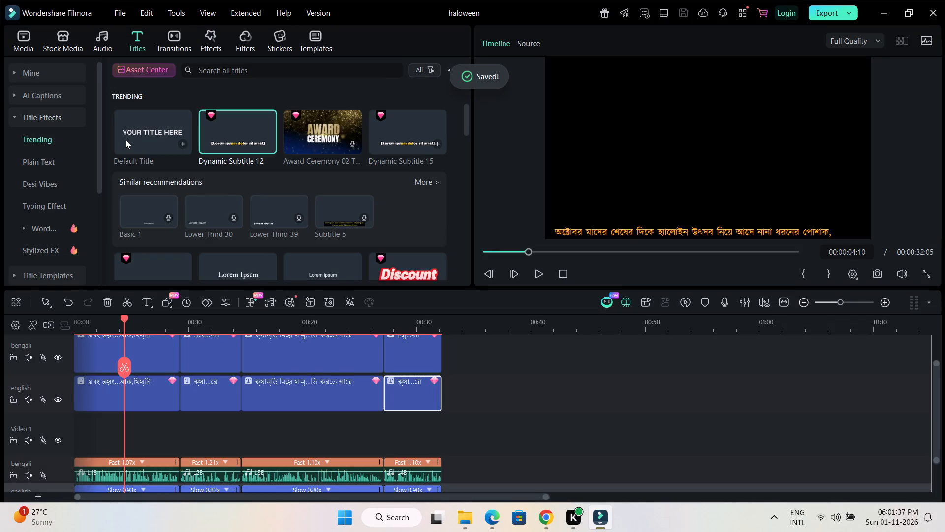
Check the two generated Halloween videos on the Arena page in Chrome, and scrub the full subtitle timeline back in Filmora.
click(549, 523)
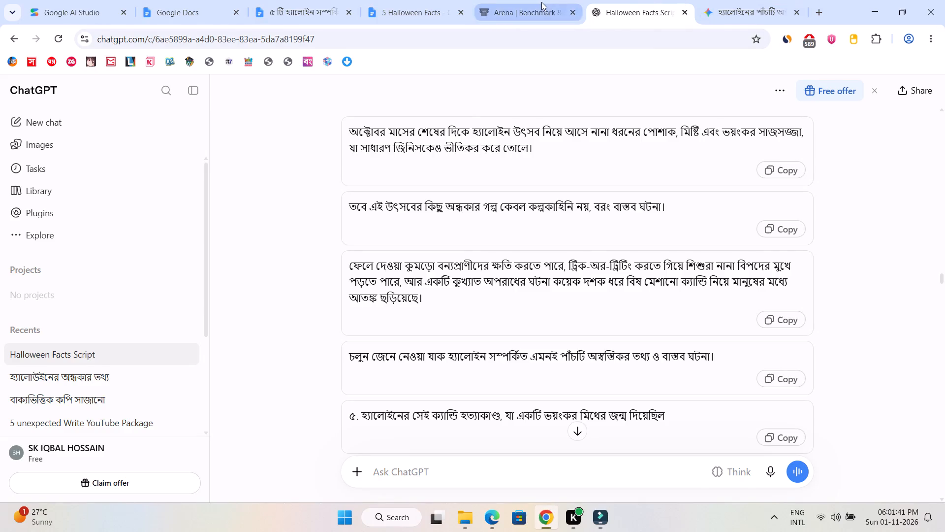
click(541, 2)
scroll(393, 306, down, 2)
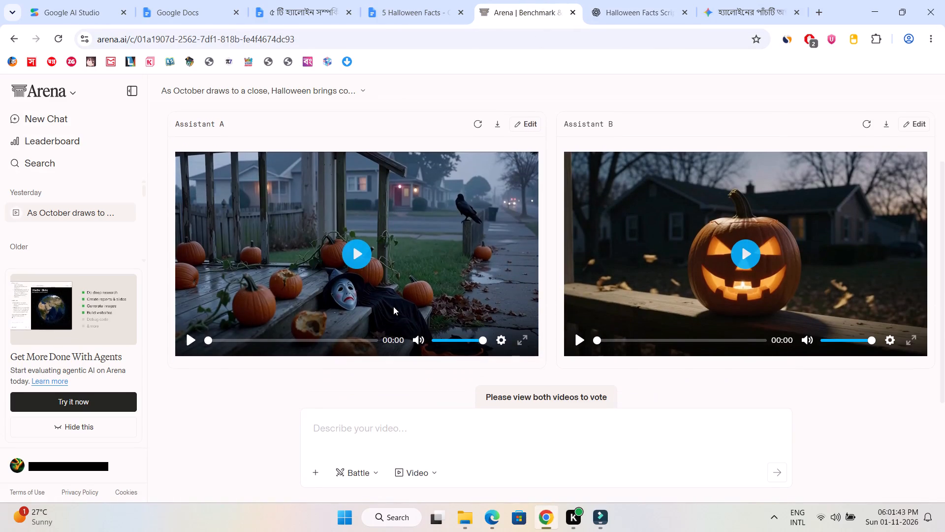
click(597, 520)
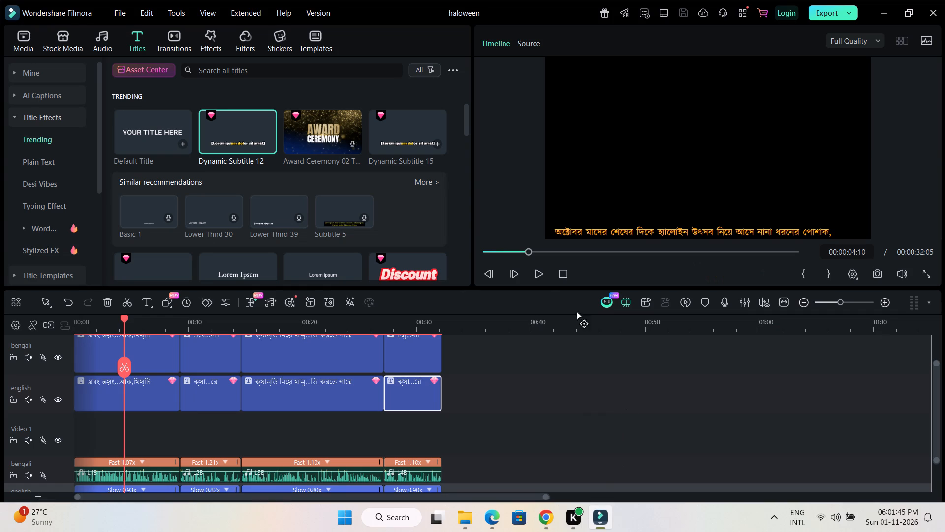
drag(530, 253, 799, 252)
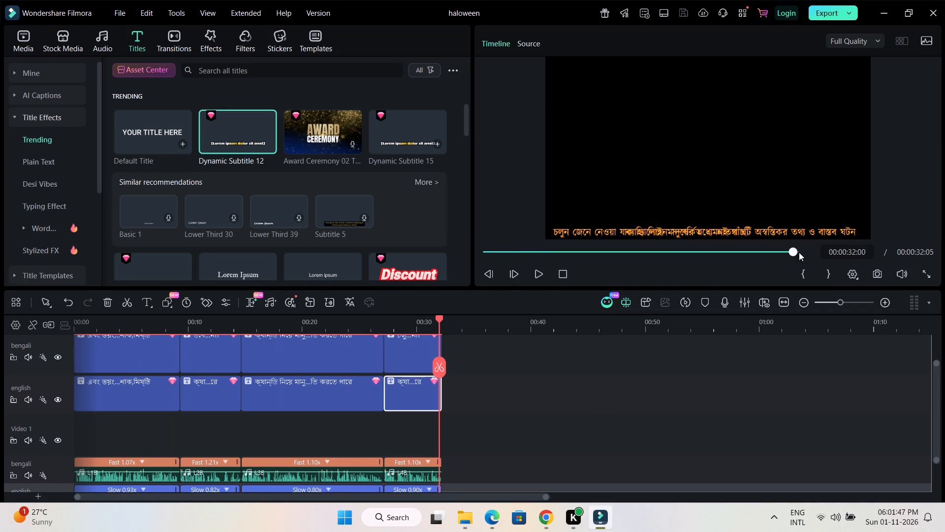
drag(799, 252, 433, 270)
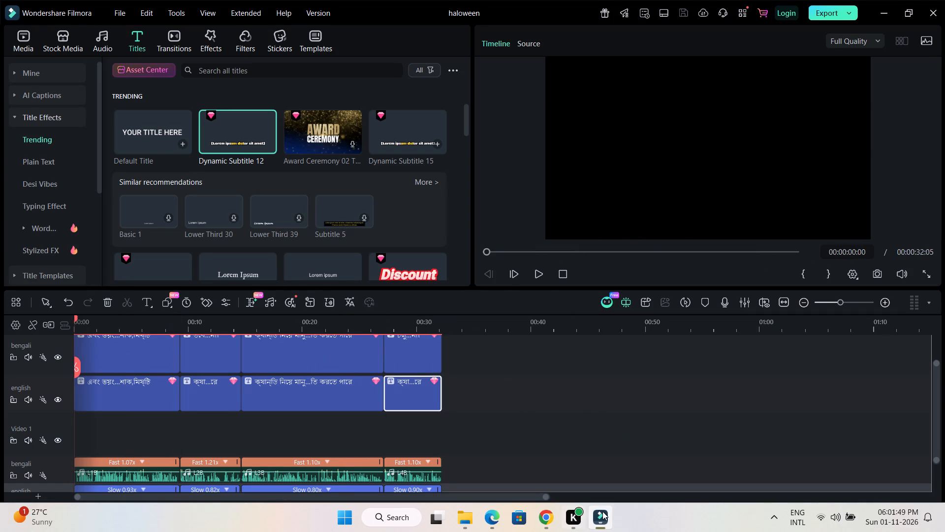
In Chrome, download Assistant A's Halloween video from Arena into the 5 halloween folder as a_As_October_draws_to_11.
click(548, 517)
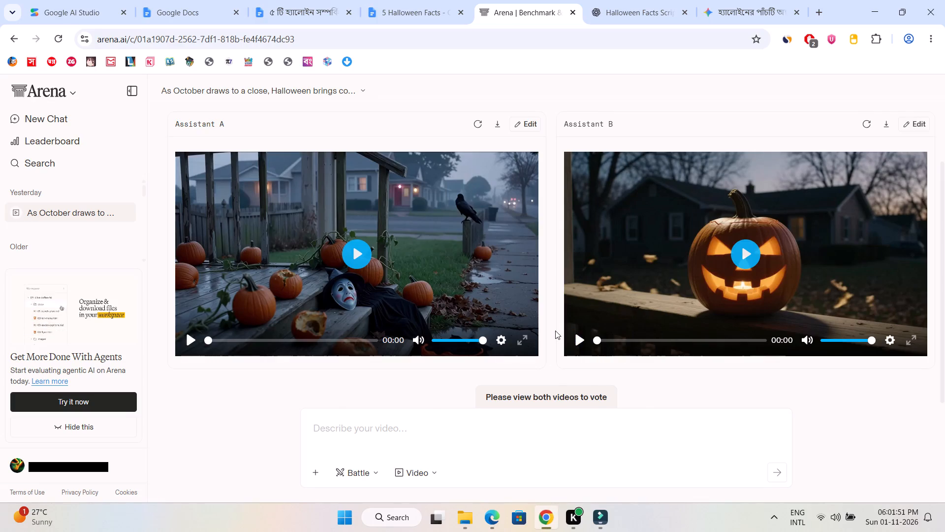
scroll(555, 331, up, 2)
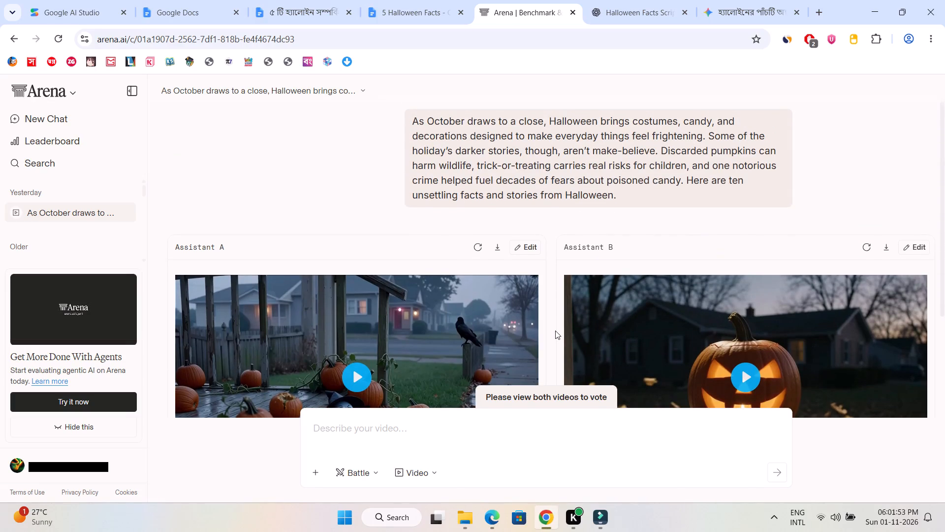
scroll(555, 331, down, 1)
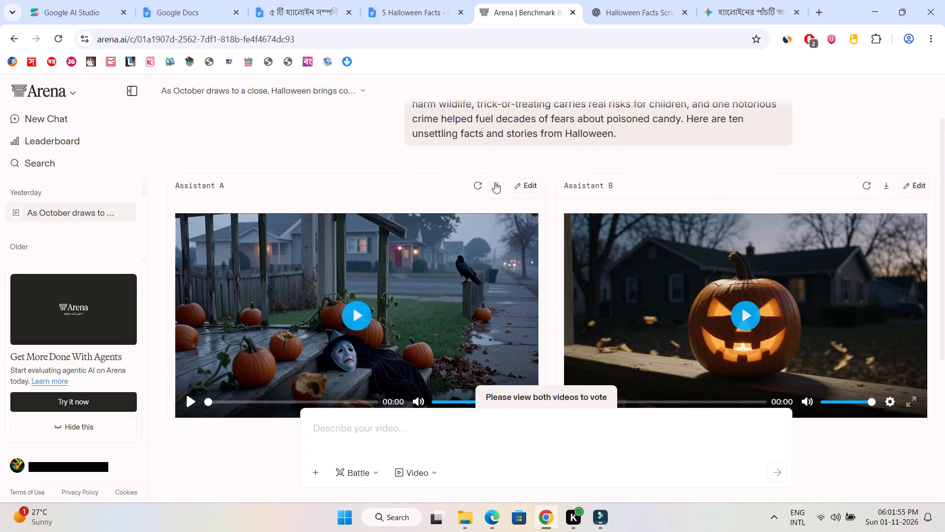
click(496, 182)
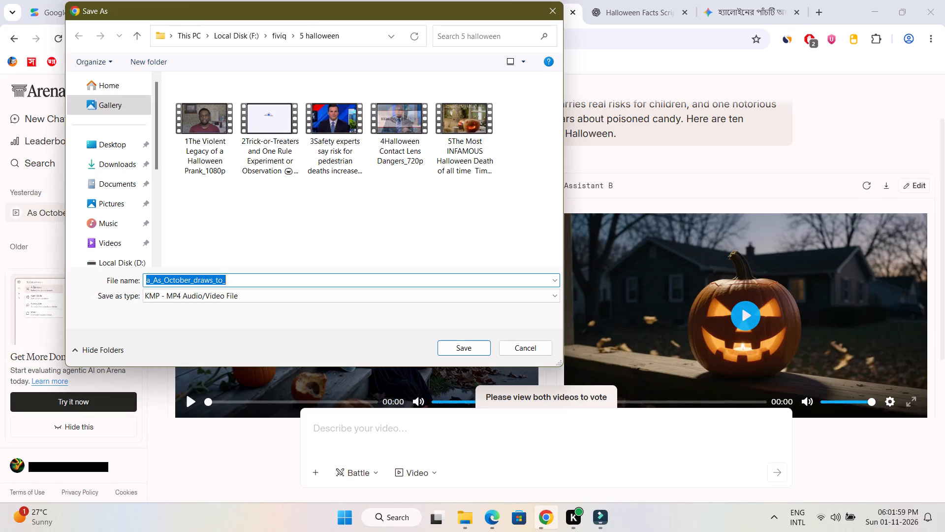
click(274, 280)
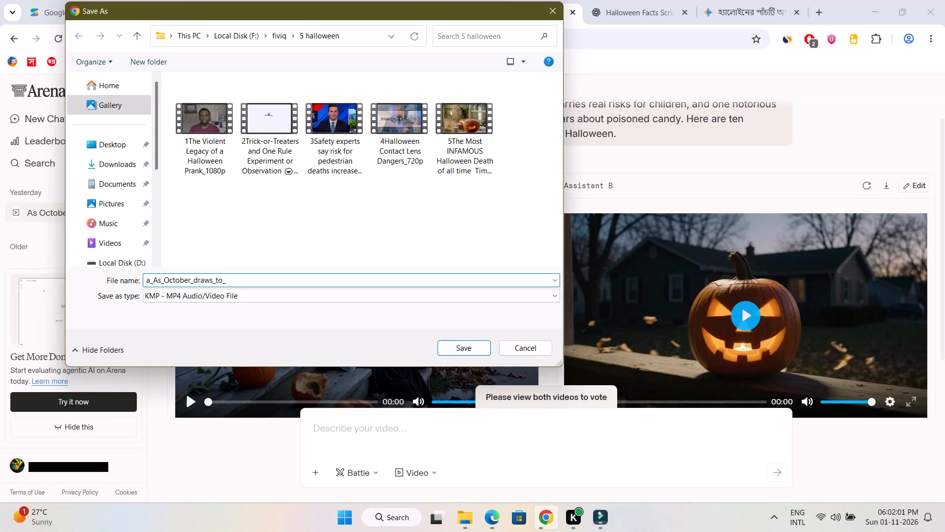
key(1)
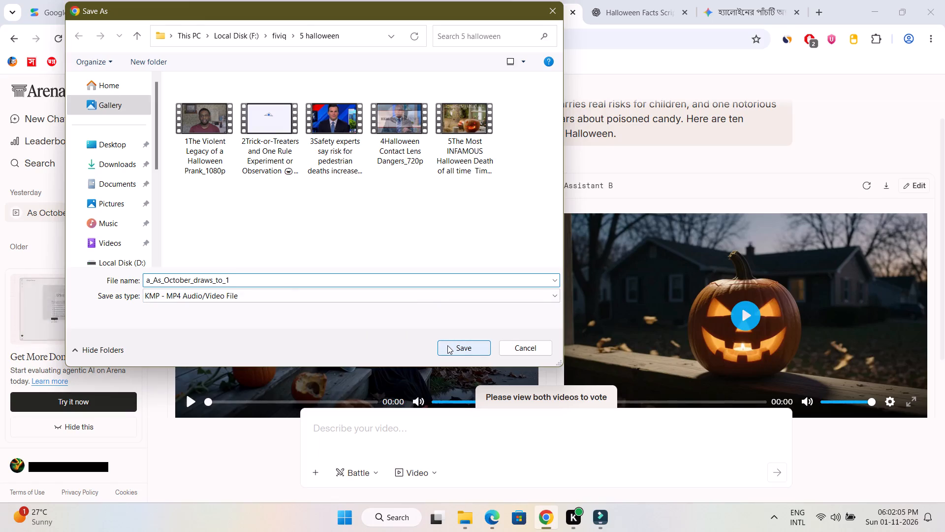
key(1)
click(475, 346)
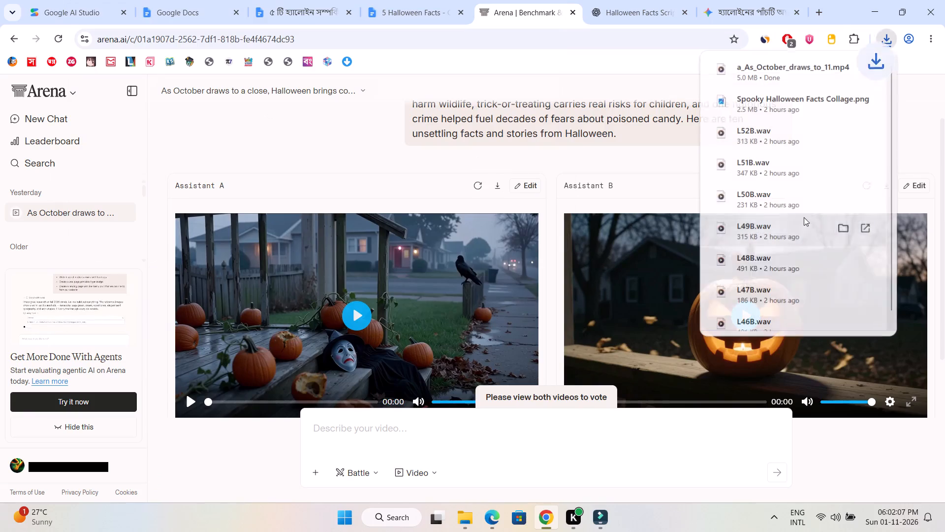
click(920, 148)
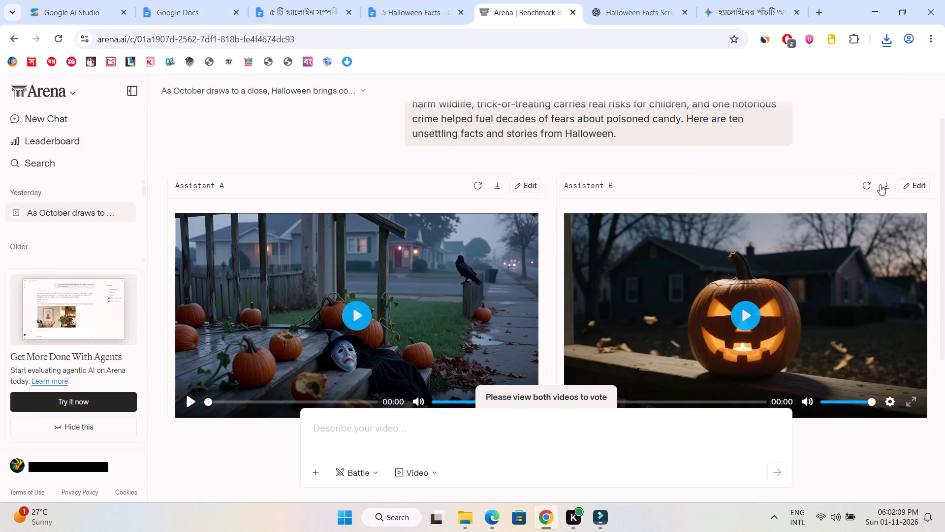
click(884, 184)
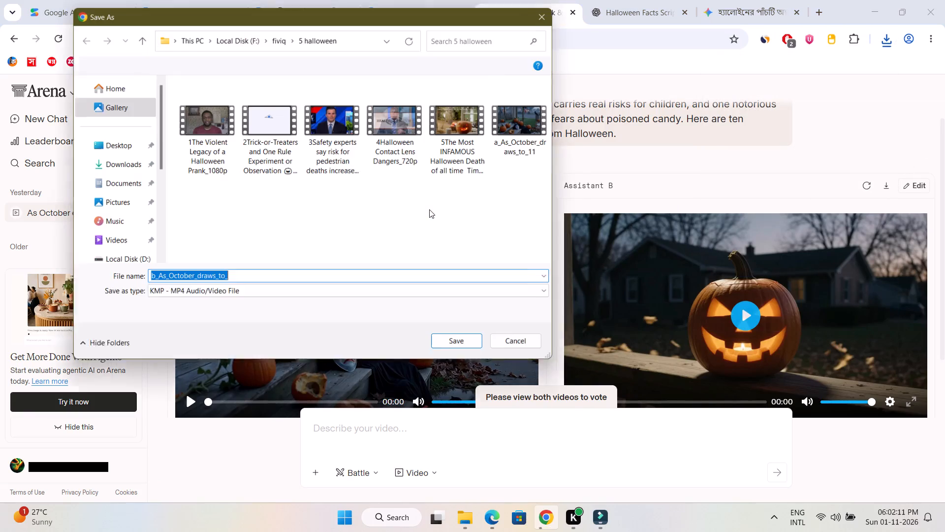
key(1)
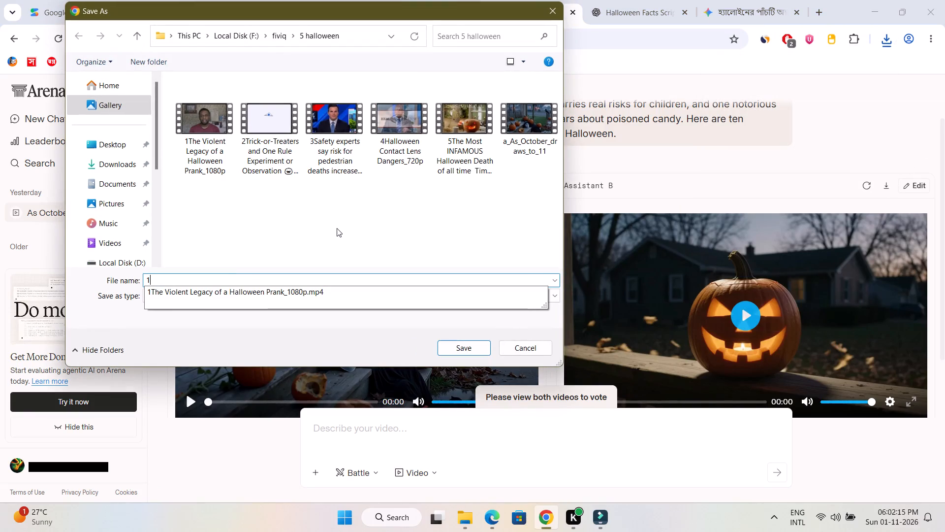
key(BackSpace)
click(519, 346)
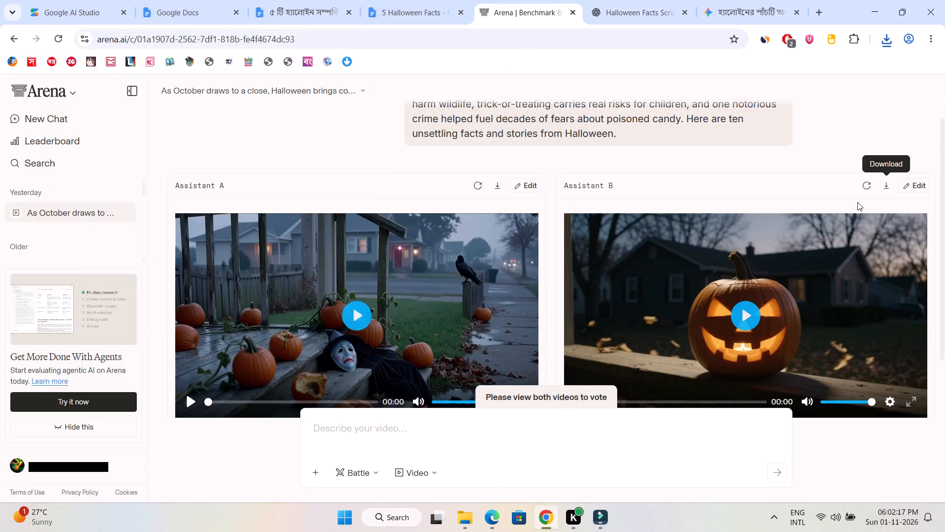
Download Assistant B's Halloween video into the 5 halloween folder, adding 12 to the end of its suggested file name.
click(882, 182)
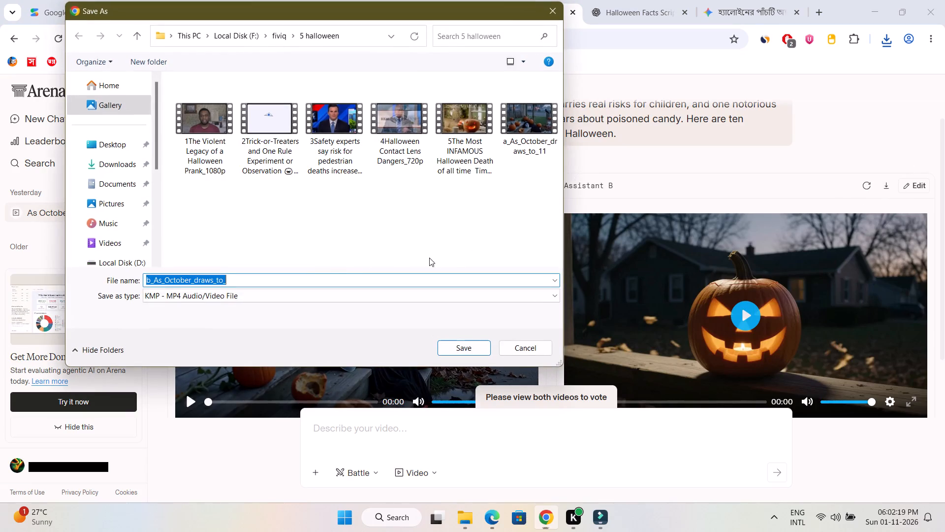
click(240, 282)
text(12)
click(451, 352)
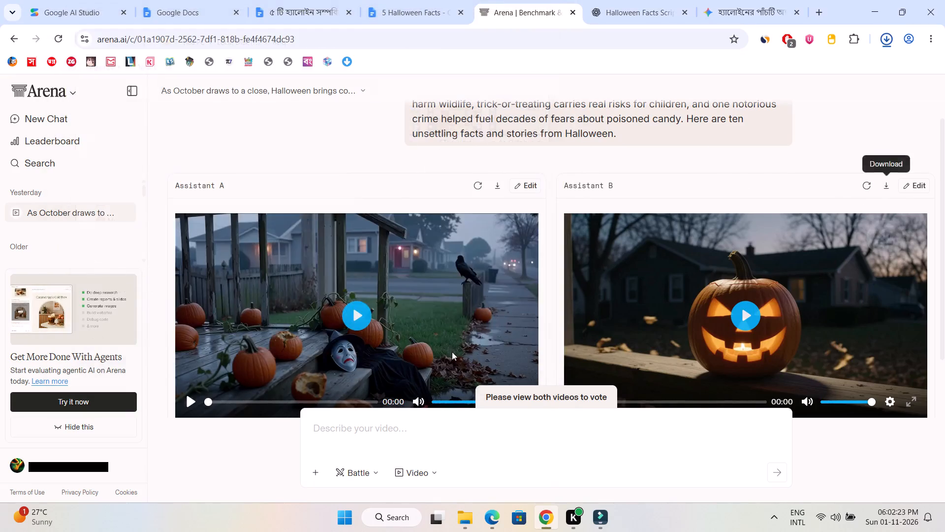
click(313, 139)
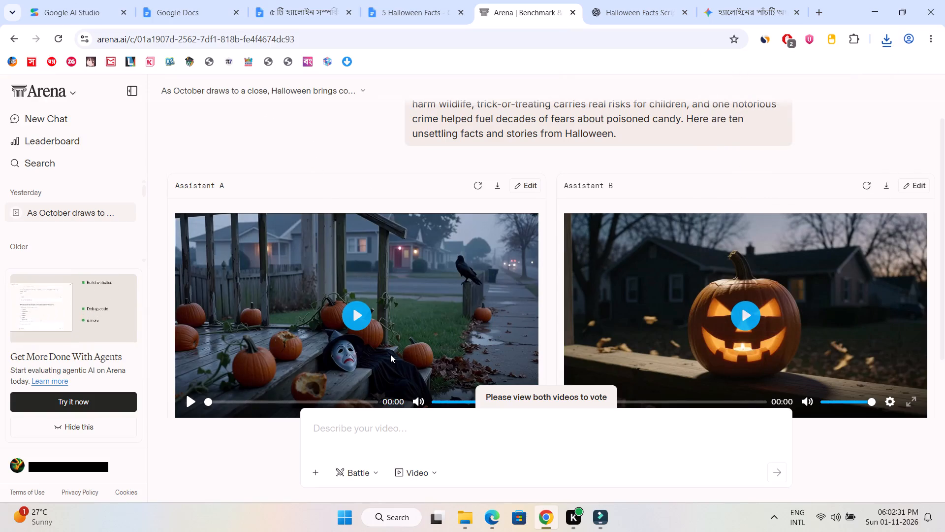
Play the Assistant A and Assistant B videos to view both generated Halloween clips.
drag(209, 400, 384, 404)
click(356, 311)
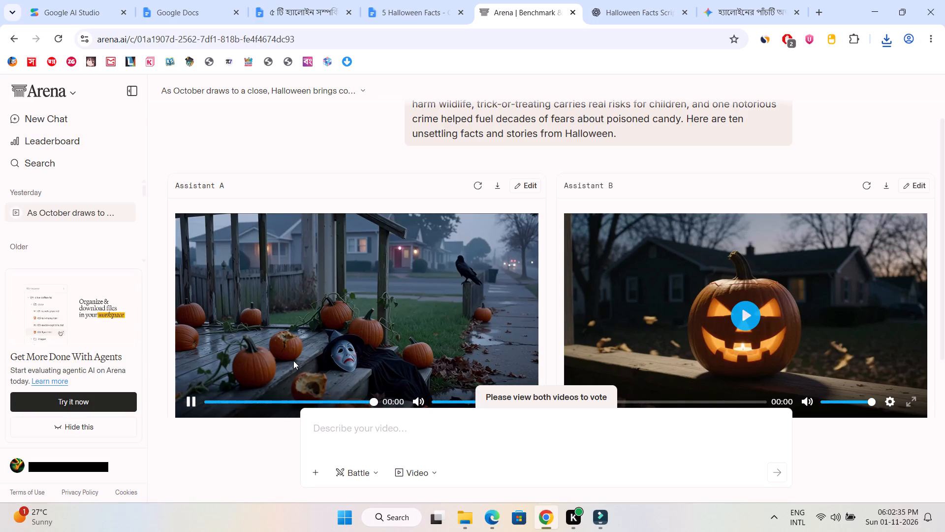
scroll(291, 364, down, 1)
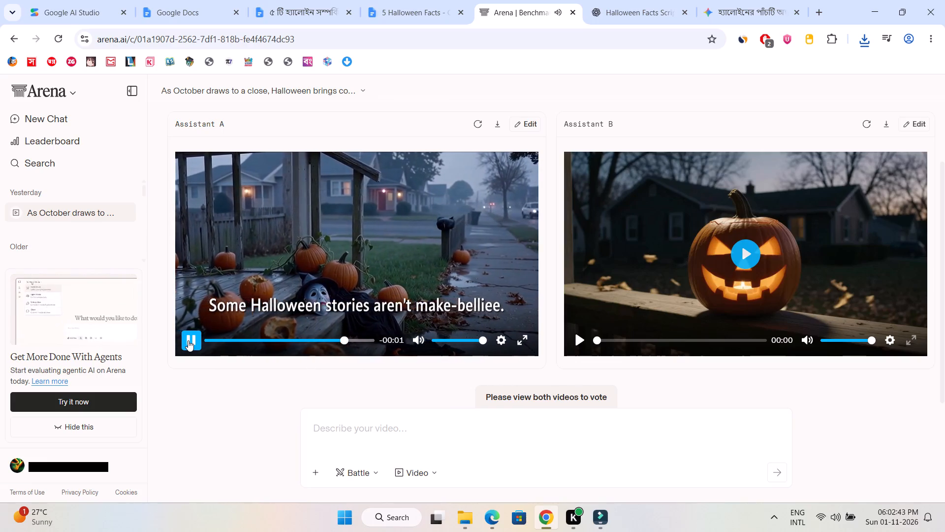
click(581, 333)
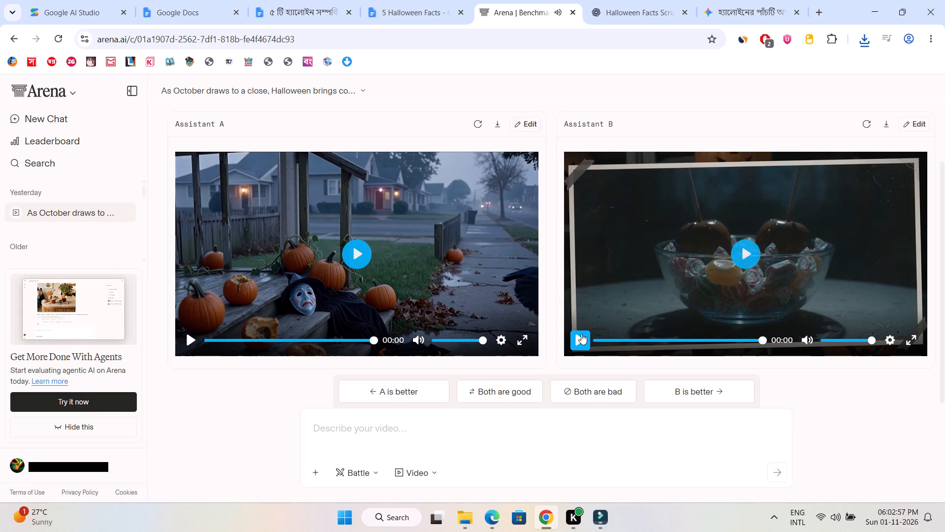
scroll(587, 303, up, 2)
scroll(587, 303, down, 1)
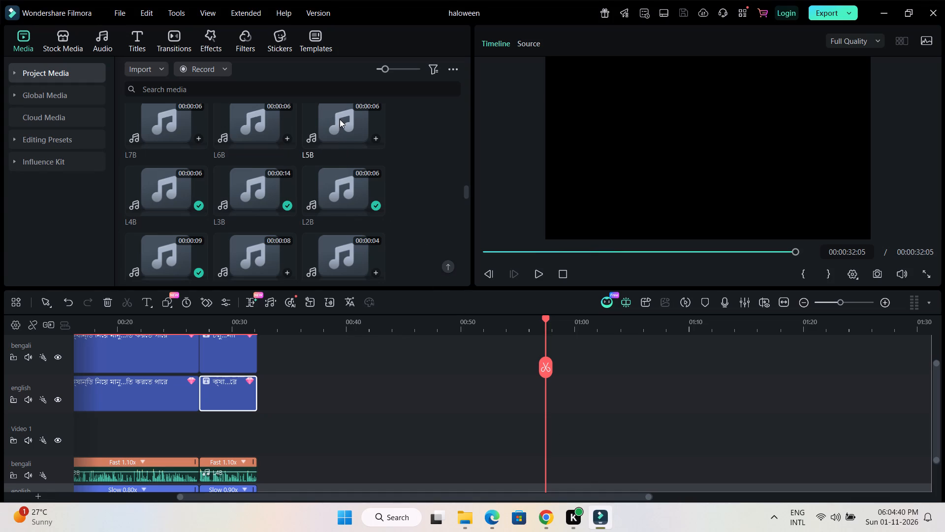
drag(340, 119, 468, 436)
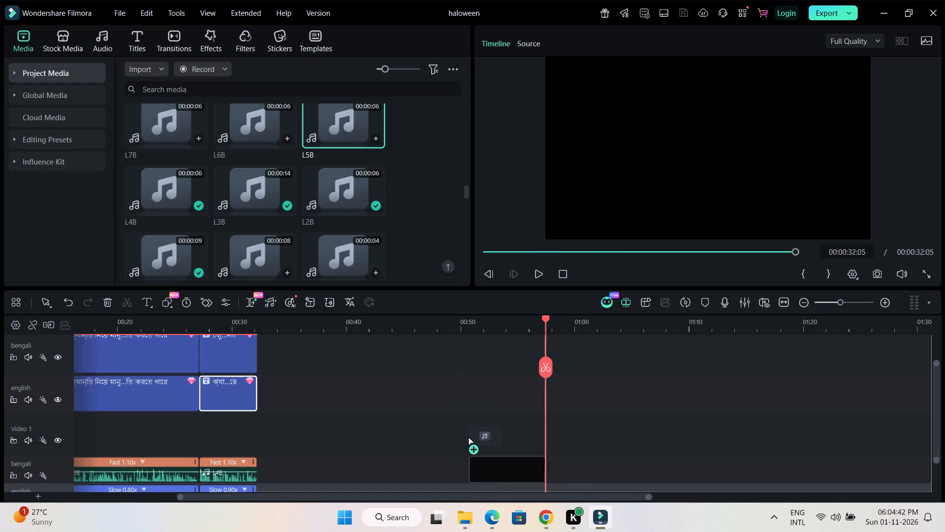
drag(468, 436, 442, 447)
scroll(450, 414, down, 2)
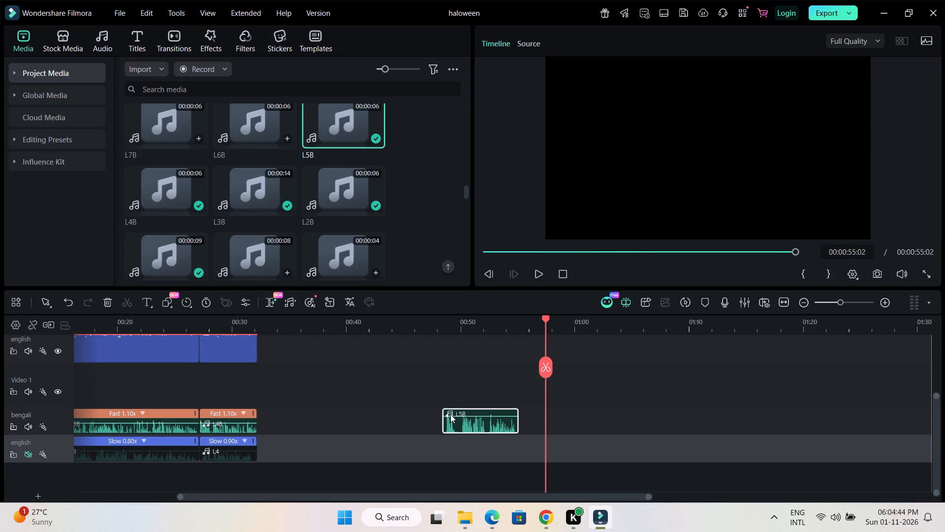
click(459, 423)
drag(468, 423, 523, 423)
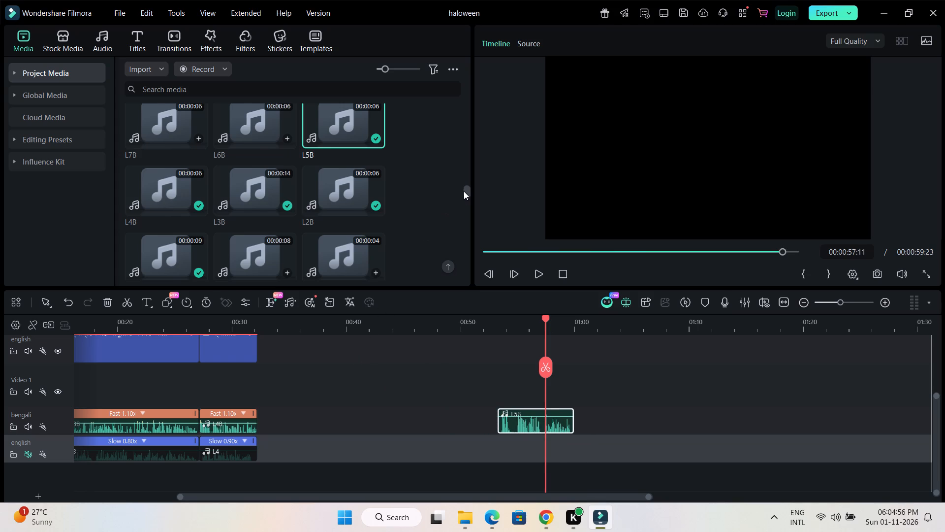
Place the L5 audio on the english audio track directly beneath L5B, with both clips starting together.
drag(464, 191, 465, 275)
scroll(448, 238, up, 3)
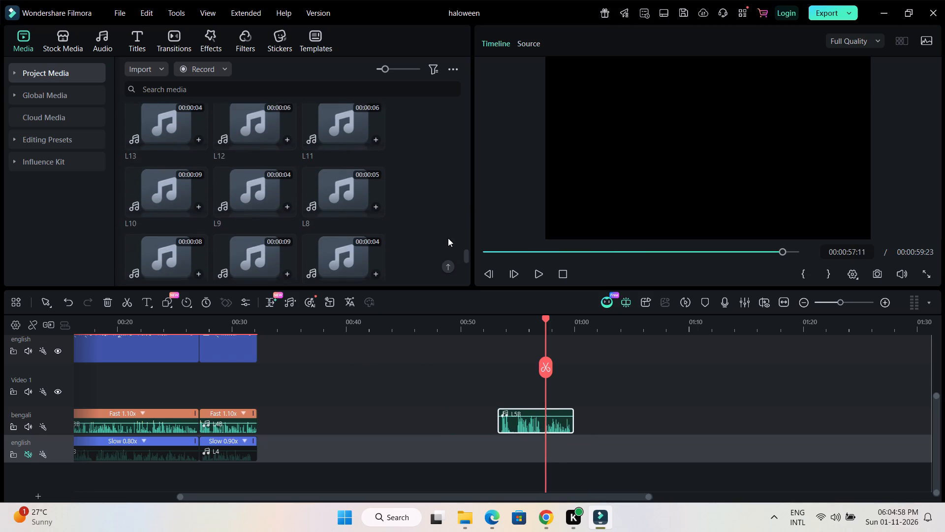
scroll(448, 238, down, 1)
drag(348, 186, 420, 356)
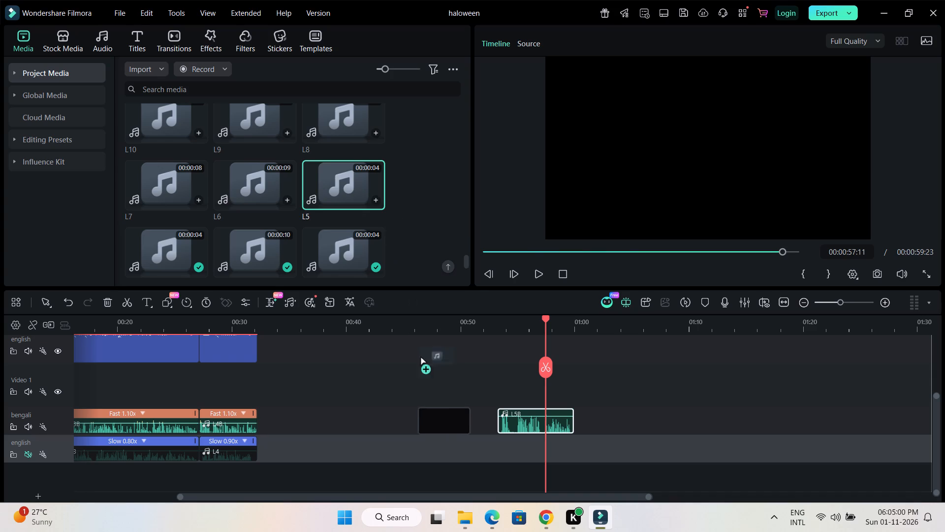
drag(420, 356, 497, 450)
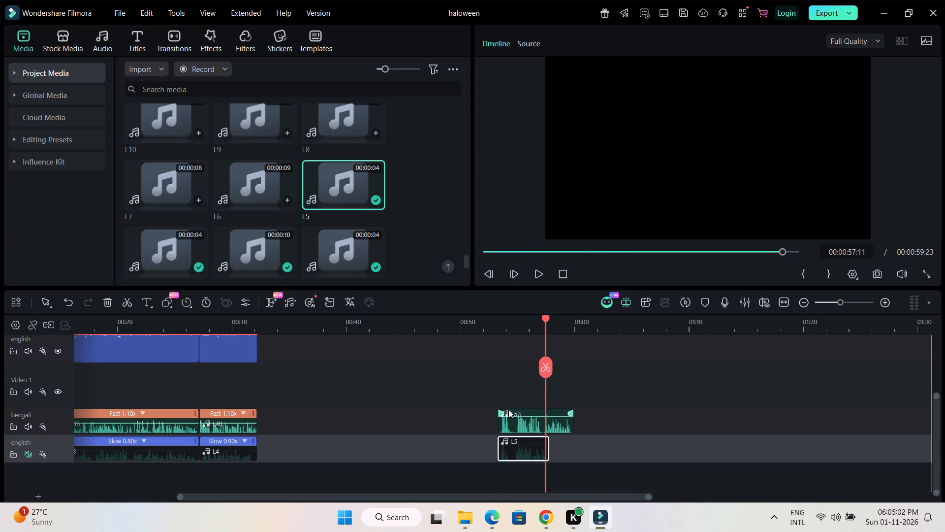
Trim the silent end of the L5B clip so that it finishes at about 00:00:59:17.
drag(547, 316, 480, 327)
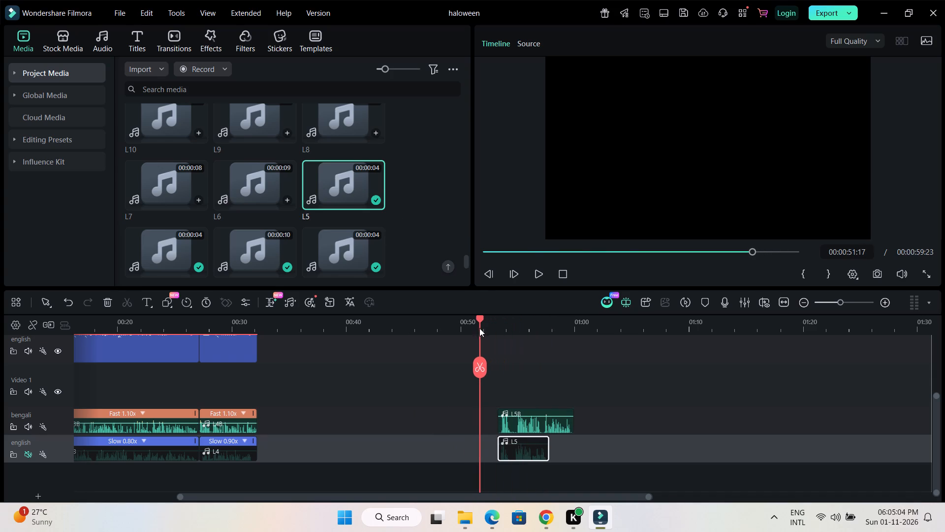
click(525, 423)
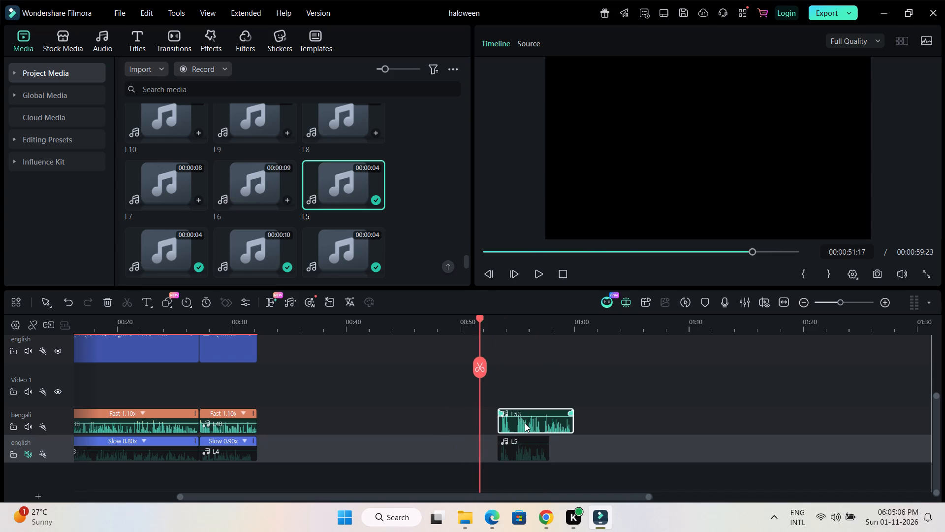
drag(512, 332, 675, 334)
drag(664, 498, 708, 500)
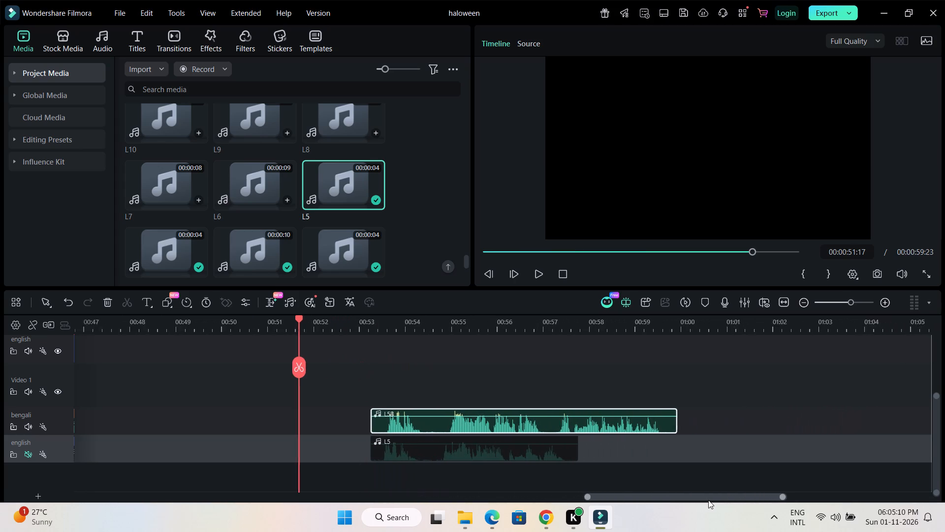
drag(708, 500, 712, 500)
click(510, 345)
double_click(519, 428)
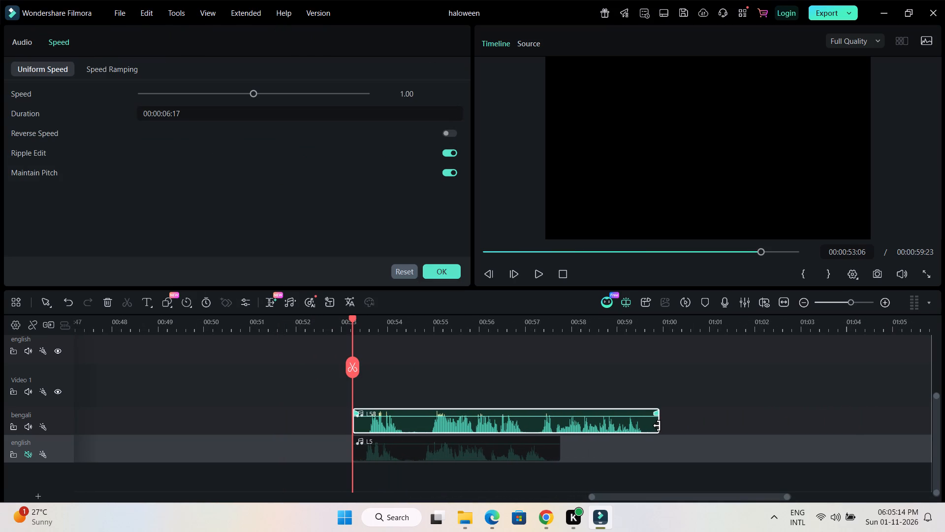
drag(657, 426, 648, 448)
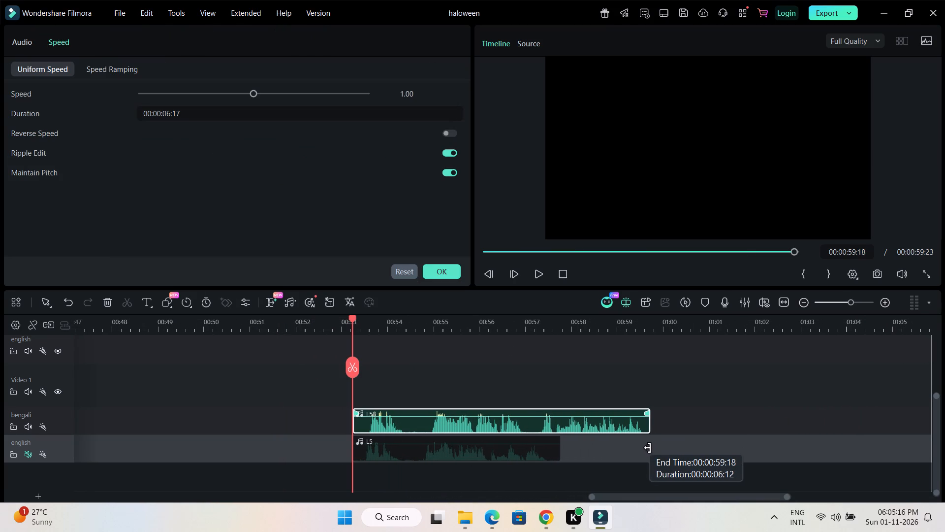
drag(648, 448, 647, 449)
click(395, 374)
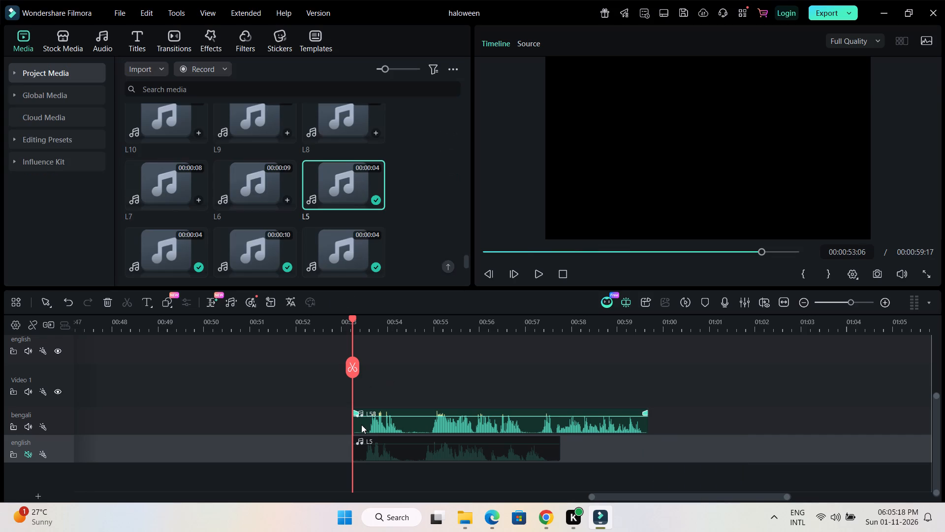
Trim the silence from the start of L5B and move the clip back in line with the start of L5.
drag(352, 316, 283, 332)
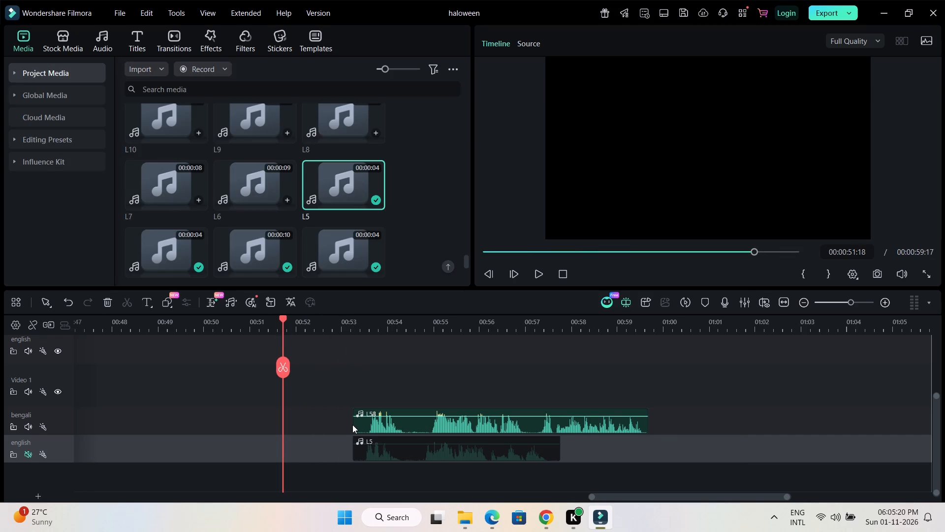
drag(354, 425, 363, 443)
click(420, 359)
drag(440, 425, 430, 429)
click(475, 363)
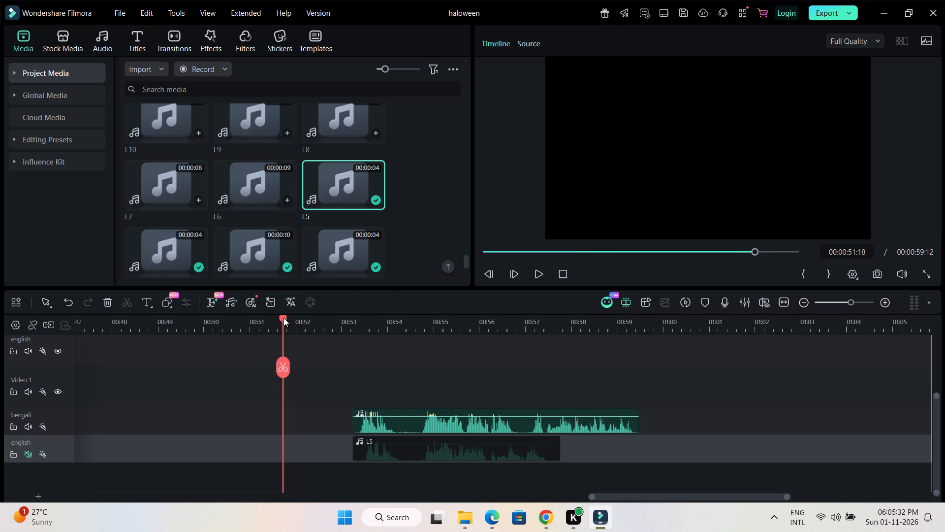
Set the uniform speed of the L5B clip on the bengali track to 1.11.
drag(283, 318, 355, 329)
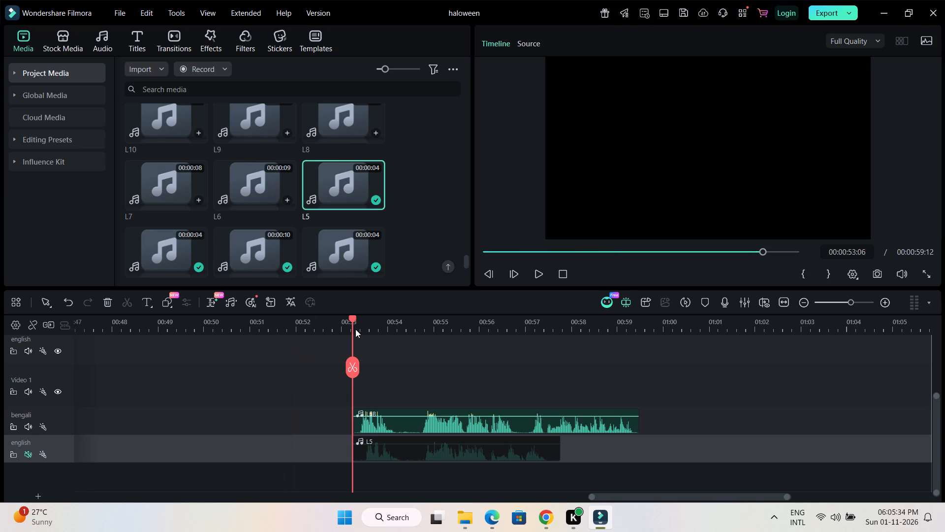
drag(355, 329, 639, 357)
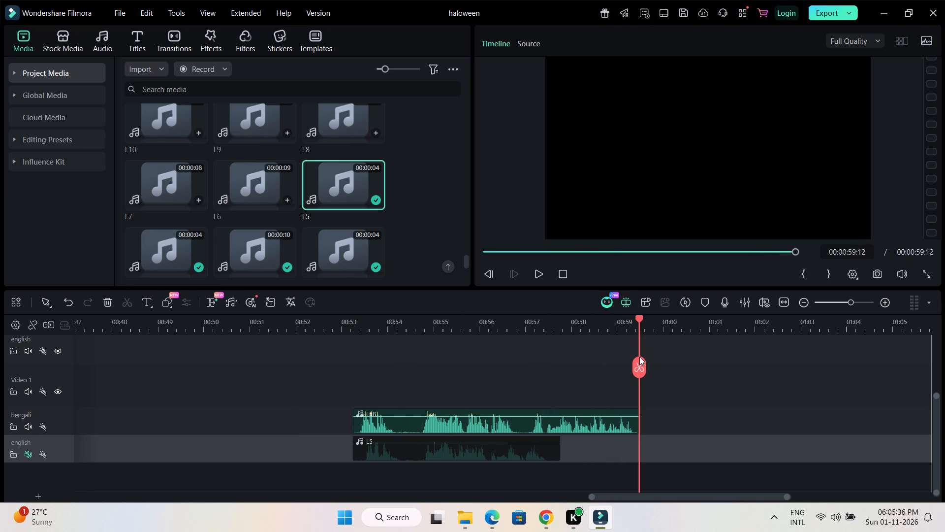
drag(639, 357, 494, 376)
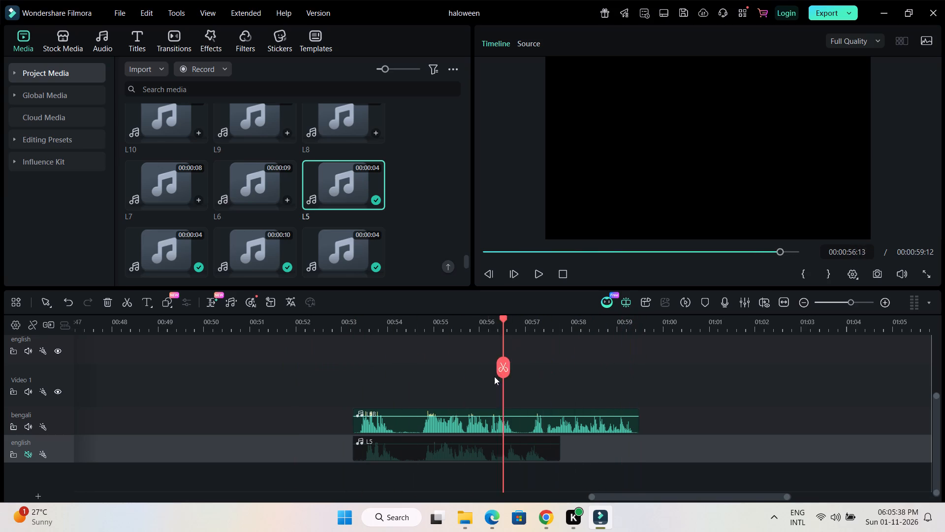
drag(494, 376, 355, 380)
double_click(397, 427)
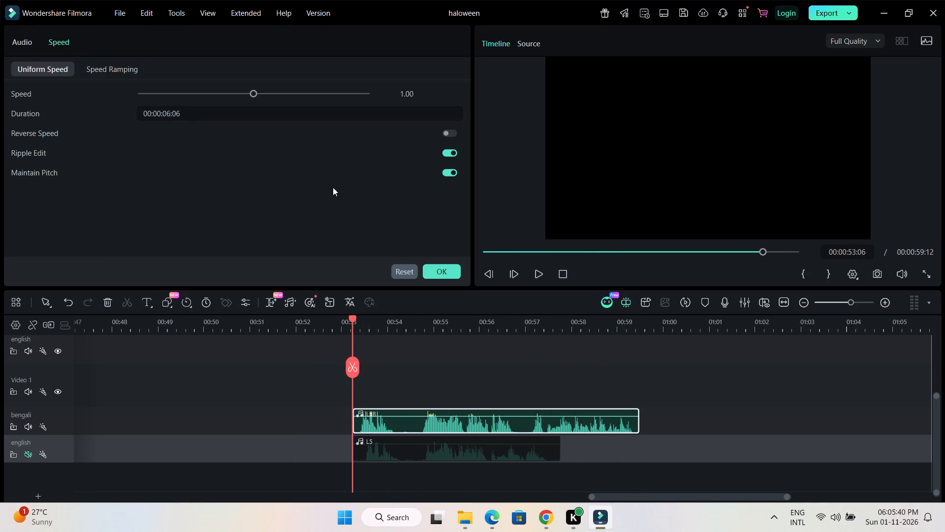
click(400, 93)
scroll(400, 93, up, 5)
click(362, 213)
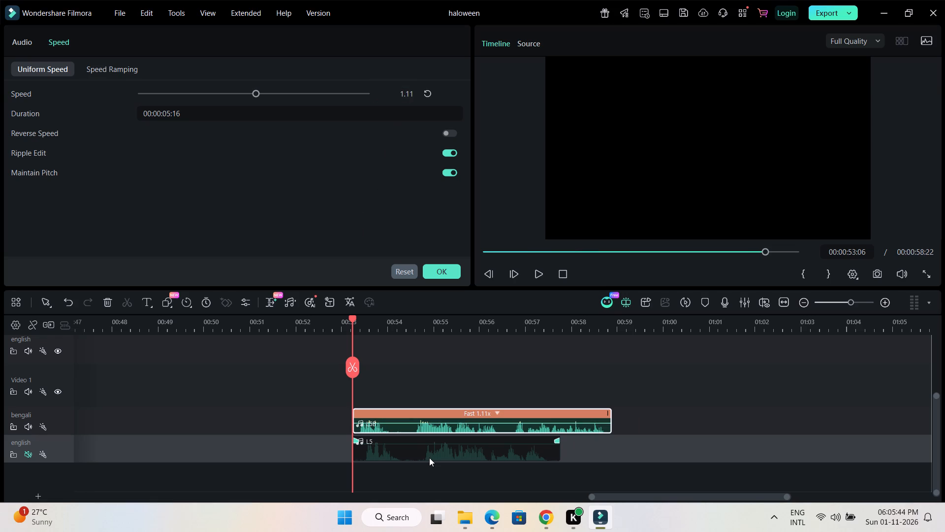
Set the uniform speed of the L5 clip on the english track to 0.90.
double_click(429, 451)
click(395, 90)
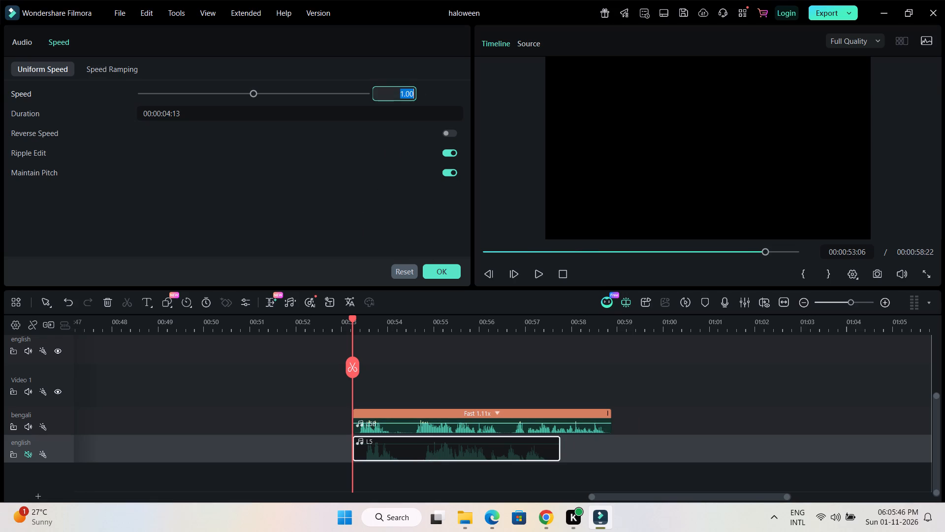
scroll(395, 90, down, 5)
click(367, 229)
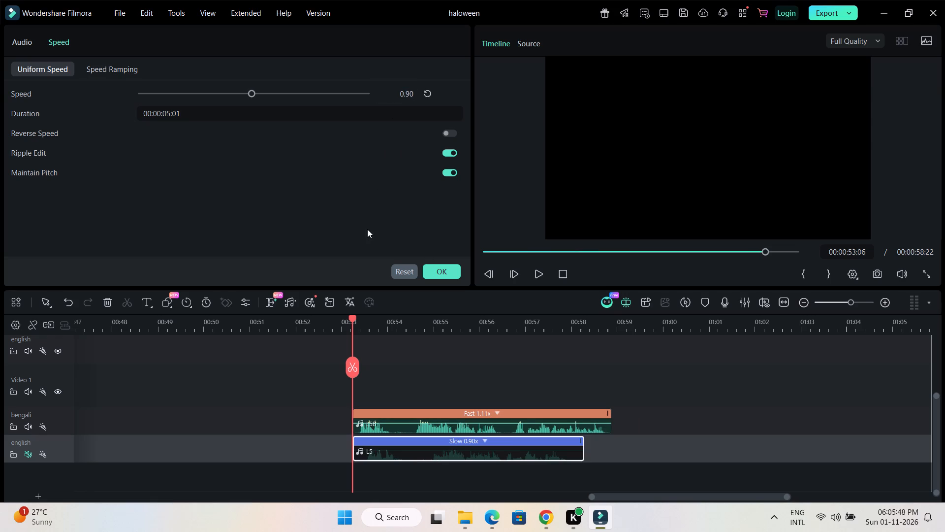
click(403, 361)
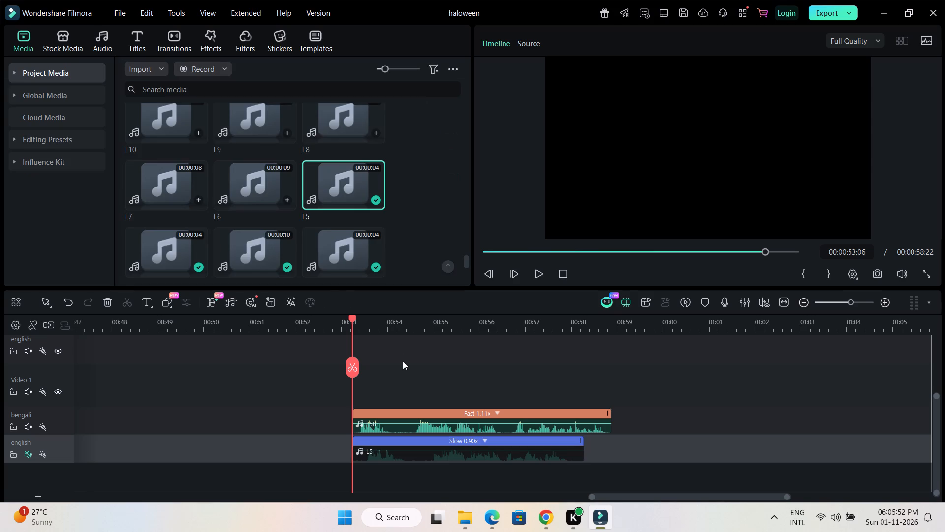
Switch to Chrome and compare the Bengali and English Halloween script documents.
click(550, 514)
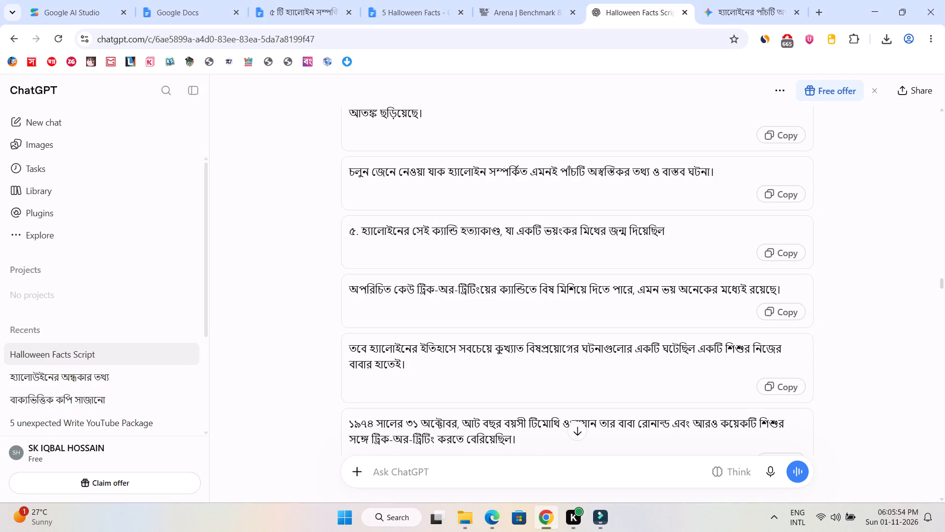
click(310, 0)
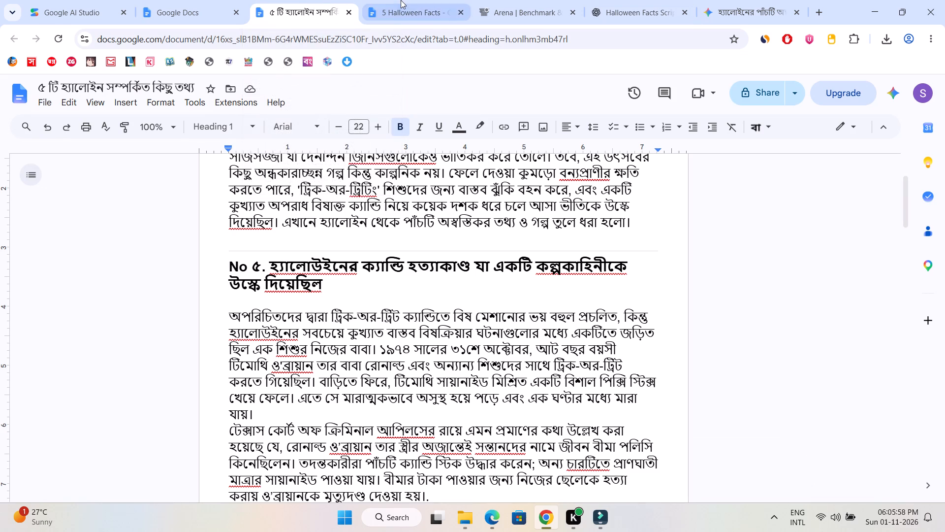
click(401, 0)
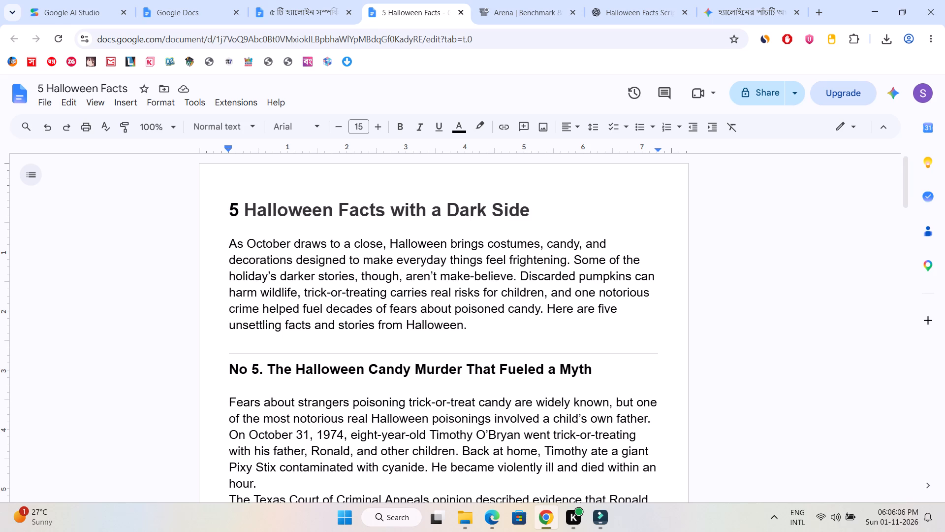
Return to Filmora and set the uniform speed of the L5B clip on the bengali track to 1.15.
click(600, 512)
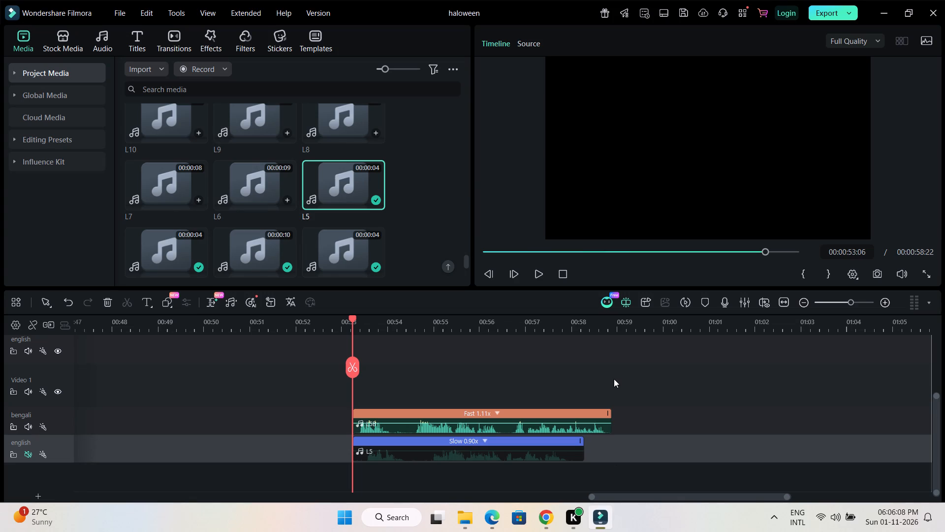
double_click(587, 430)
click(396, 94)
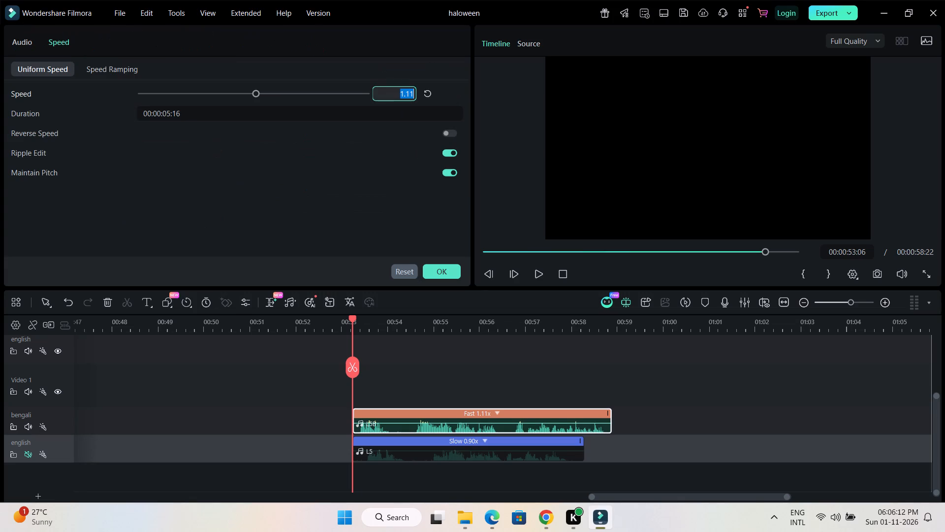
scroll(396, 93, up, 1)
scroll(396, 93, down, 1)
scroll(396, 93, up, 1)
click(365, 202)
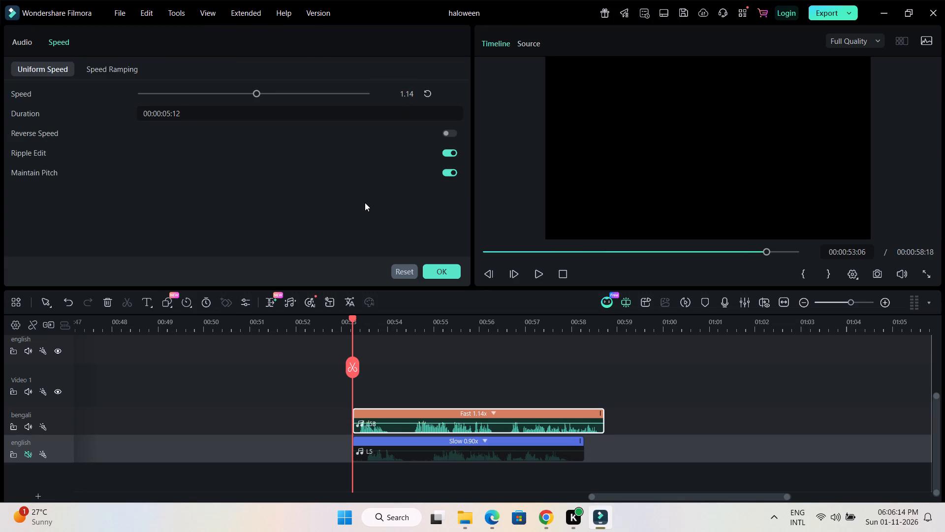
click(386, 92)
text(1.15)
key(Return)
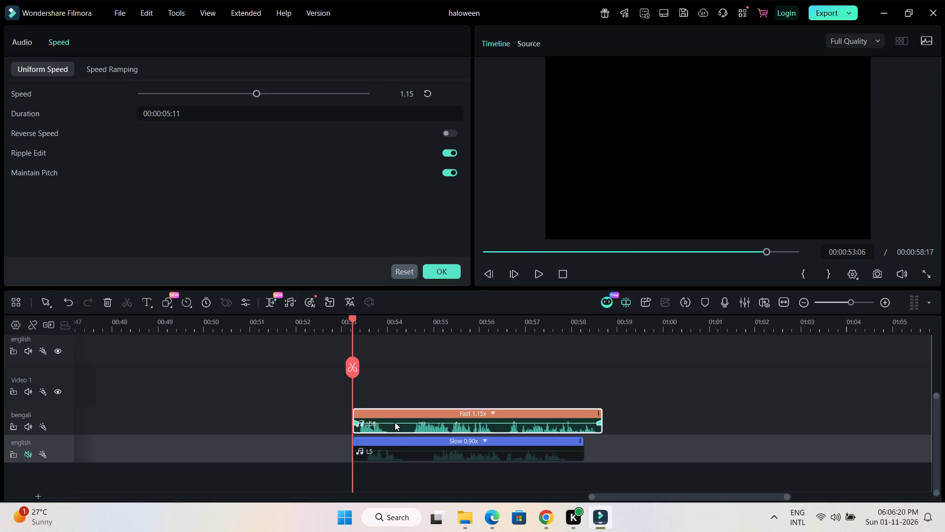
Set the uniform speed of the L5 clip on the english track to 0.85.
double_click(411, 453)
click(408, 95)
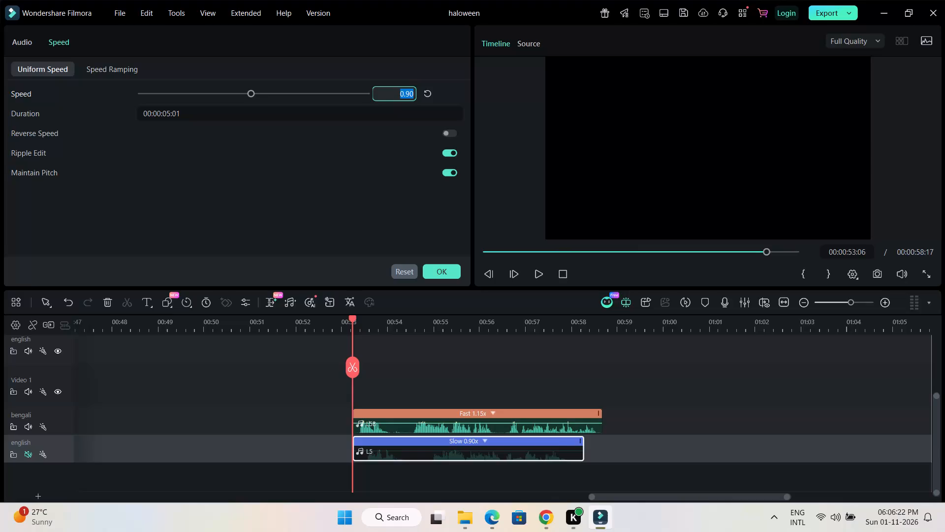
text(0.85)
key(Return)
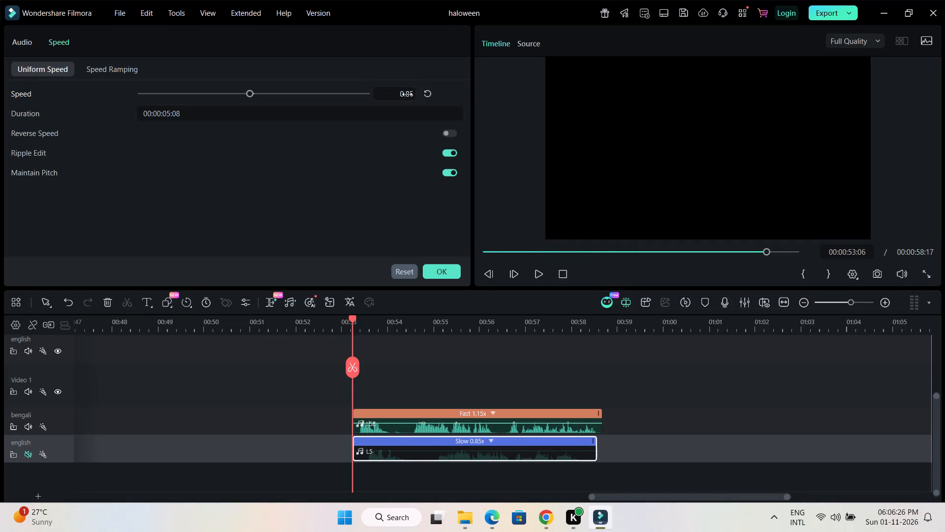
click(436, 271)
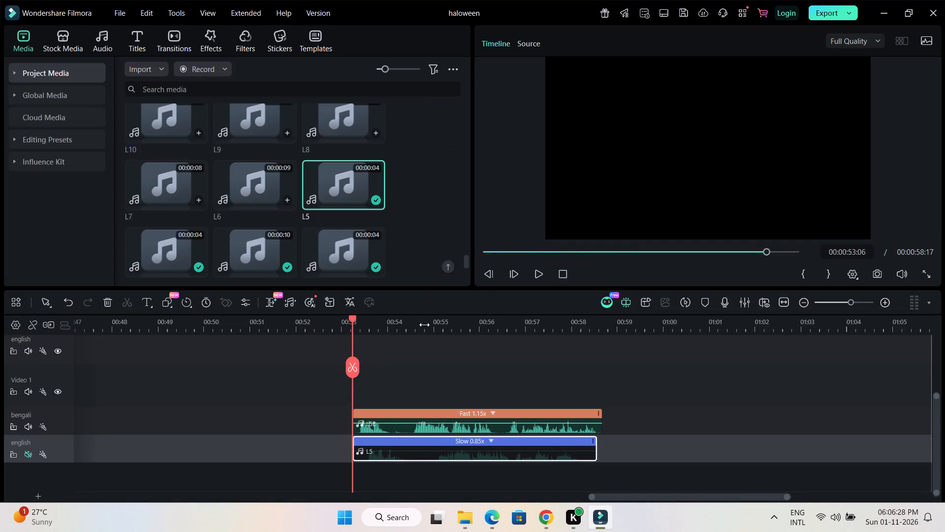
Play the L5B narration through and trim its silent end so that the clip finishes at about 00:00:58:15.
click(537, 273)
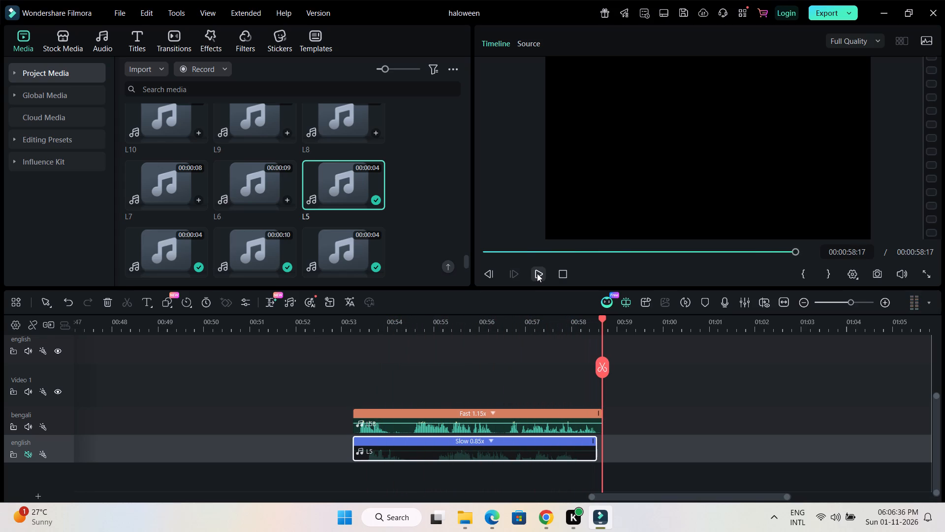
click(528, 375)
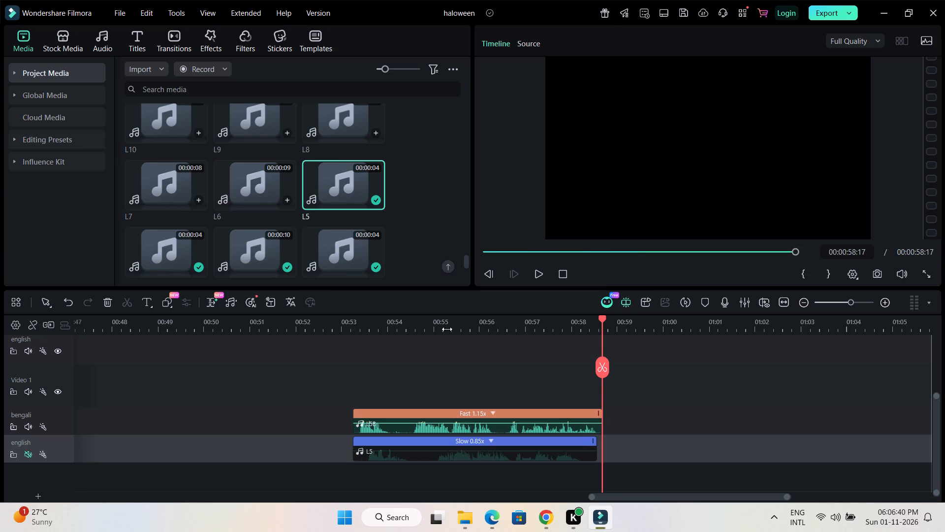
drag(446, 329, 590, 316)
click(552, 372)
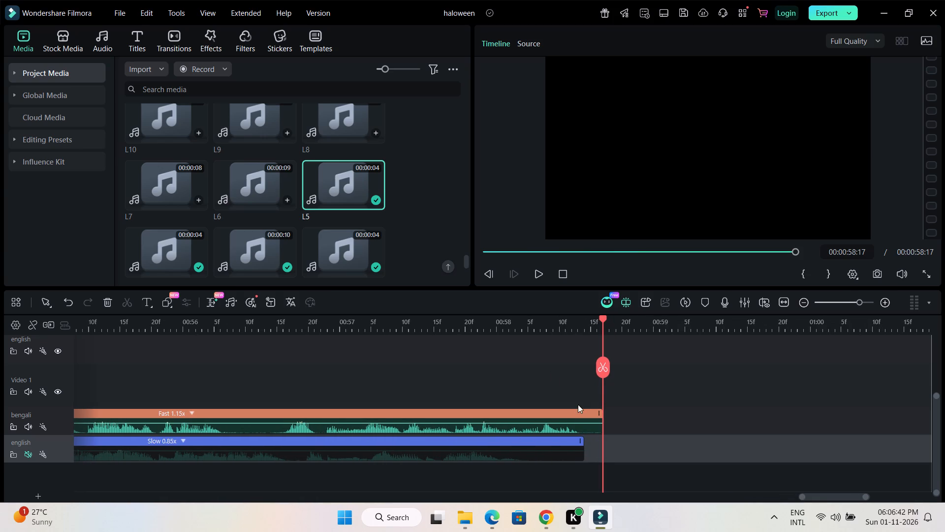
drag(603, 319, 552, 330)
drag(601, 428, 584, 435)
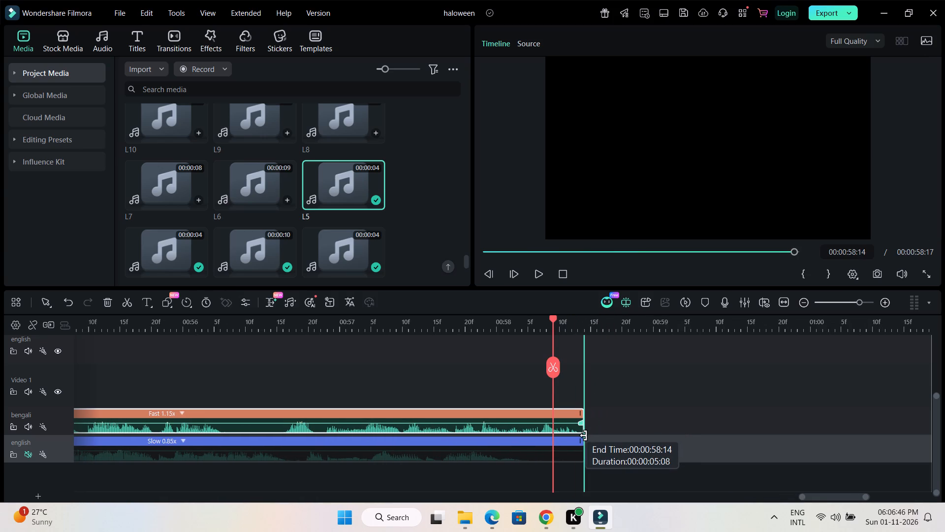
drag(584, 435, 589, 437)
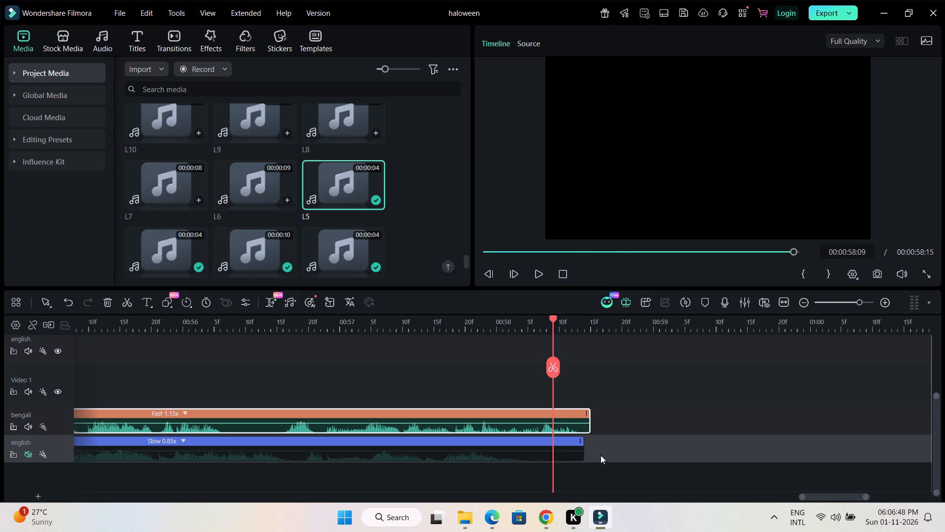
Trim the remaining silence from the start of L5B and move the clip back in line with the start of L5.
drag(819, 498, 753, 507)
click(621, 376)
drag(547, 429, 553, 432)
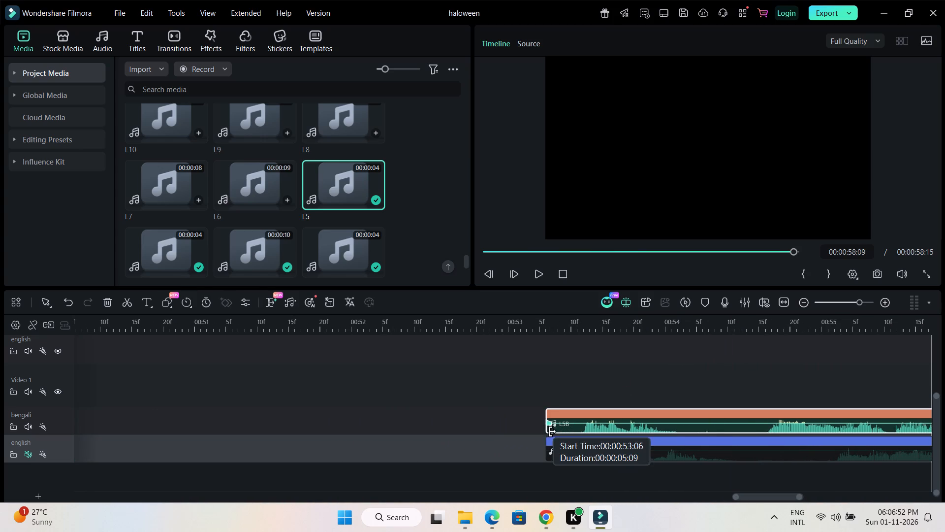
drag(553, 432, 563, 435)
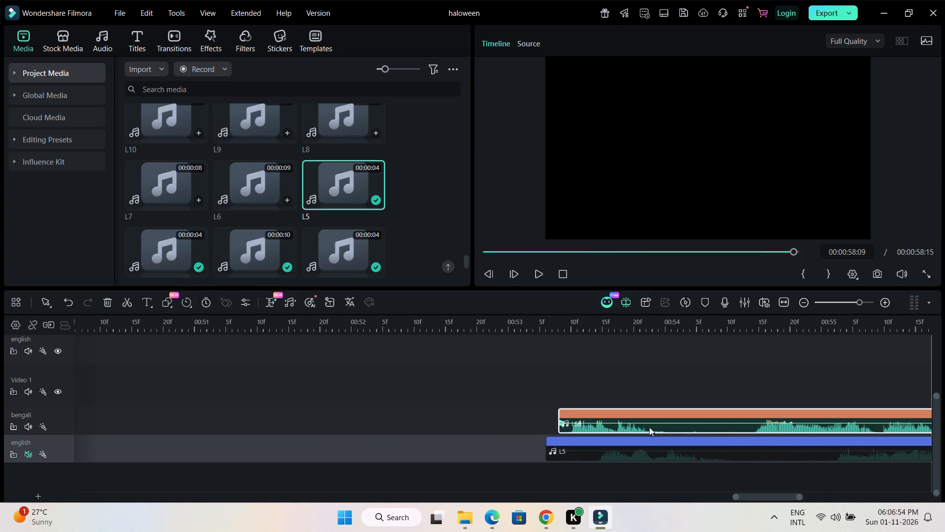
drag(700, 427, 690, 429)
Trim the end of the L5 clip to 00:00:58:13 so that it matches the end of L5B.
drag(692, 323, 641, 335)
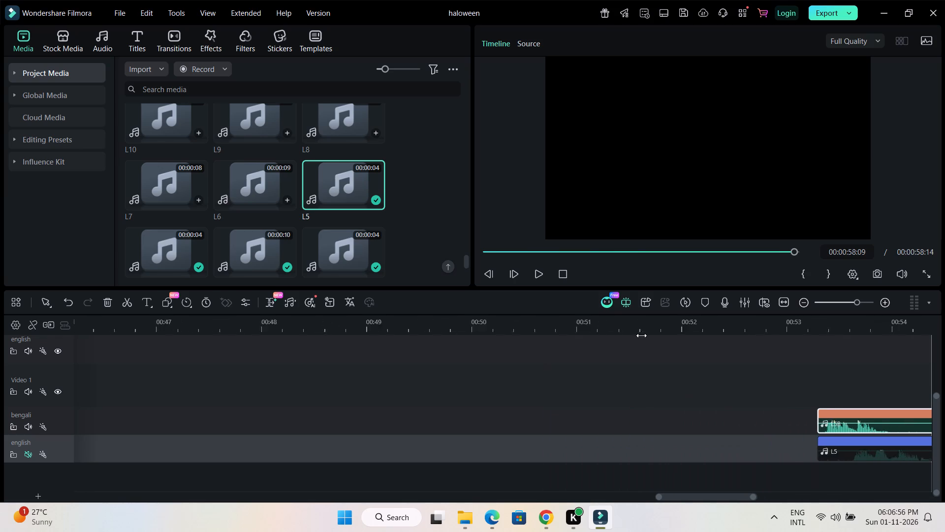
drag(641, 335, 639, 336)
drag(695, 495, 775, 495)
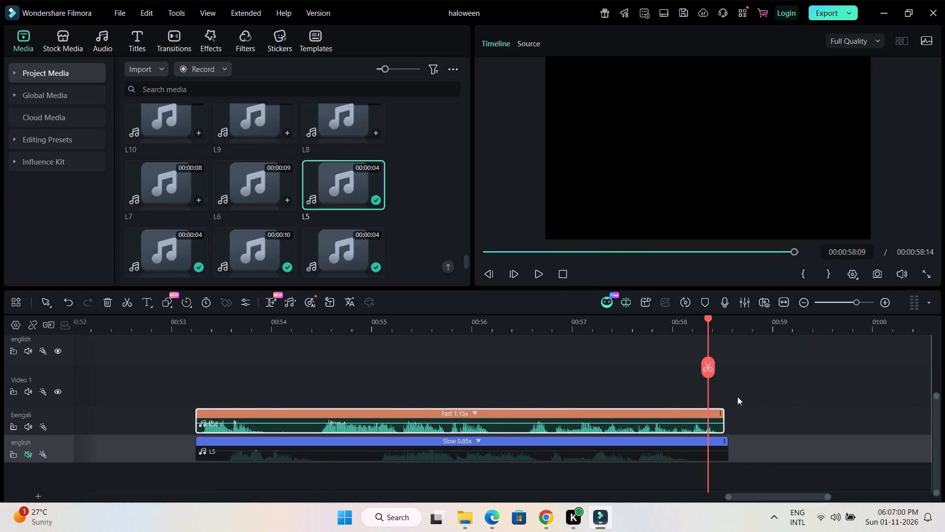
click(760, 410)
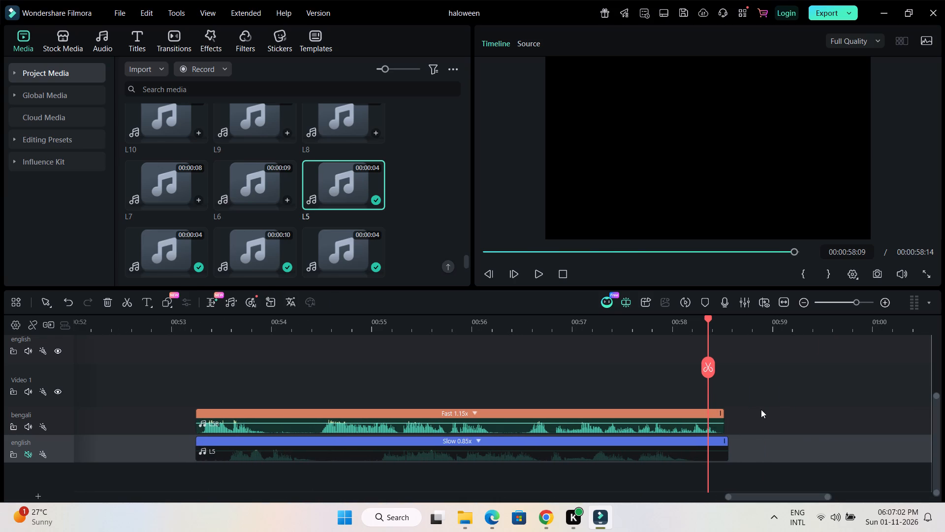
click(720, 457)
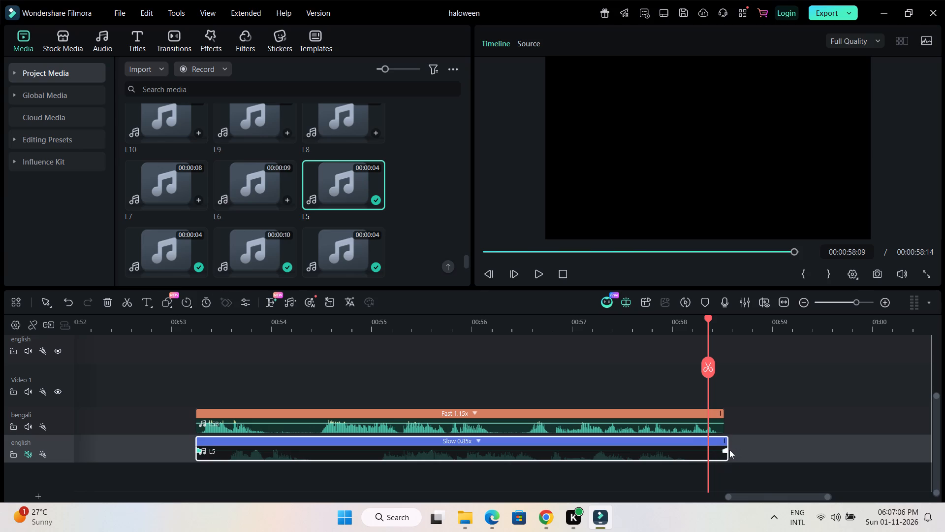
click(760, 483)
drag(727, 455, 727, 455)
drag(727, 455, 722, 456)
drag(722, 456, 720, 456)
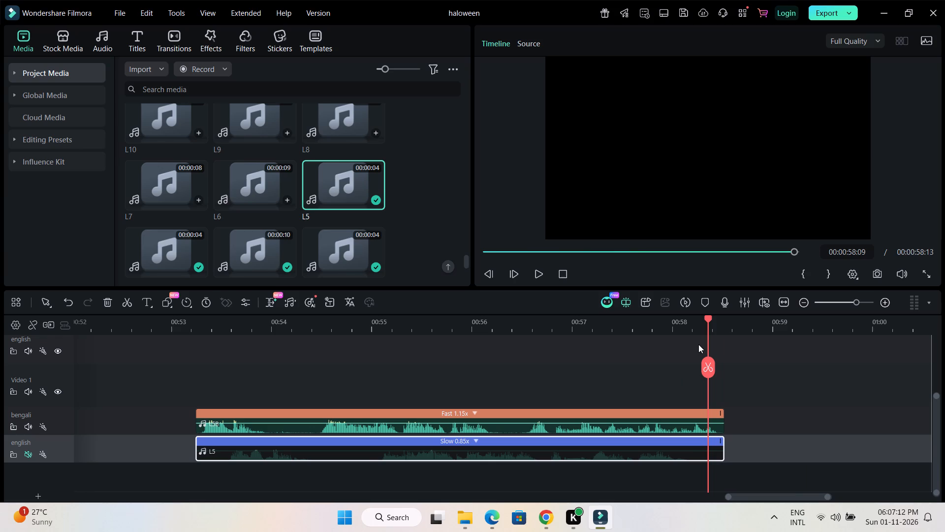
Add the L6 narration to the english track, starting about one second after L5 ends.
drag(708, 316, 167, 334)
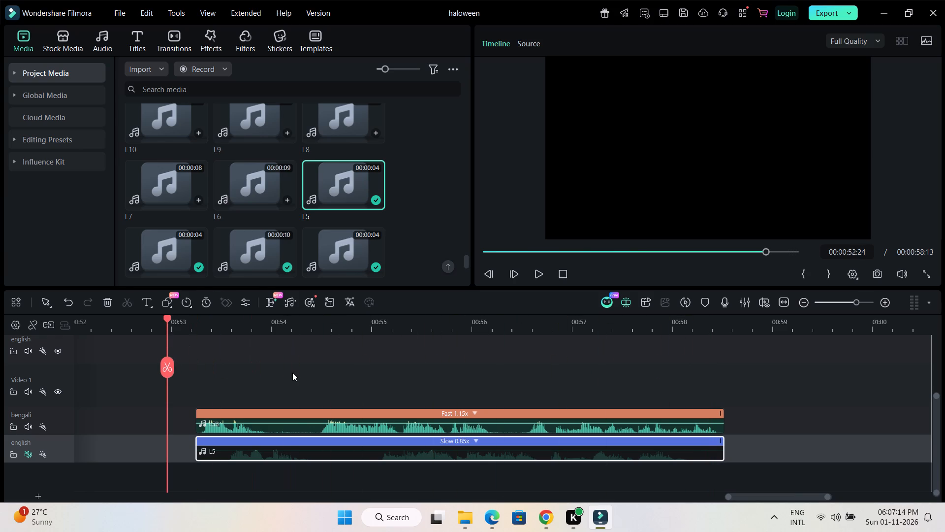
click(292, 372)
drag(406, 325, 245, 327)
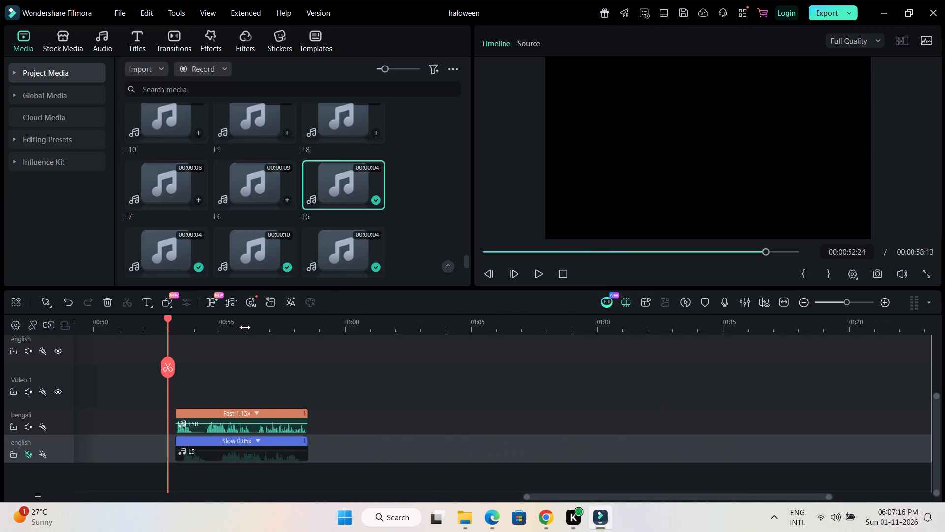
drag(245, 327, 240, 328)
click(431, 164)
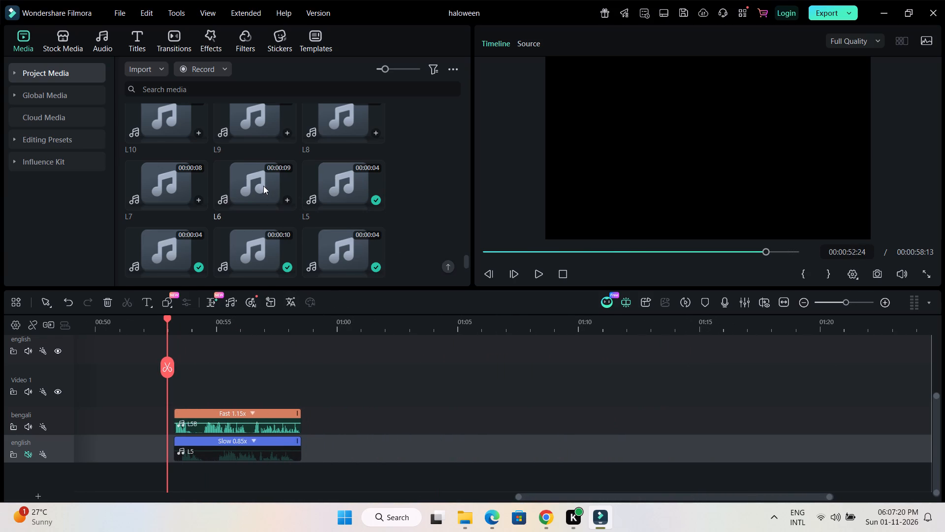
drag(263, 184, 304, 371)
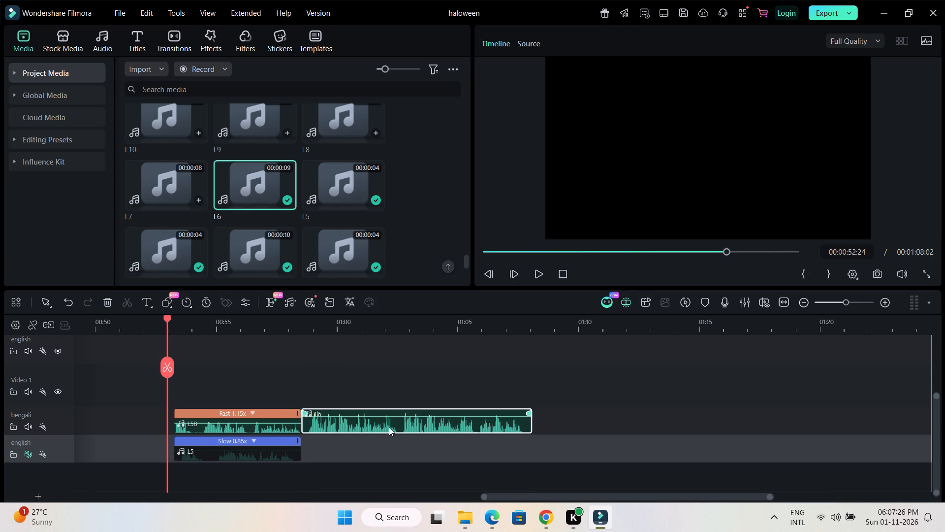
drag(389, 426, 437, 424)
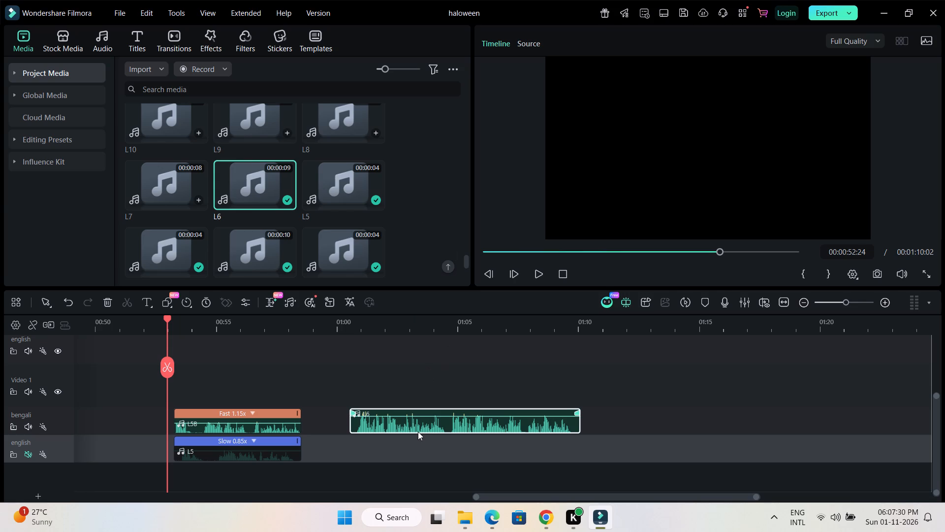
drag(418, 425, 396, 446)
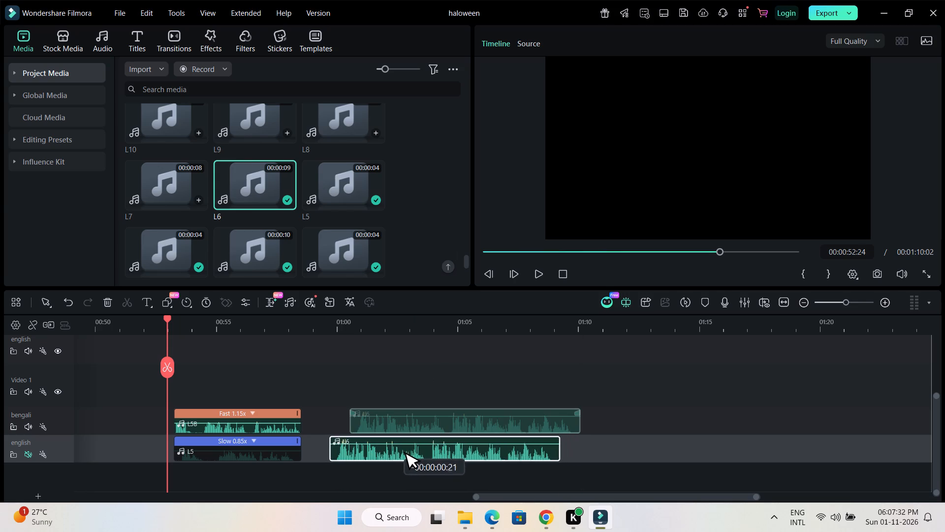
drag(396, 446, 394, 446)
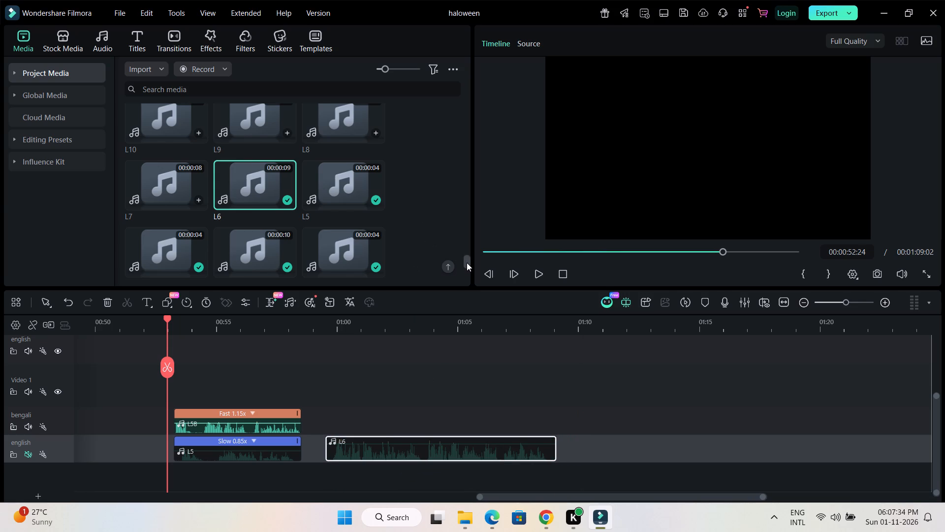
Add the L6B narration to the bengali track, with its start aligned to the start of L6.
drag(467, 263, 465, 195)
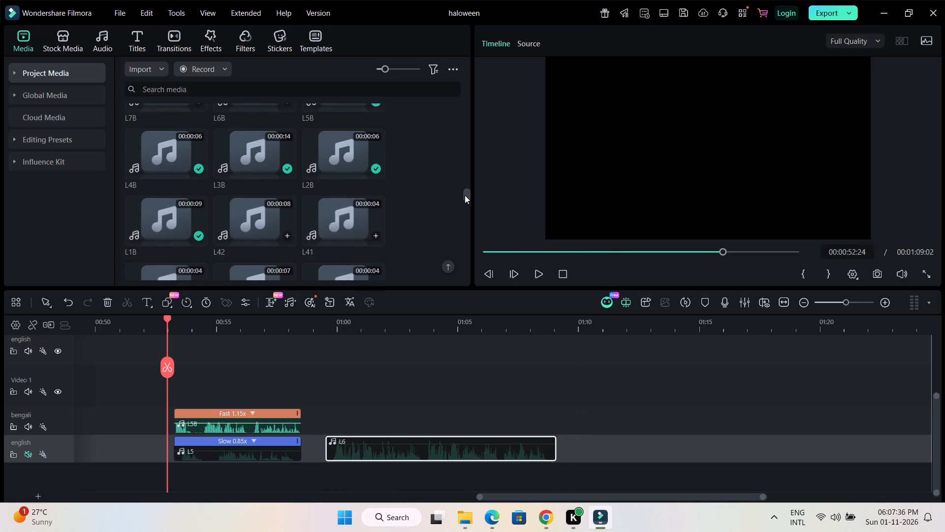
drag(465, 195, 465, 194)
scroll(410, 213, up, 2)
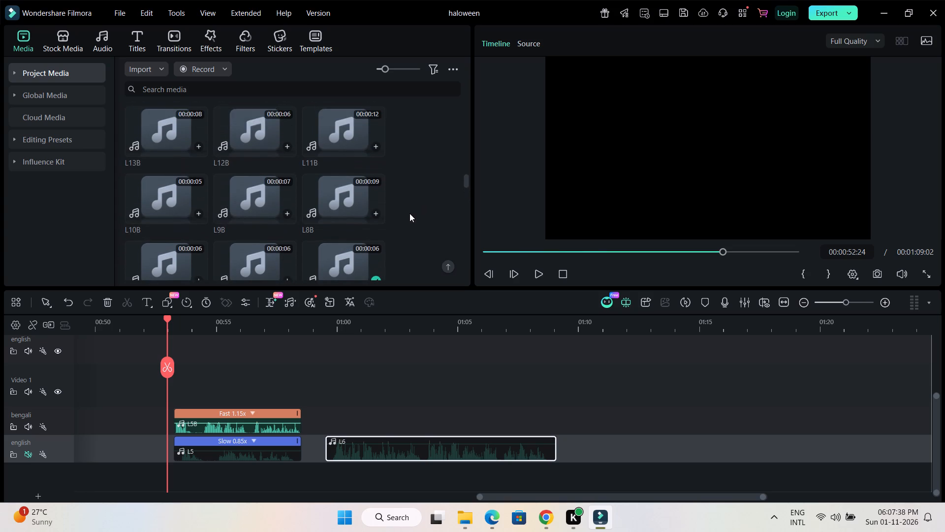
scroll(408, 214, down, 1)
drag(256, 190, 331, 386)
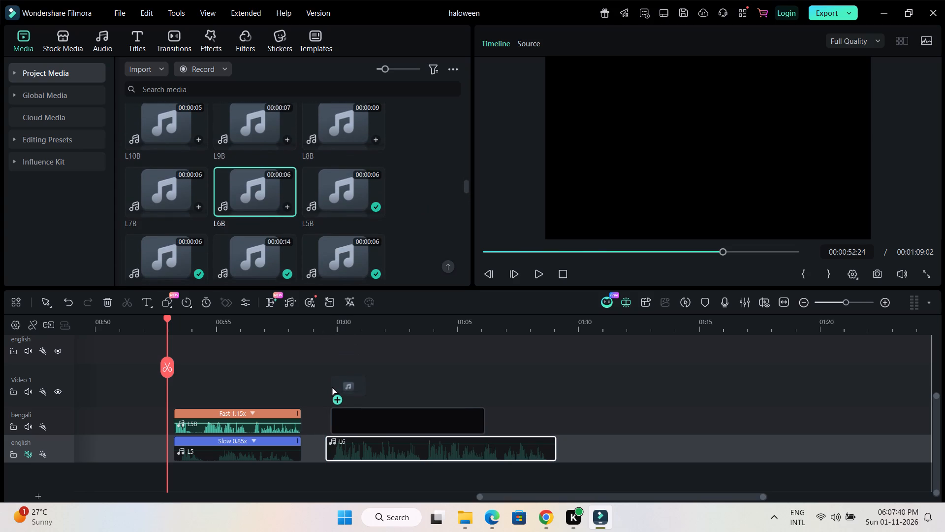
drag(331, 386, 327, 388)
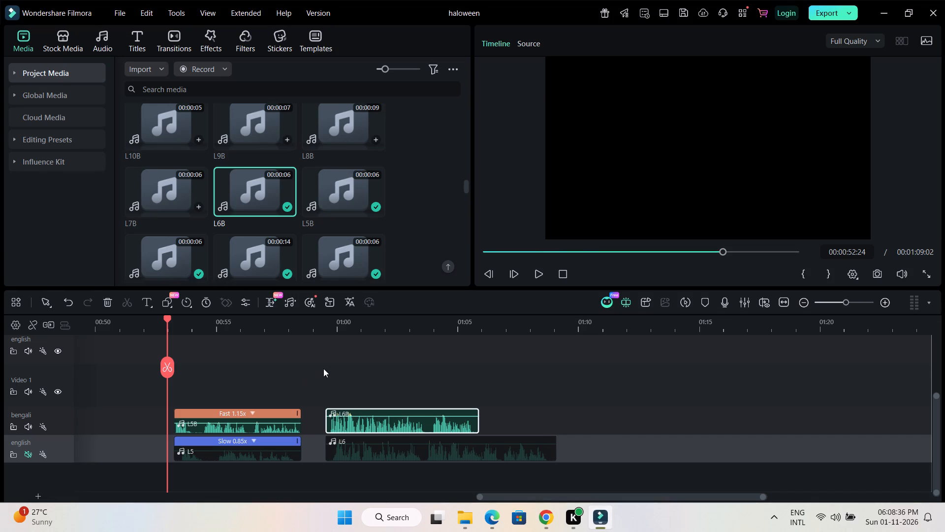
click(324, 329)
key(space)
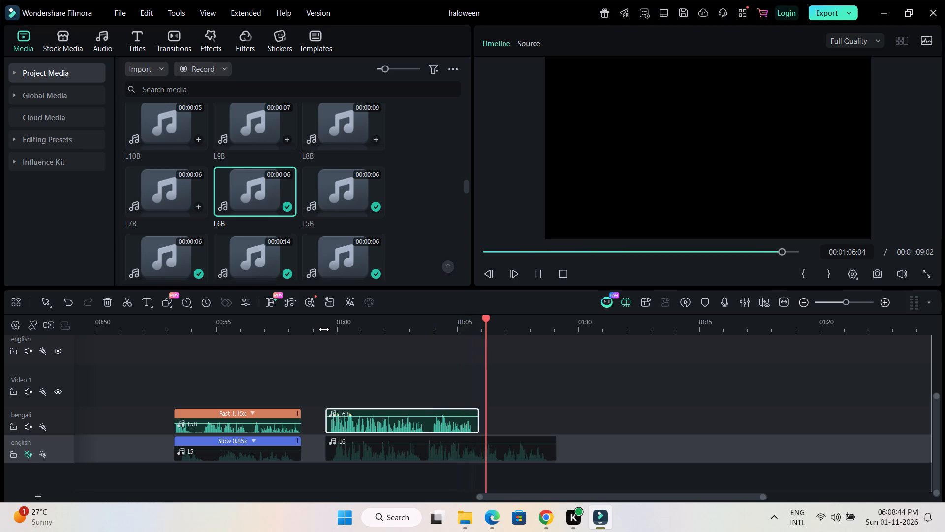
key(space)
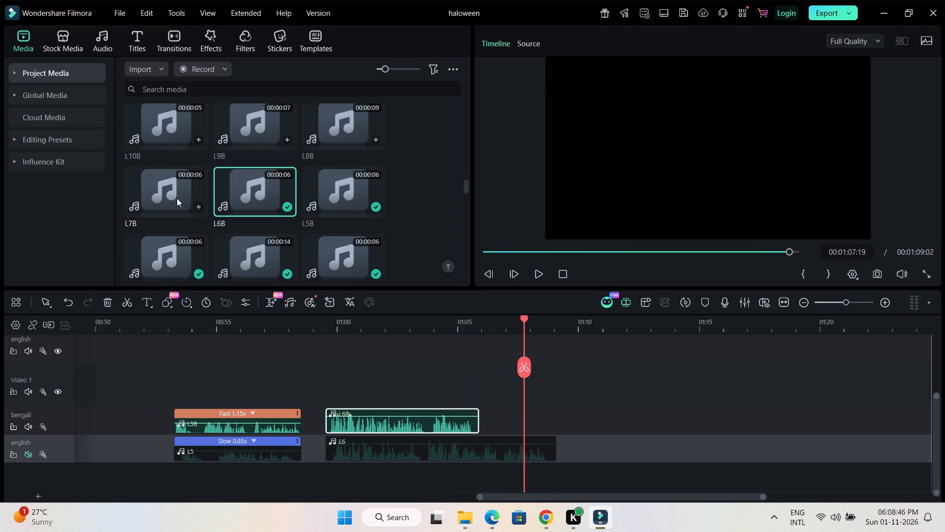
Add the L7B narration to the bengali track, check how it follows L6B, and place it about five seconds after L6B ends.
drag(173, 195, 481, 390)
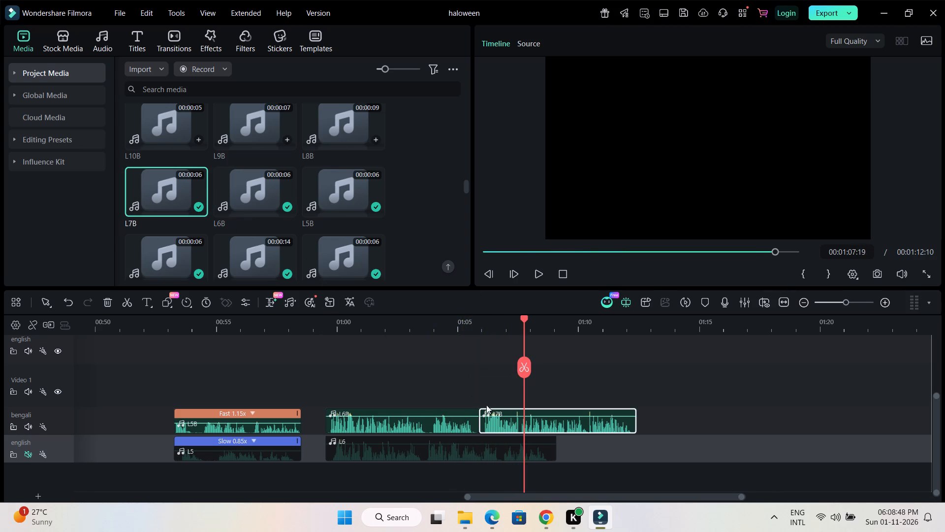
click(502, 426)
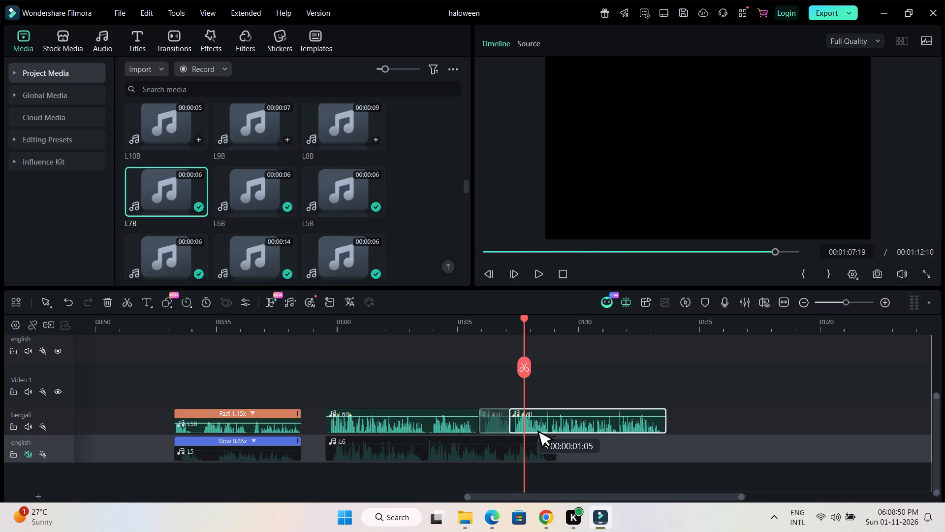
click(444, 320)
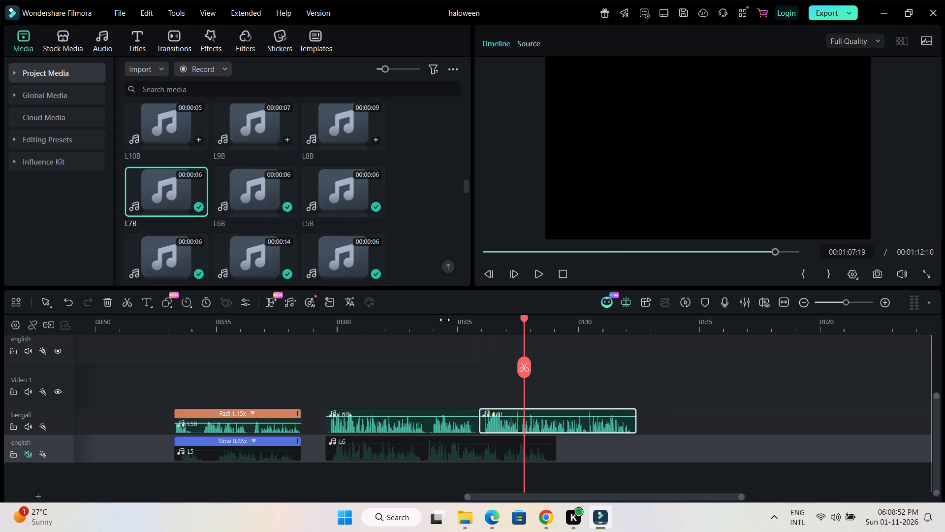
key(space)
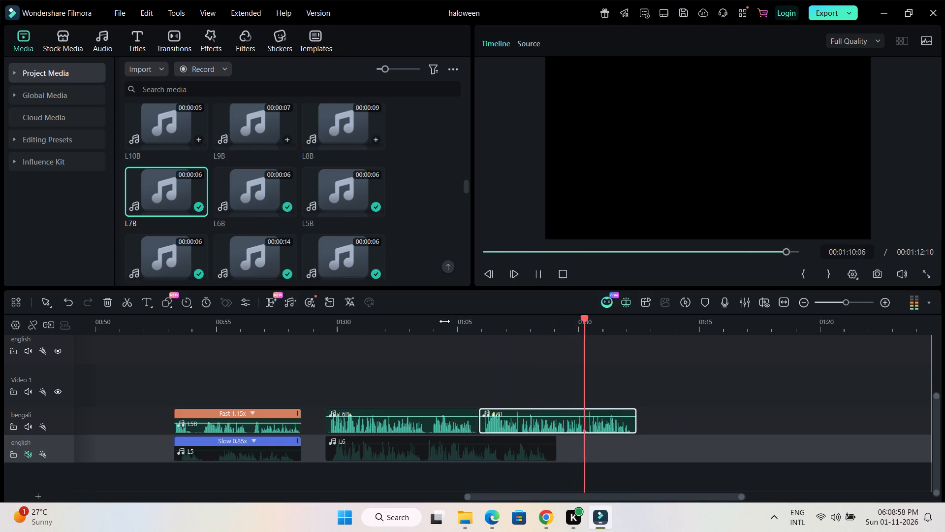
click(445, 345)
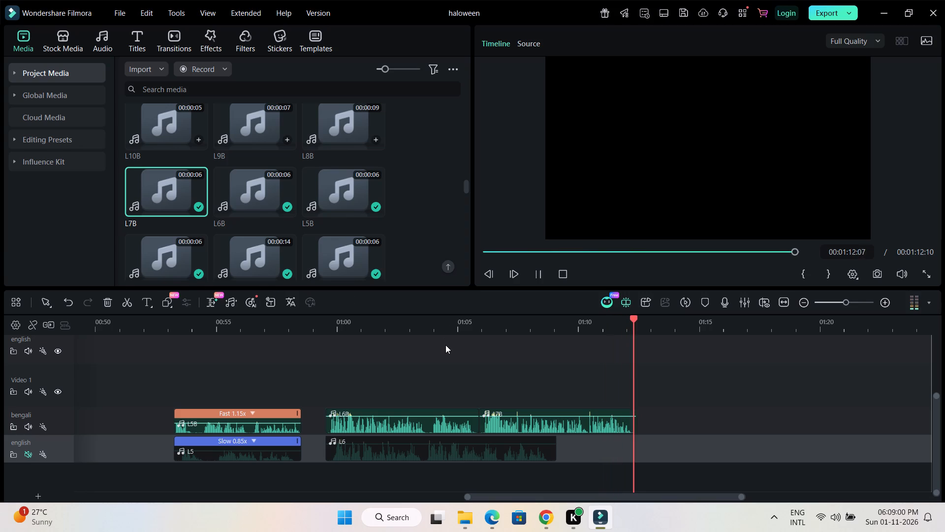
drag(526, 428, 643, 430)
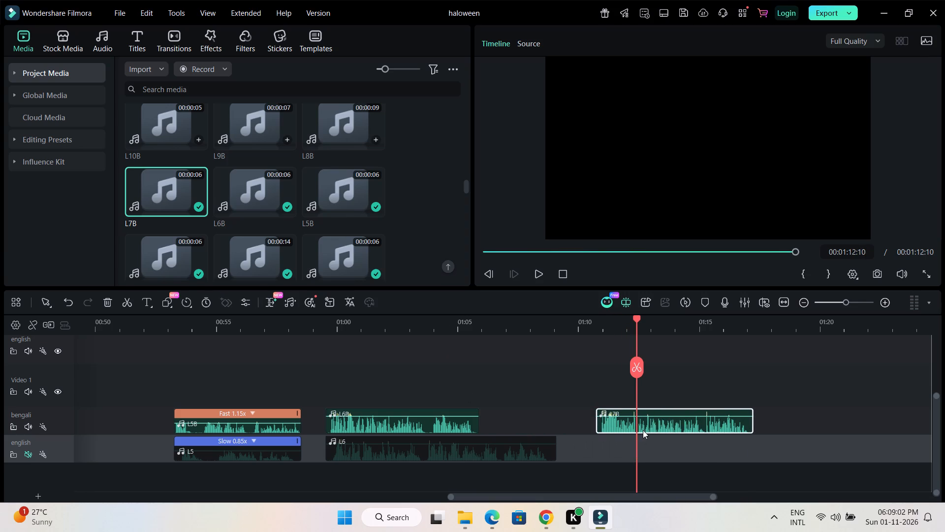
Mute the bengali audio track, unmute the english one, and play the L6 narration through.
click(28, 427)
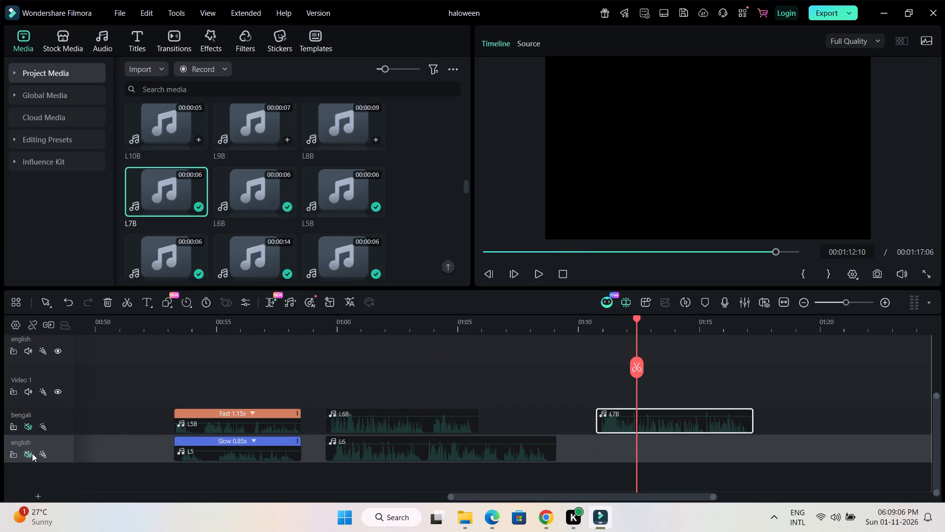
click(28, 455)
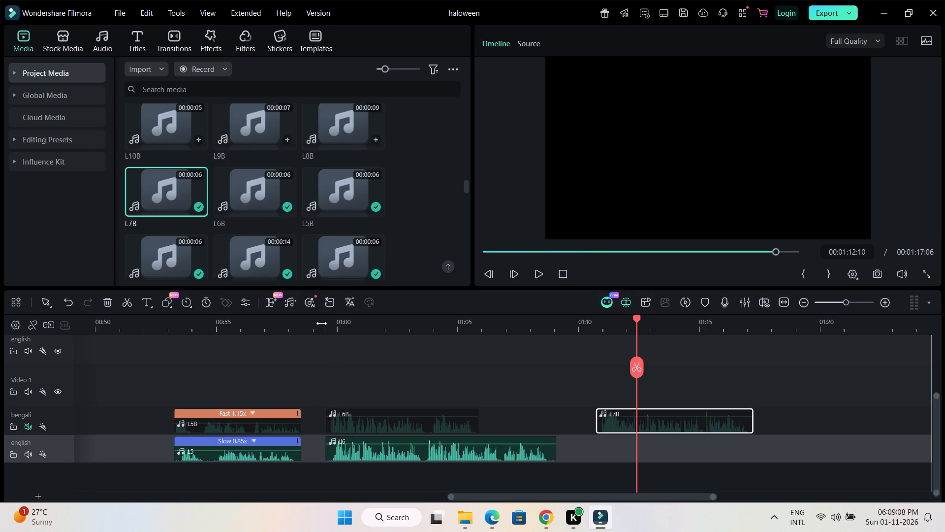
click(321, 323)
key(space)
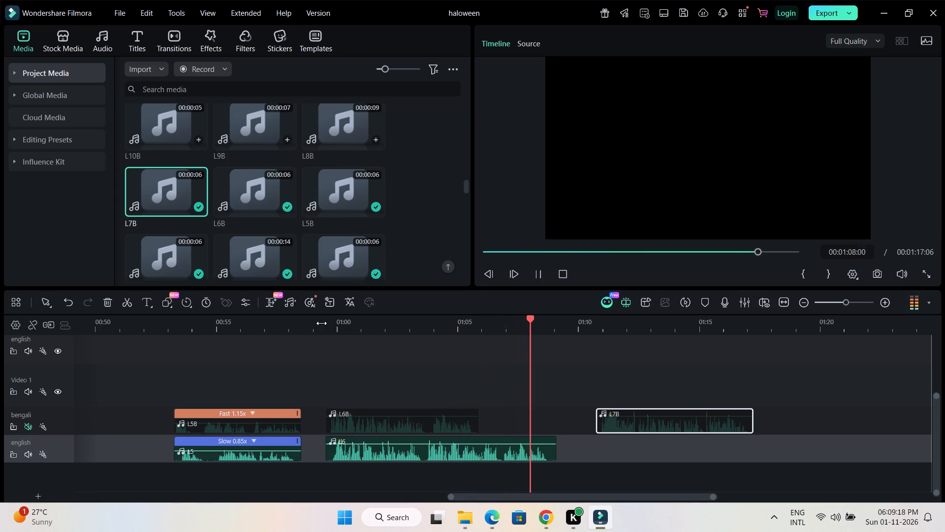
key(space)
Set the L6 clip's uniform speed to 0.90.
double_click(421, 453)
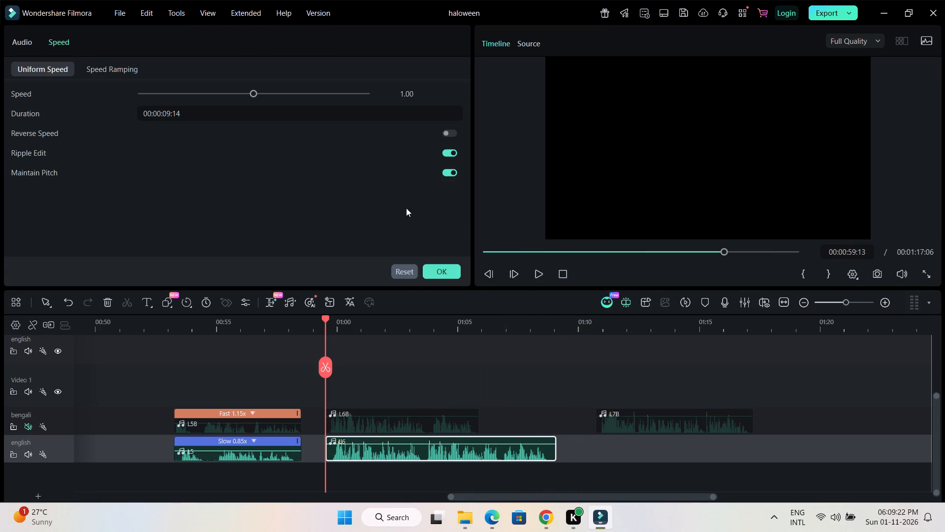
click(394, 92)
text(0.9)
key(Return)
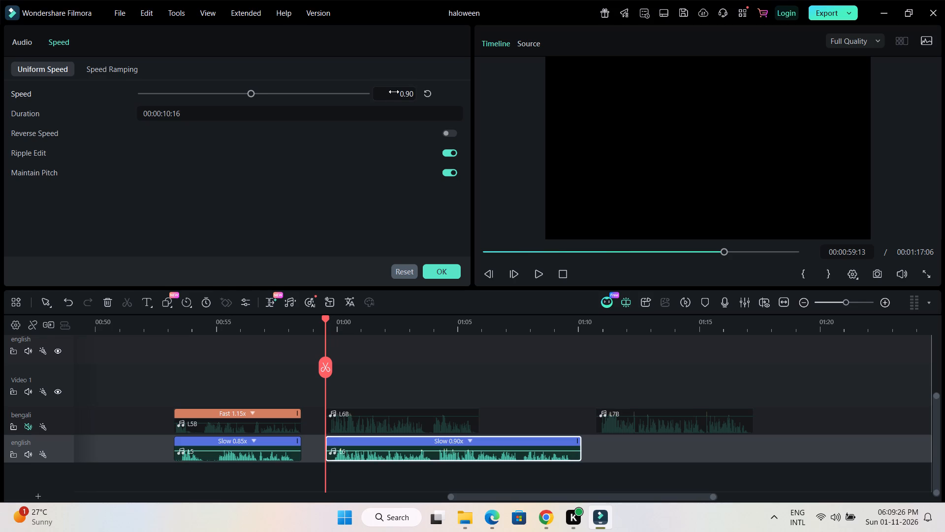
click(463, 372)
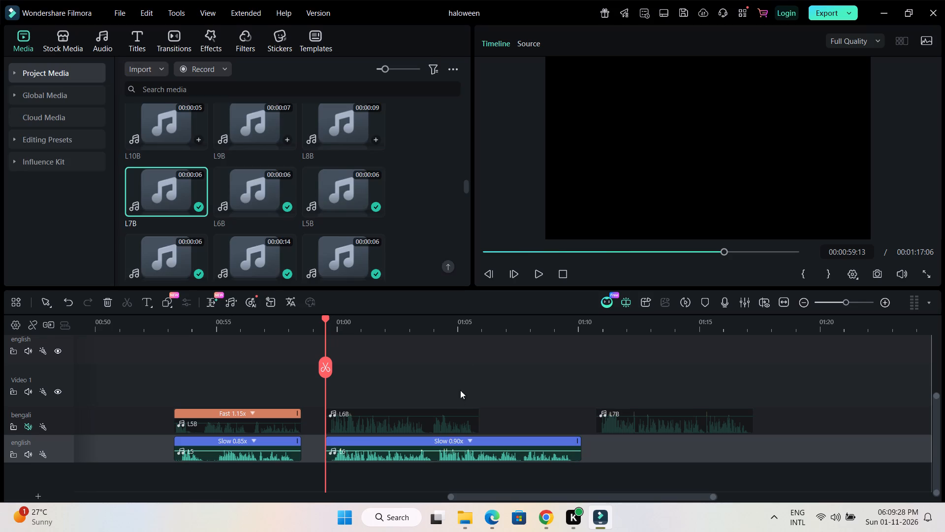
Unmute the bengali audio track.
click(451, 419)
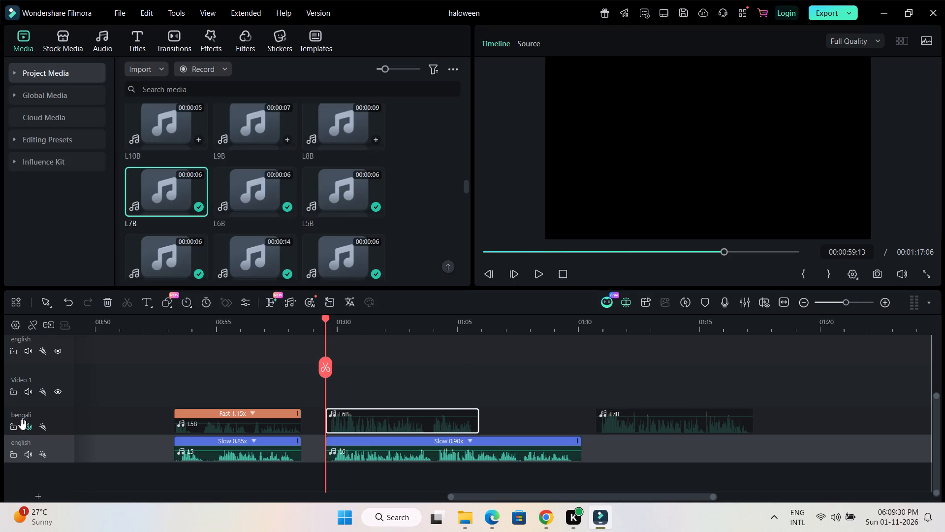
click(26, 428)
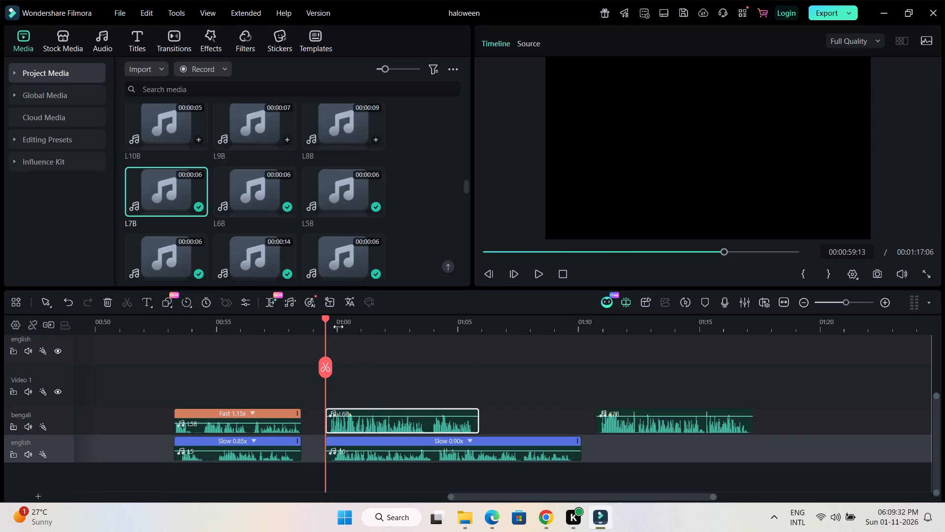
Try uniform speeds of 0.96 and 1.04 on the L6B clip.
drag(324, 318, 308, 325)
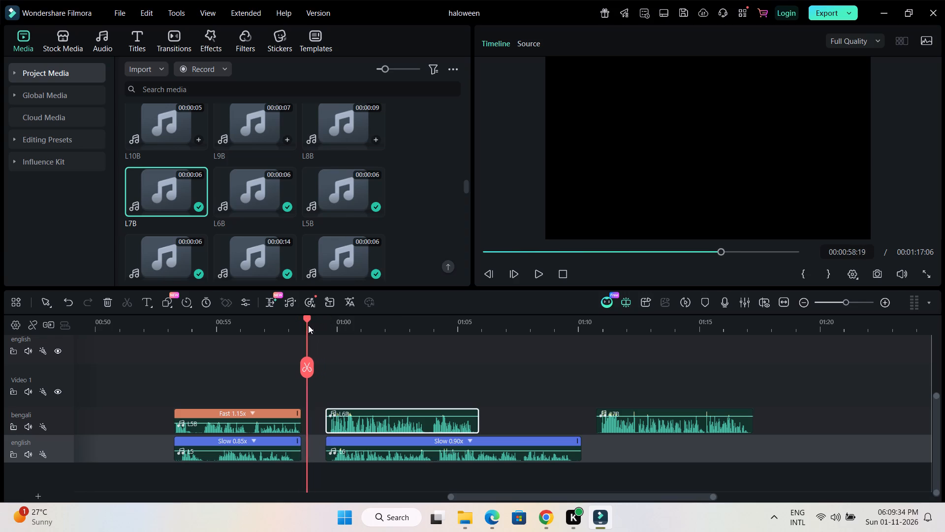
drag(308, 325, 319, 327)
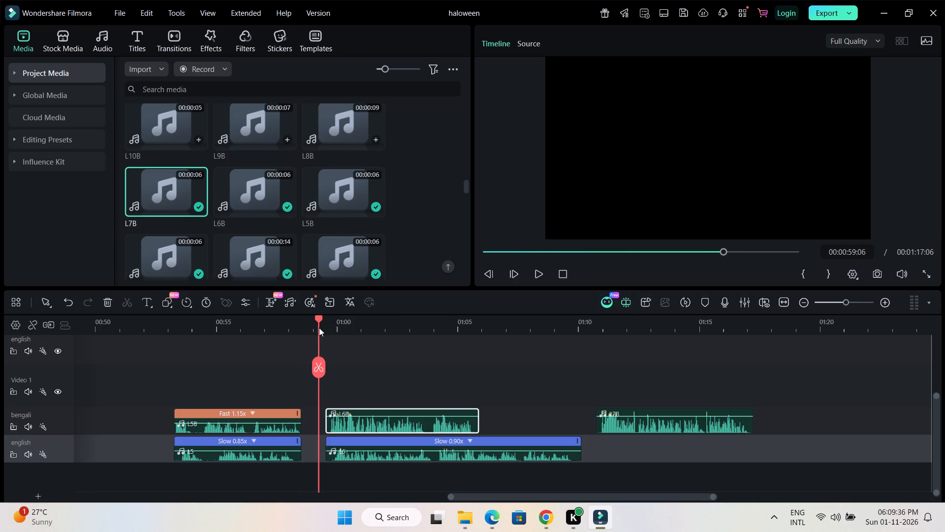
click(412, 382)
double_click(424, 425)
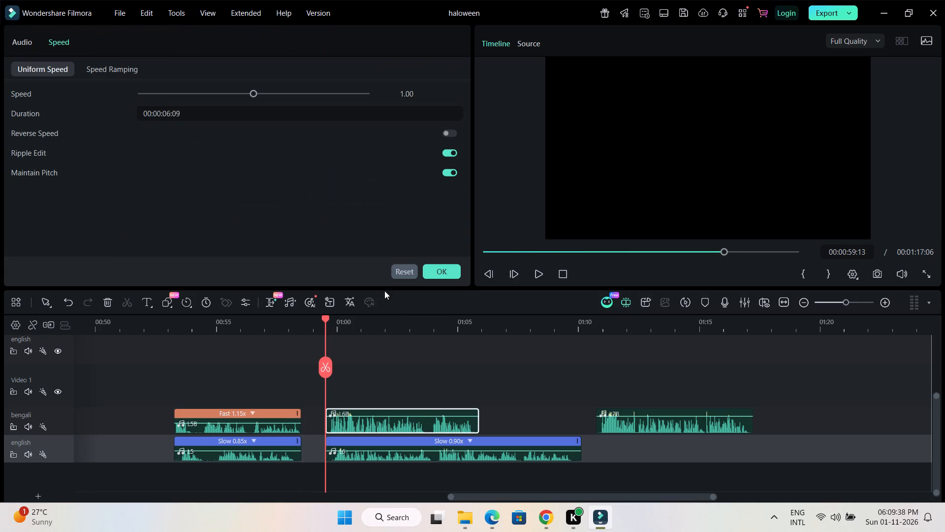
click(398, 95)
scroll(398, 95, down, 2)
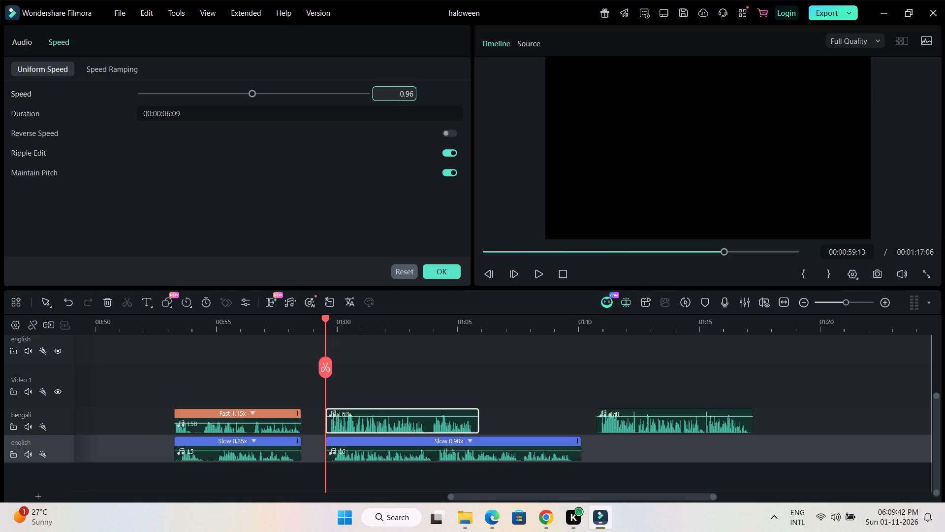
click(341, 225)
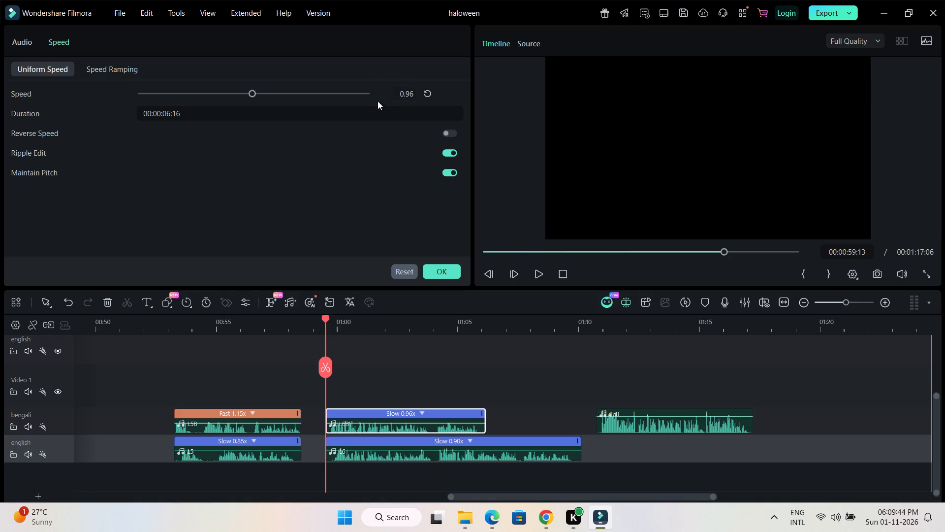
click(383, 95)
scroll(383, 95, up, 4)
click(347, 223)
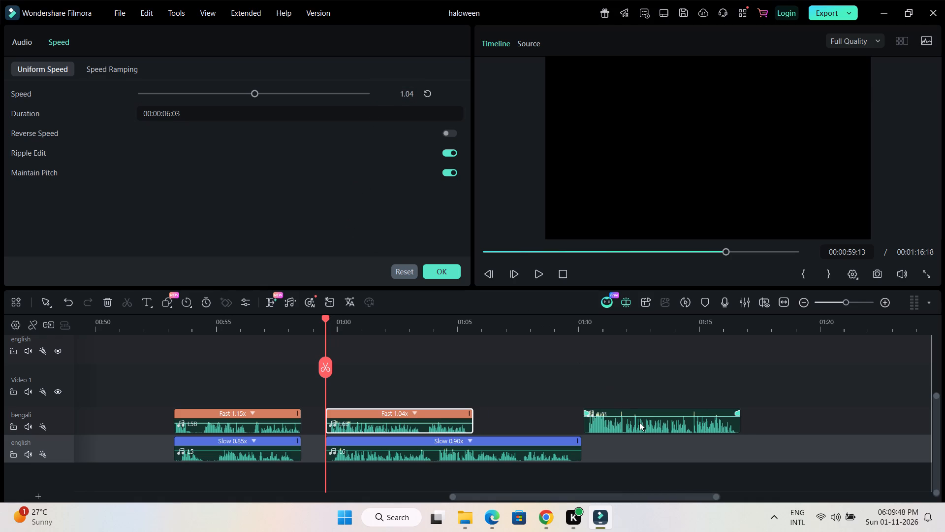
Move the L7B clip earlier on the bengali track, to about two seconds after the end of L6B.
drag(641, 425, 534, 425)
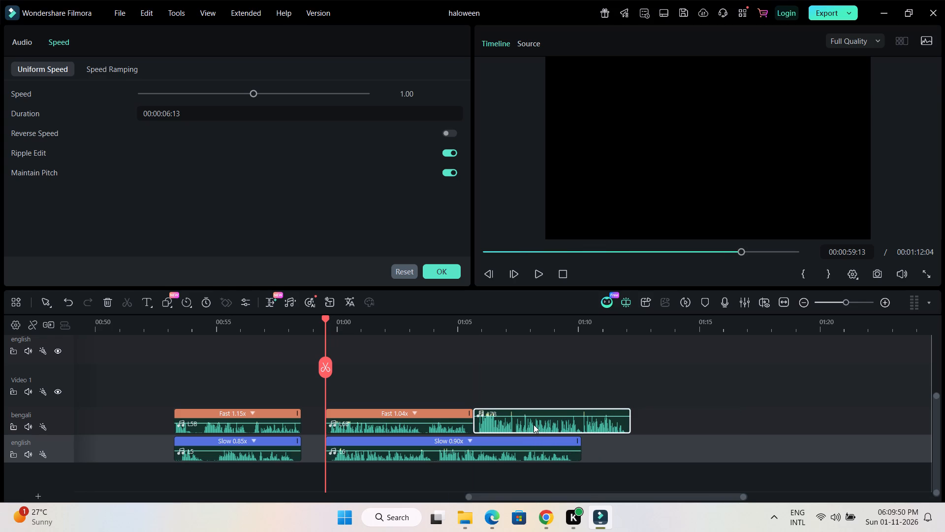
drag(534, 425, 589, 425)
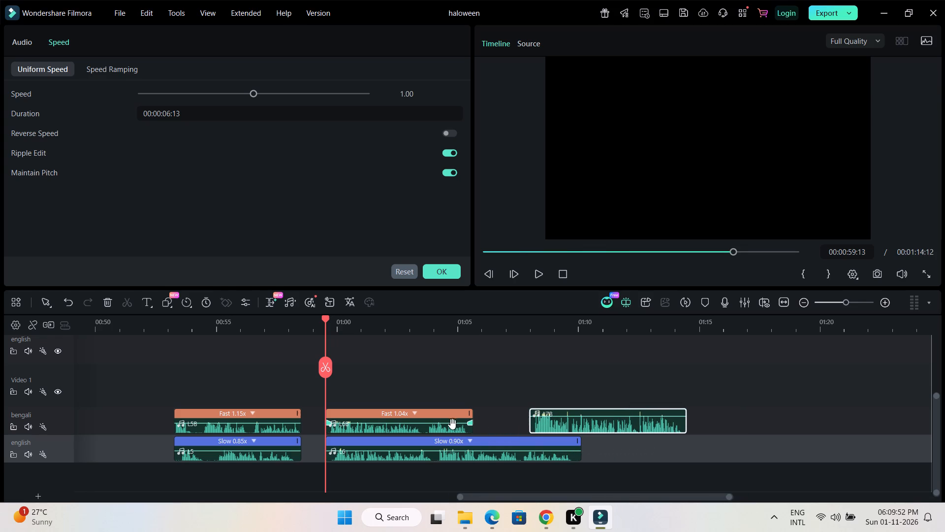
Set the L6B clip's uniform speed to 1.06.
double_click(449, 431)
click(394, 93)
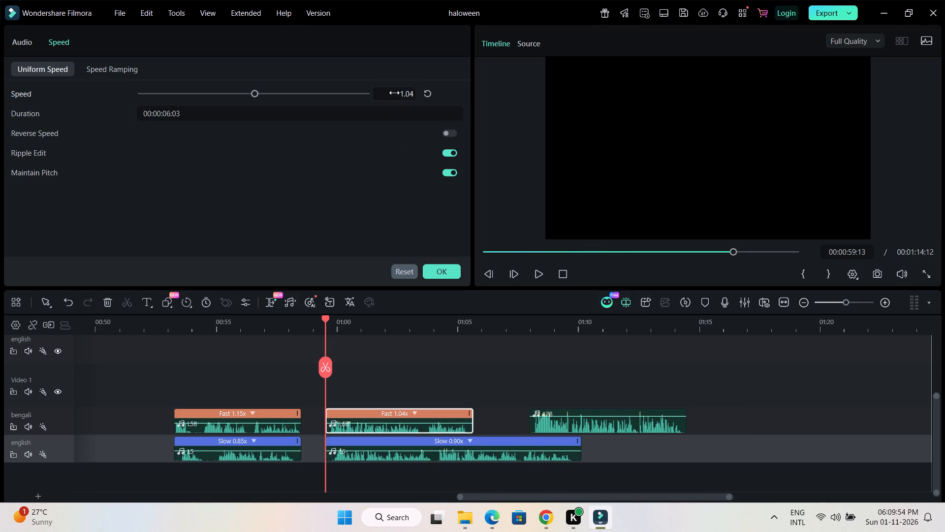
key(1)
text(.0)
key(6)
click(351, 228)
Set the L7B clip's uniform speed to 1.06.
double_click(556, 423)
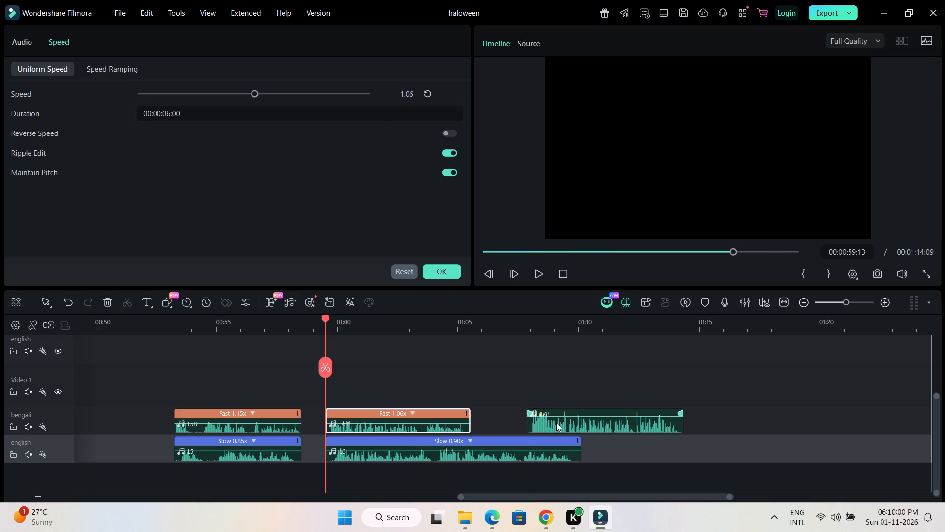
click(404, 89)
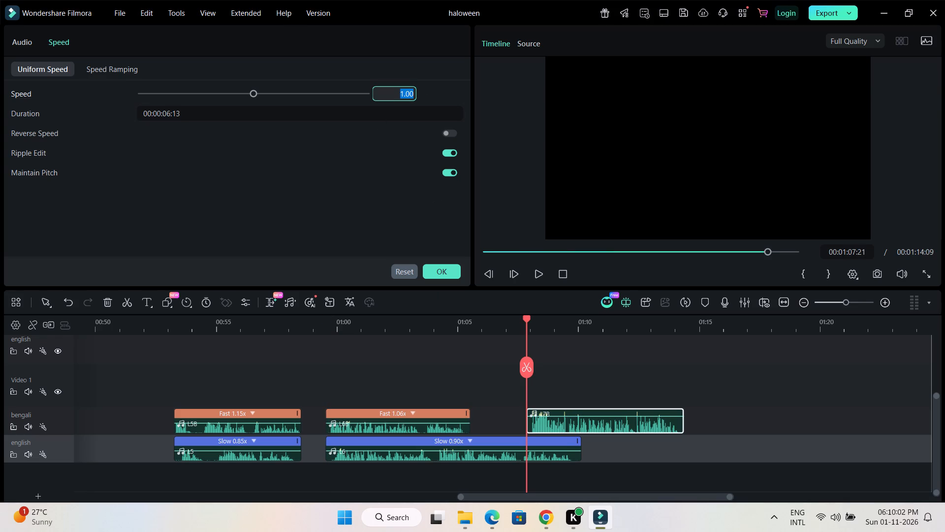
text(1.06)
key(Return)
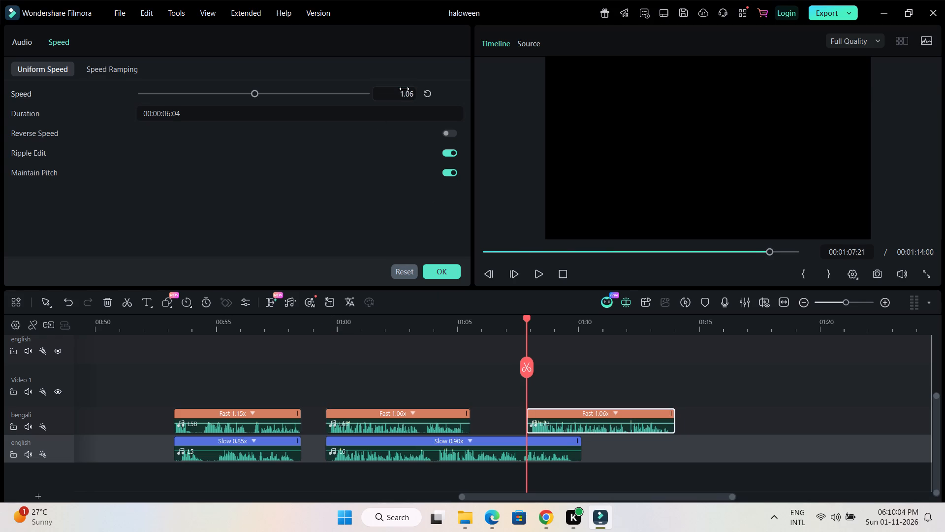
Move the L7B clip earlier on the bengali track so it starts directly where L6B ends.
drag(527, 317, 386, 337)
drag(615, 428, 562, 429)
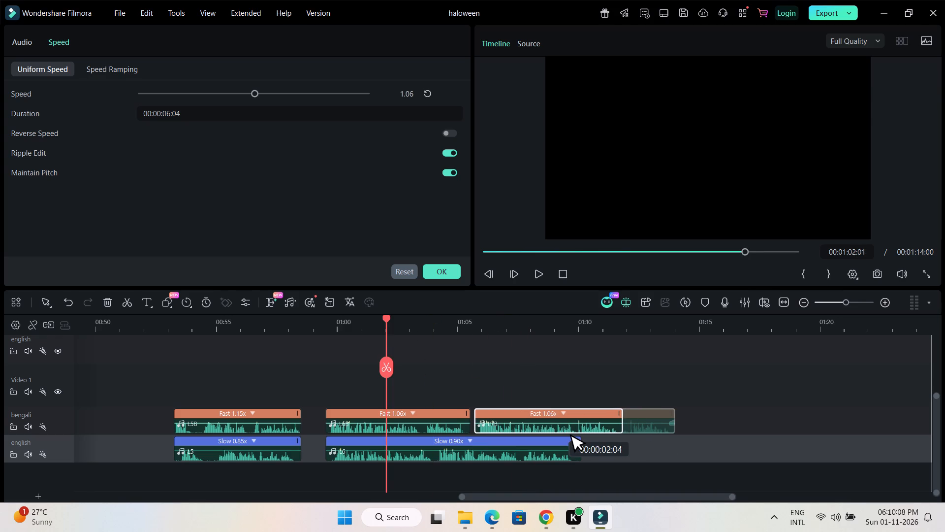
drag(562, 429, 561, 429)
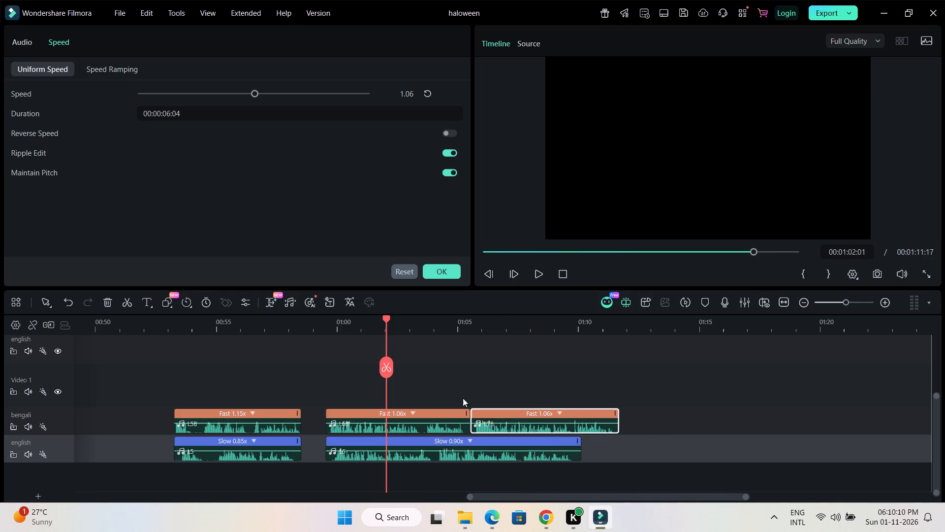
Trim about five frames of silence from the start of L6B and move the clip back to align with the start of L6.
drag(384, 319, 328, 330)
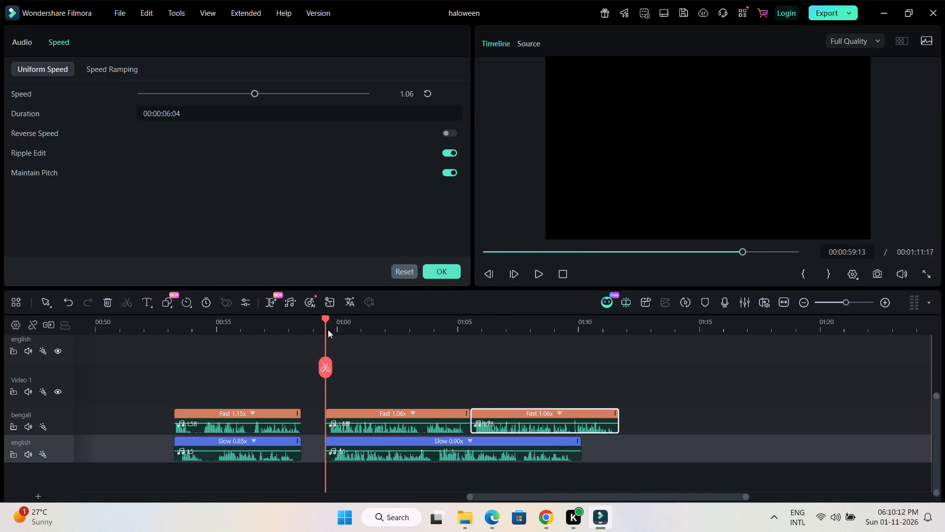
drag(328, 330, 334, 330)
drag(339, 328, 559, 332)
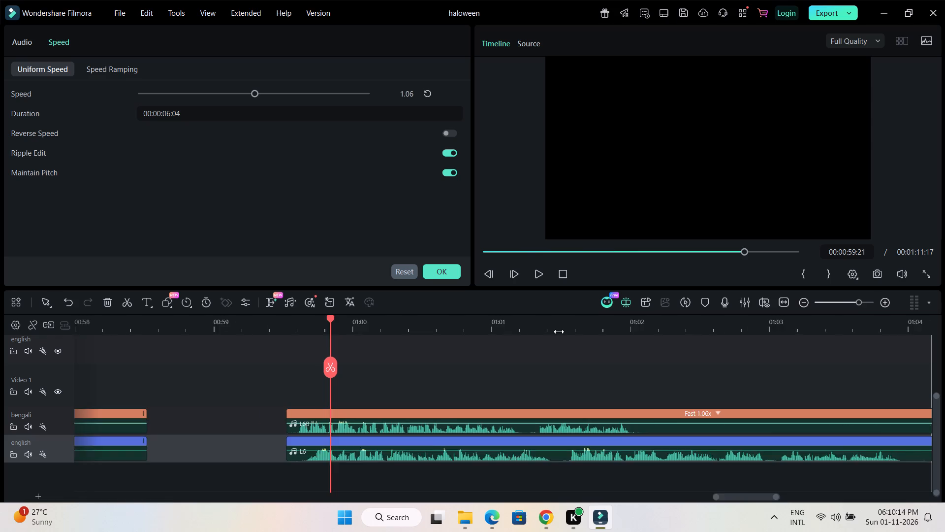
drag(559, 332, 706, 332)
click(280, 352)
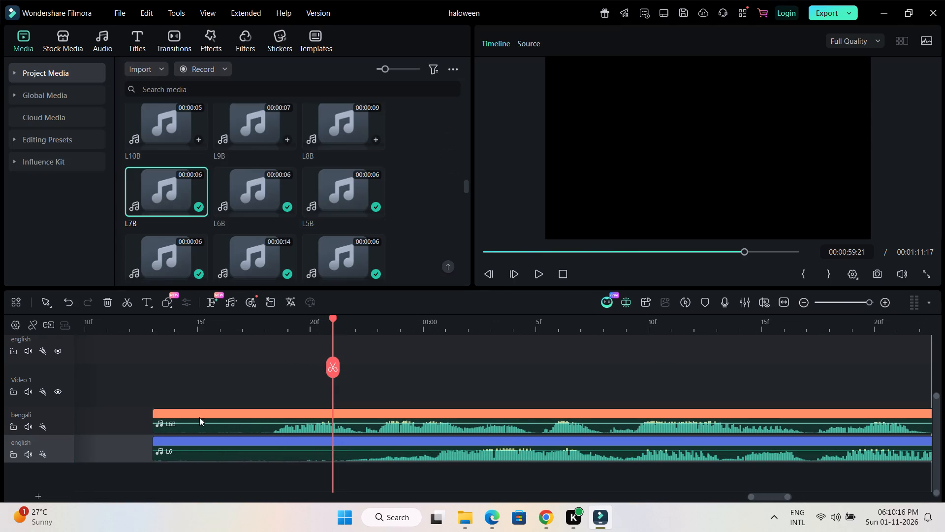
drag(157, 416, 189, 416)
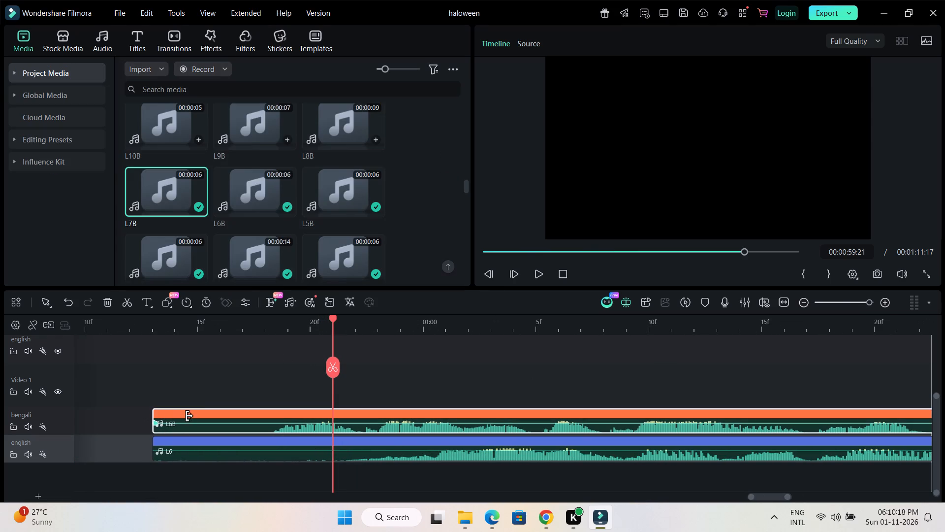
drag(189, 416, 283, 450)
drag(154, 426, 226, 441)
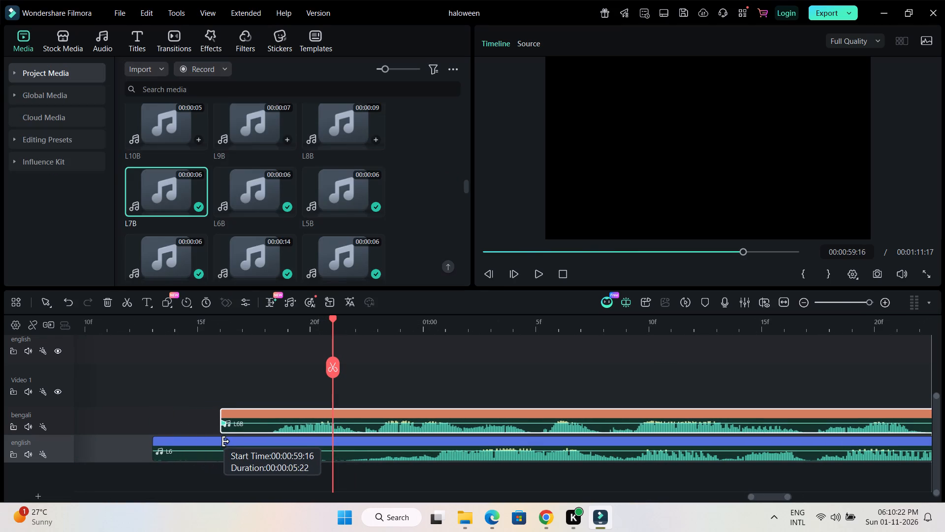
drag(226, 441, 255, 444)
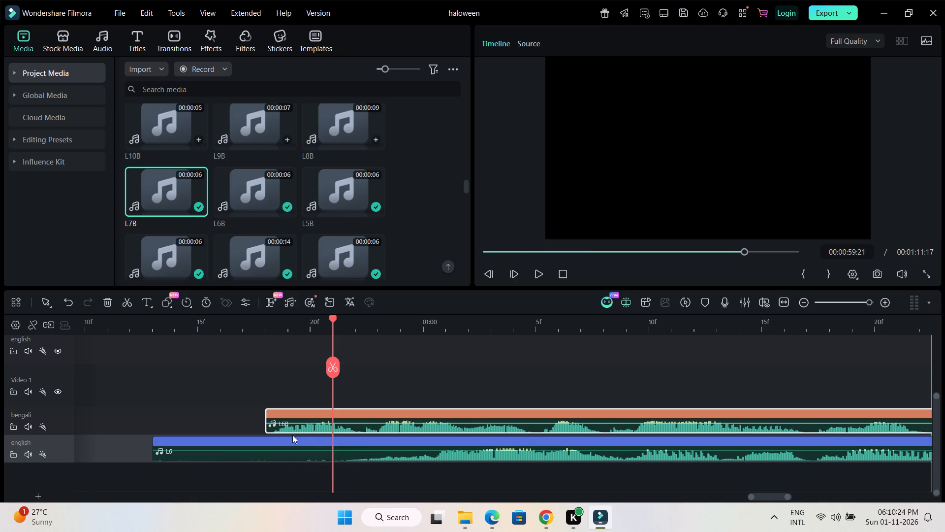
drag(381, 428, 267, 424)
Trim the silent end of the L6B clip so it finishes at about 01:05:02.
drag(513, 330, 384, 330)
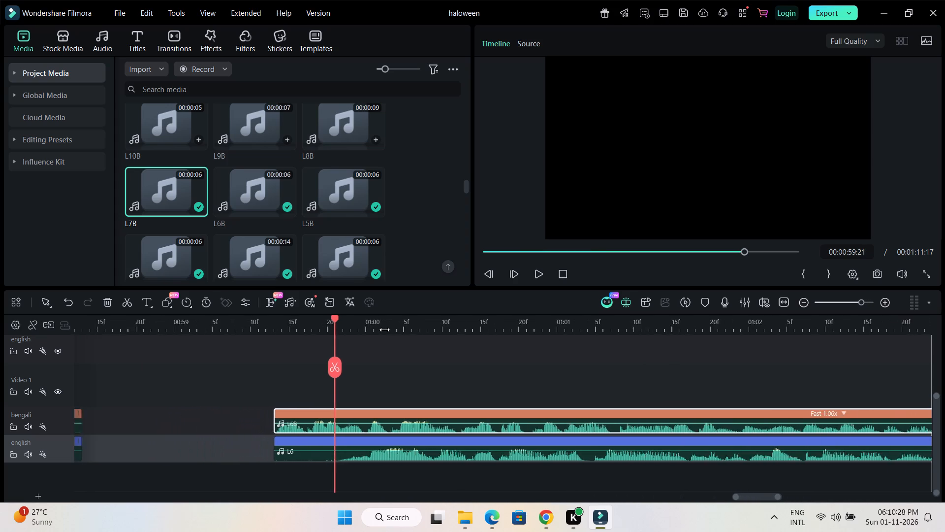
drag(384, 330, 346, 330)
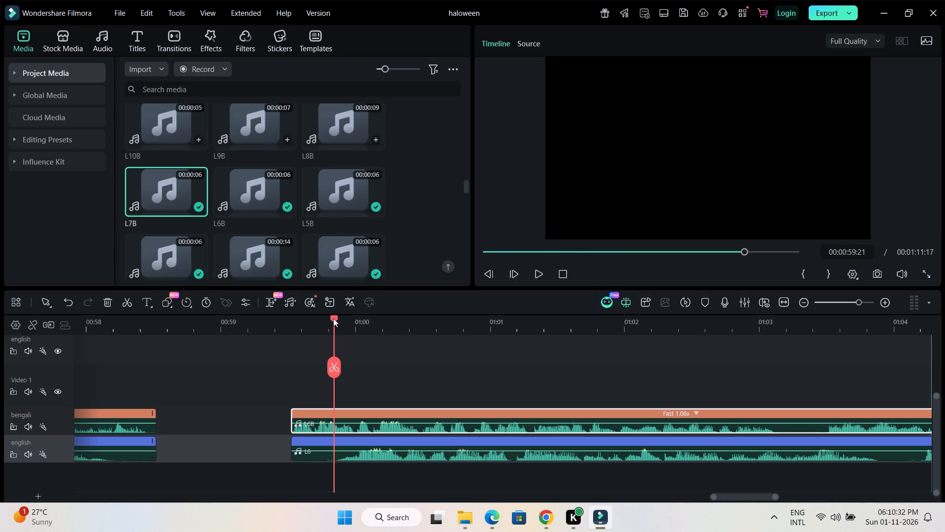
drag(335, 318, 539, 392)
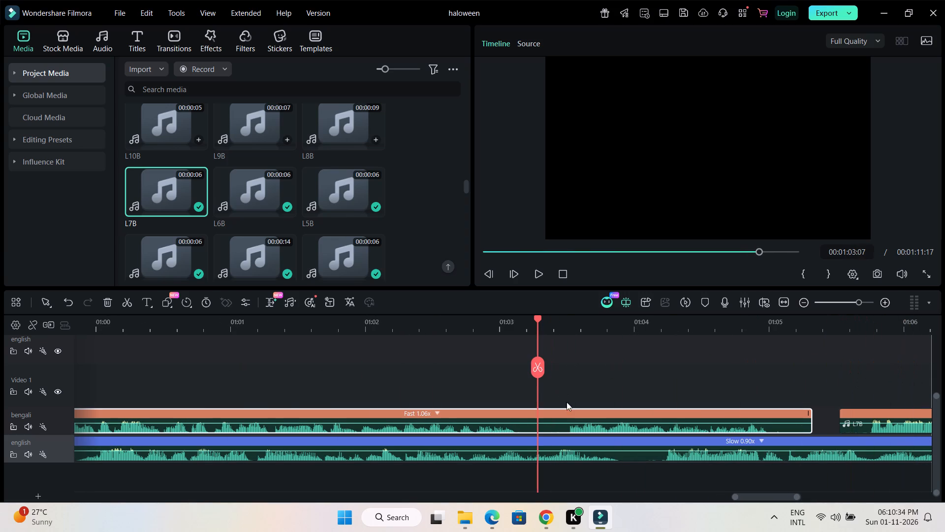
drag(810, 427, 781, 437)
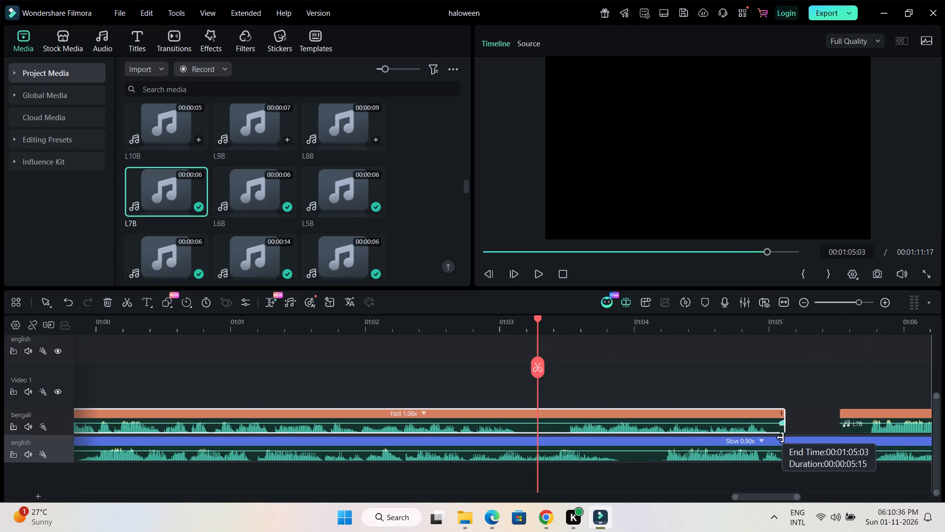
drag(781, 437, 779, 438)
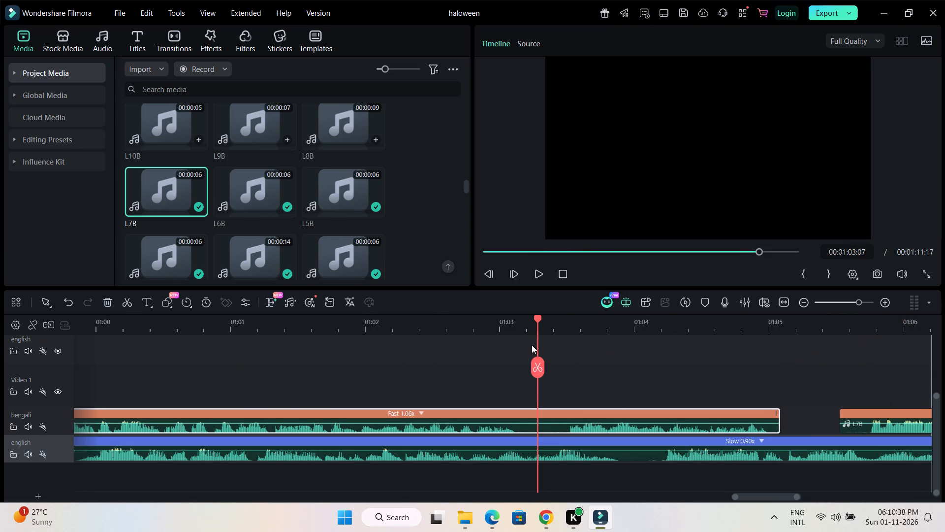
Trim about four frames of silence from the start of L7B and move the clip against the end of L6B.
drag(538, 318, 559, 320)
drag(636, 331, 604, 336)
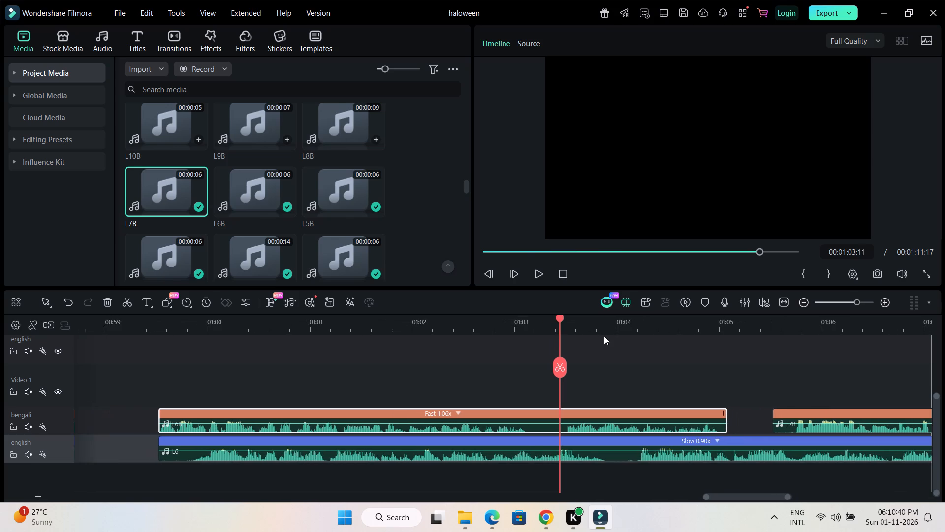
drag(725, 497, 758, 495)
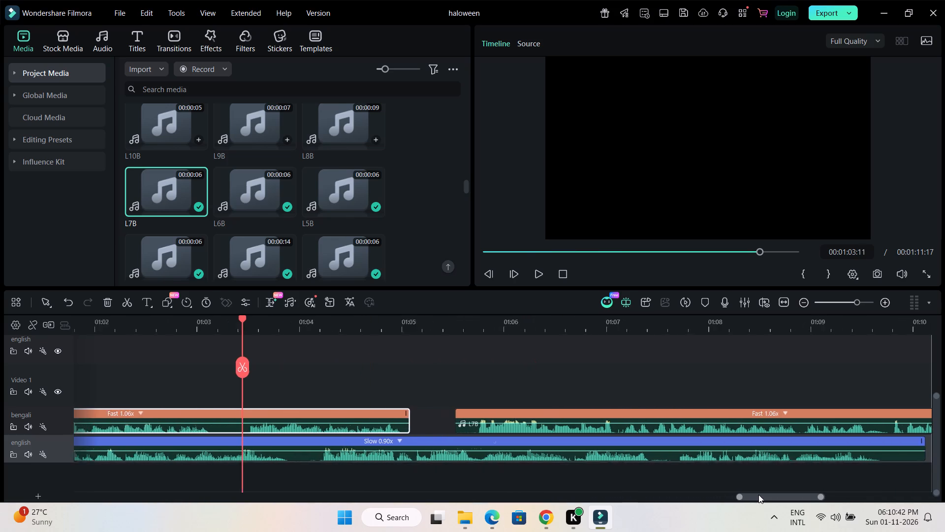
drag(758, 495, 766, 495)
click(421, 380)
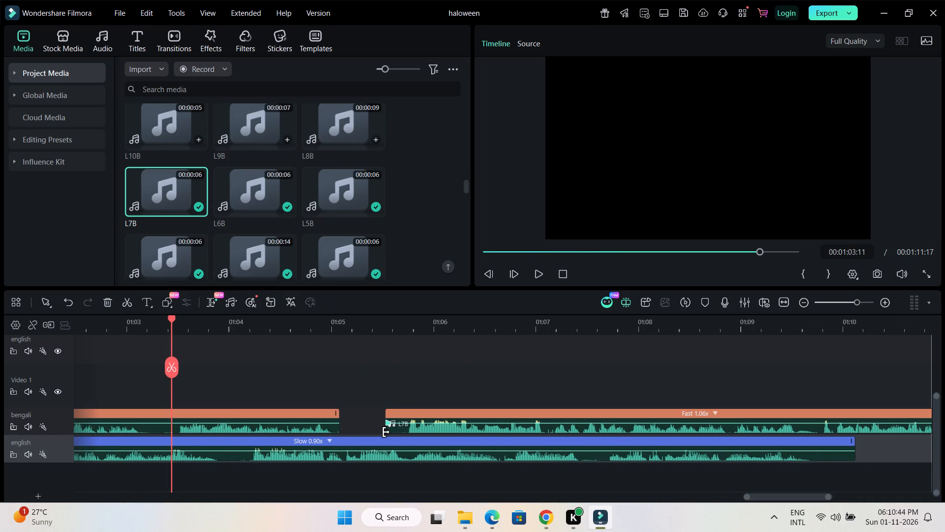
drag(387, 432, 402, 432)
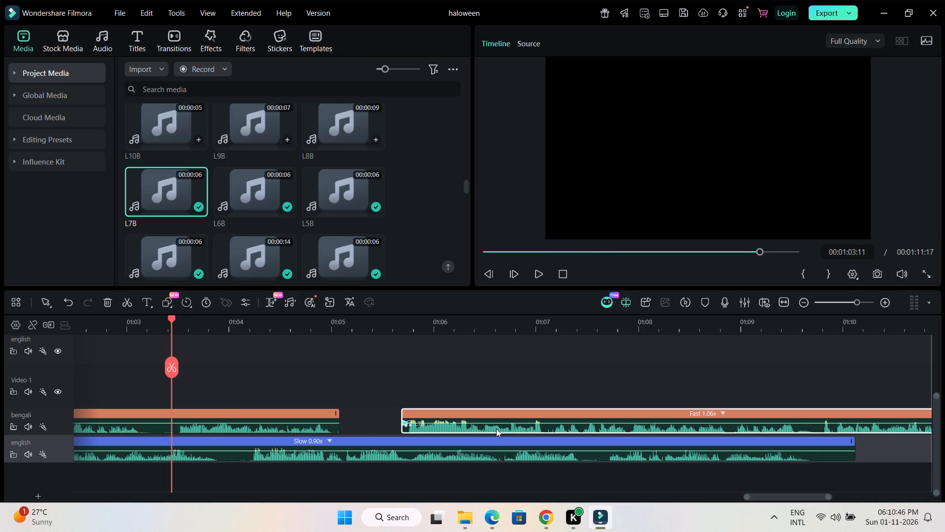
drag(498, 428, 437, 424)
Trim the silent end of the L7B clip on the bengali track so it finishes at about 01:10:22.
click(444, 326)
drag(461, 327, 442, 327)
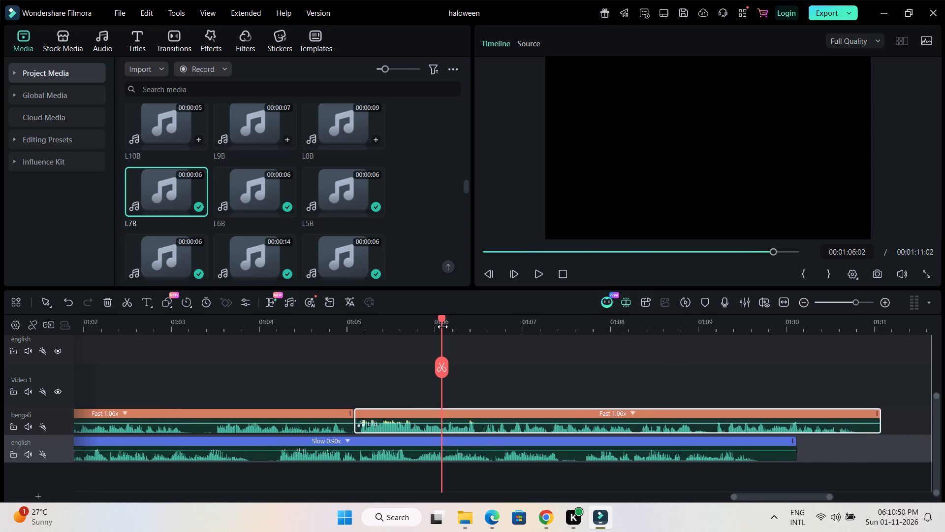
drag(442, 327, 422, 329)
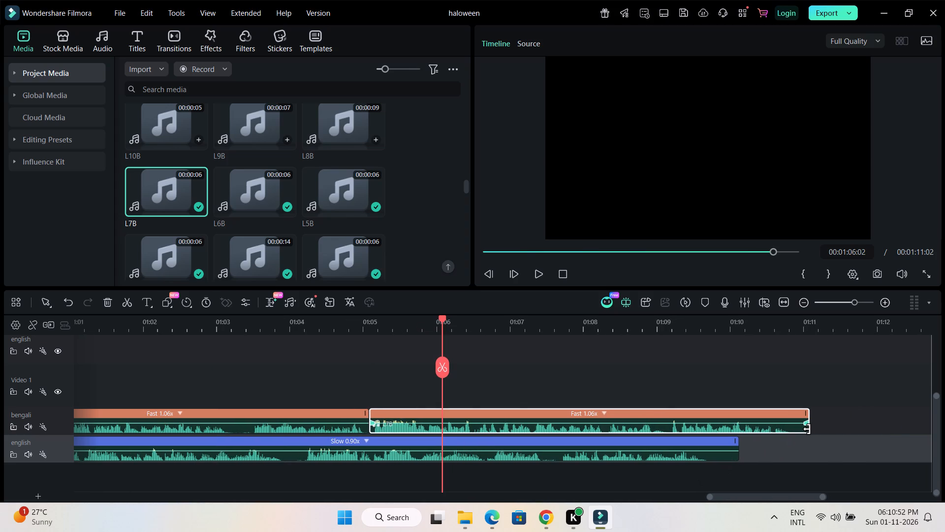
drag(807, 429, 794, 445)
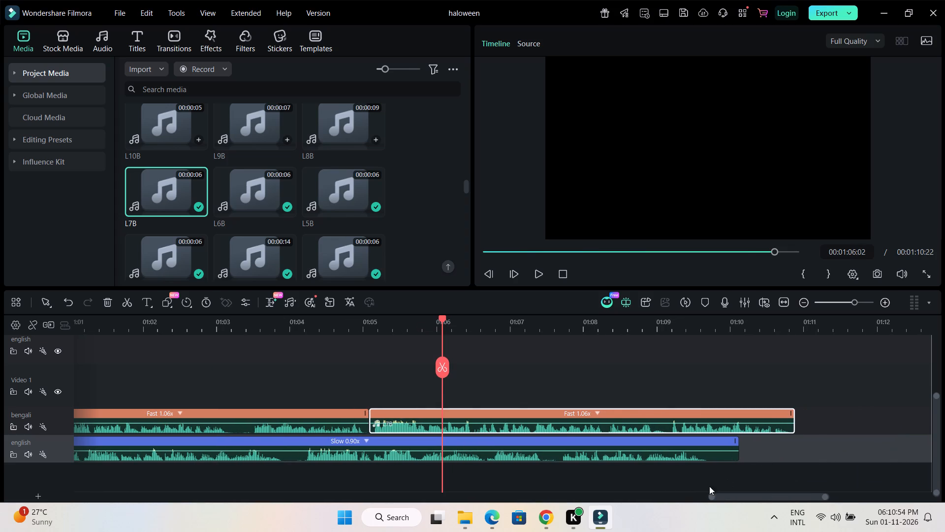
click(689, 489)
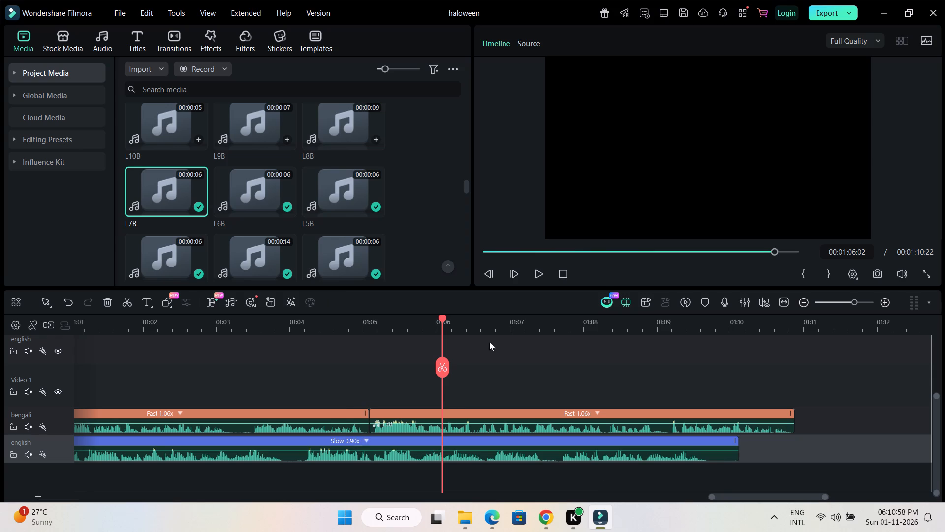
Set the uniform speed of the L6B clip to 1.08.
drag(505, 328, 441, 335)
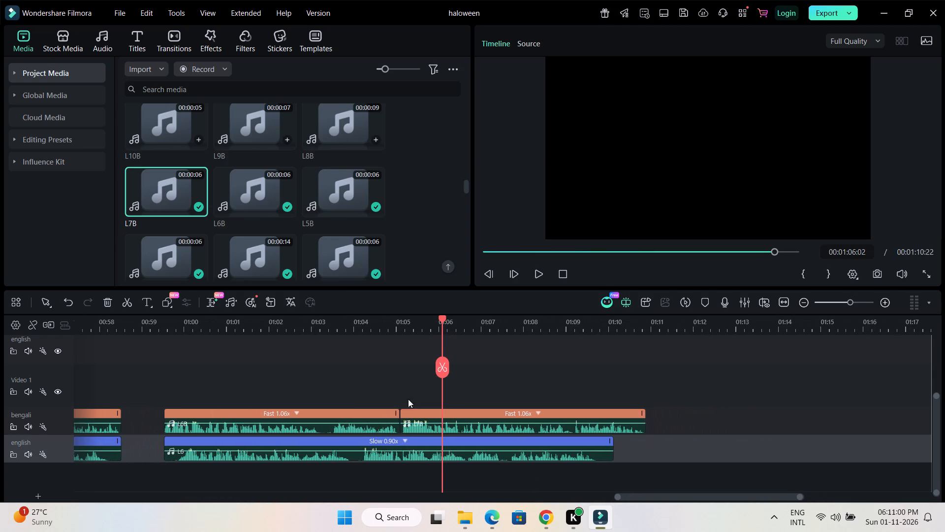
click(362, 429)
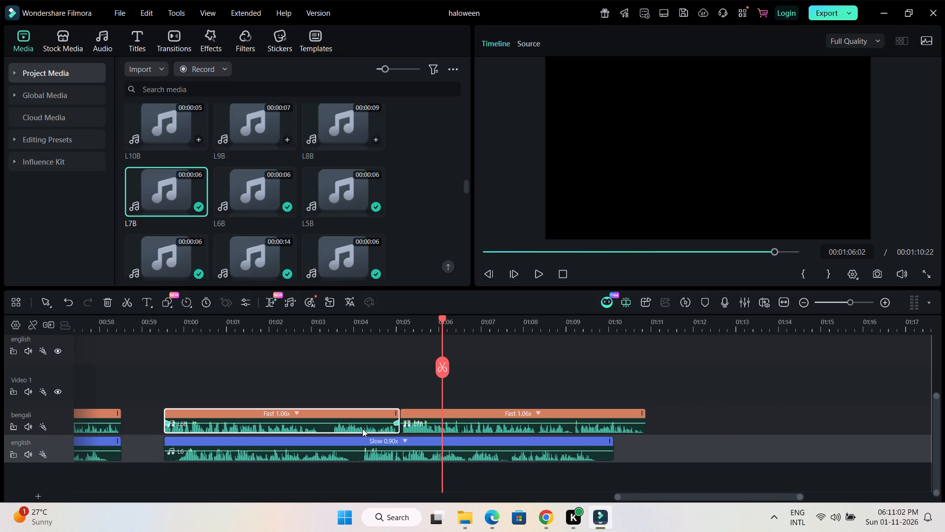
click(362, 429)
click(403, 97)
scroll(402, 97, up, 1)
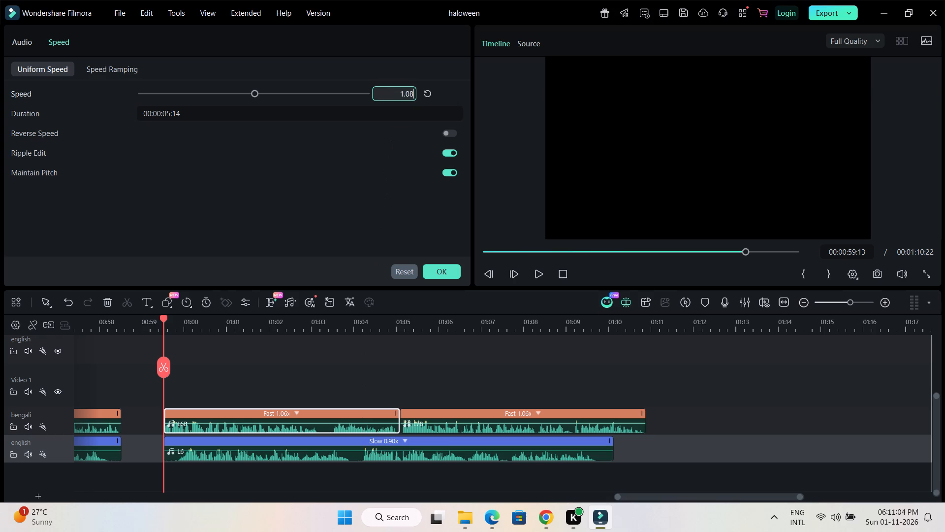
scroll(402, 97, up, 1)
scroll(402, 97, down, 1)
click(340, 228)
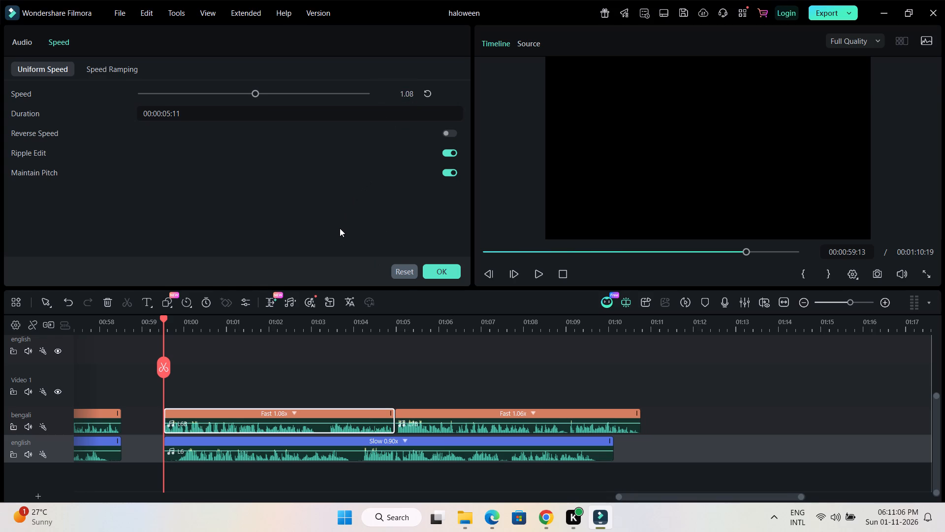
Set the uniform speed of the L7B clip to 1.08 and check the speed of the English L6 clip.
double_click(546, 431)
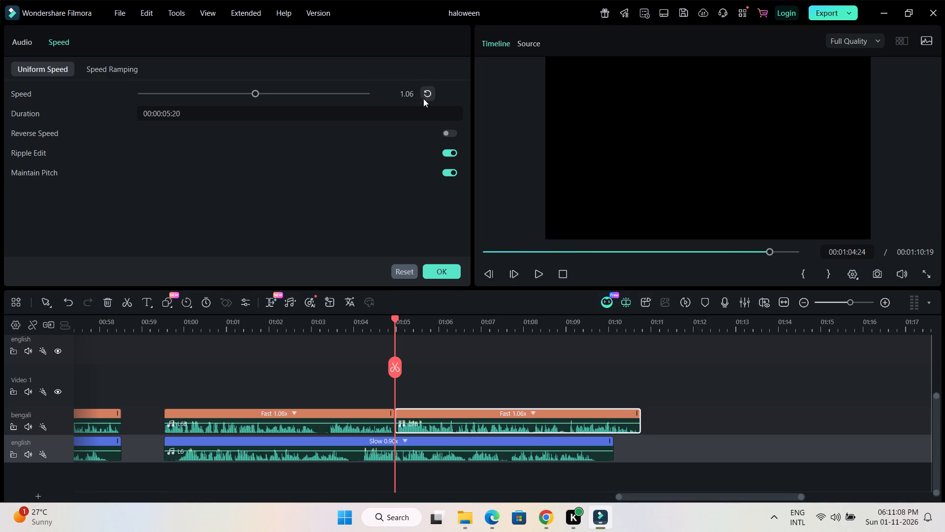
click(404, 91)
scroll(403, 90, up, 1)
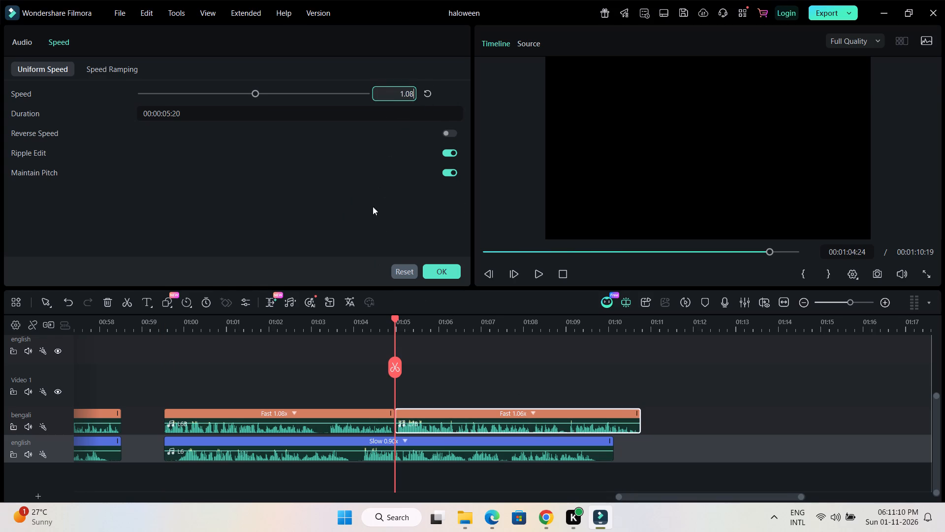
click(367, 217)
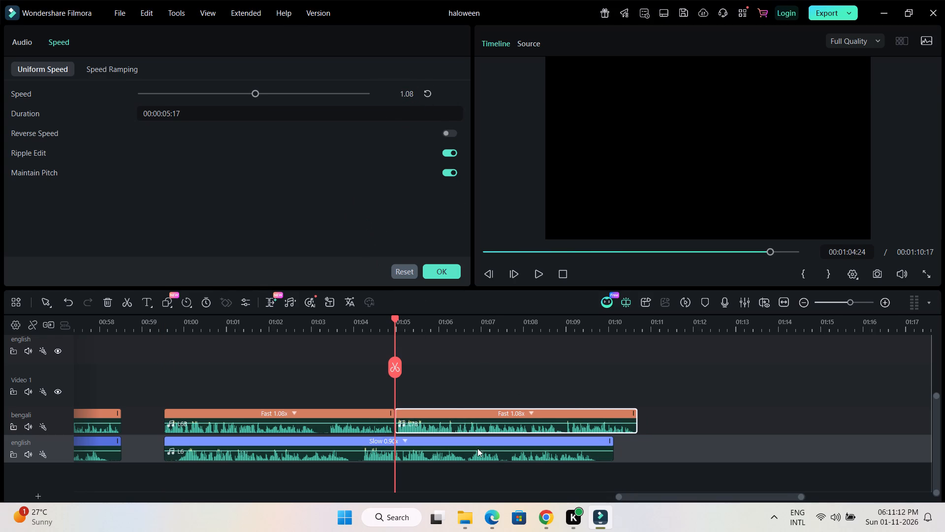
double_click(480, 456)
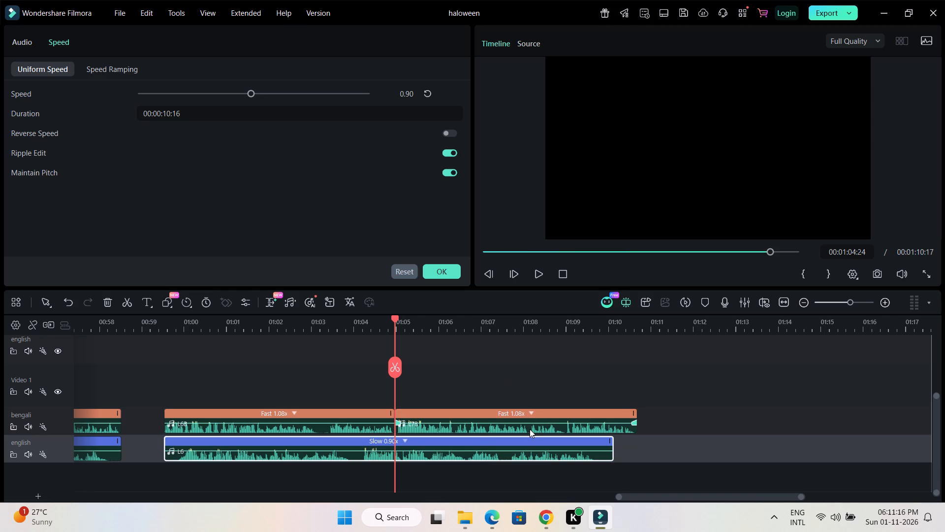
Set the uniform speed of the L6B clip to 1.10.
double_click(360, 428)
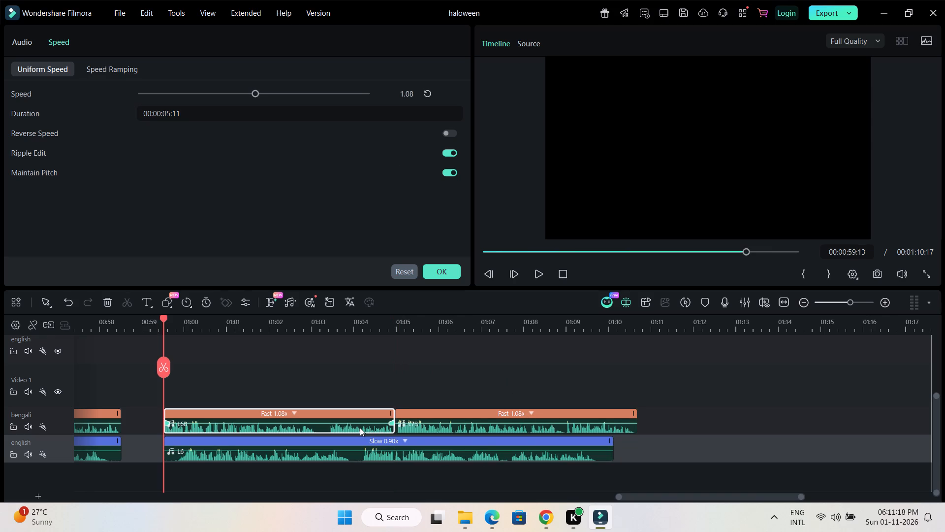
click(384, 94)
text(1.1)
key(Return)
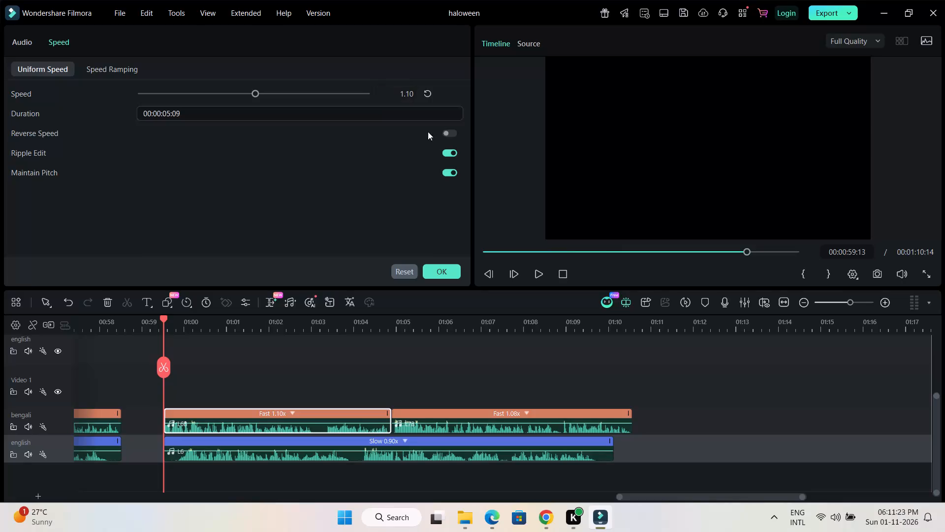
Set the uniform speed of the L7B clip to 1.10.
double_click(545, 426)
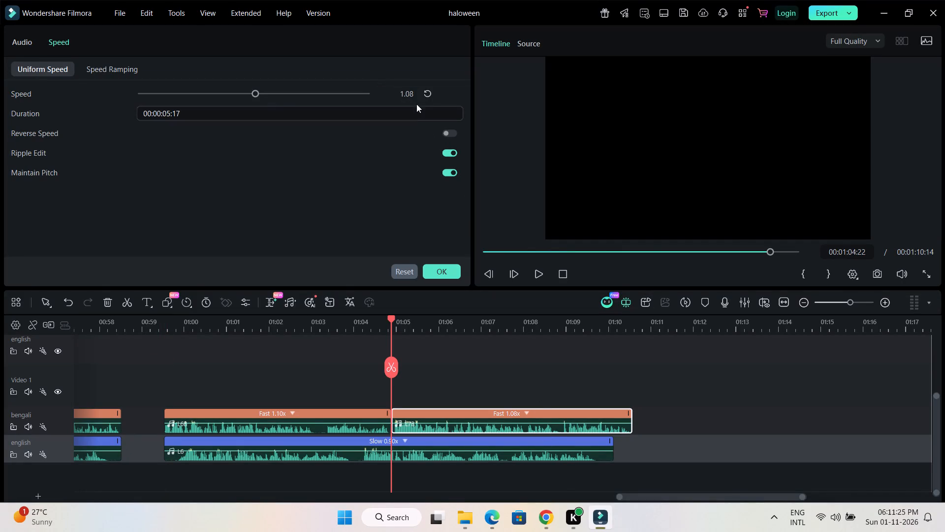
click(406, 96)
text(1.1)
key(Return)
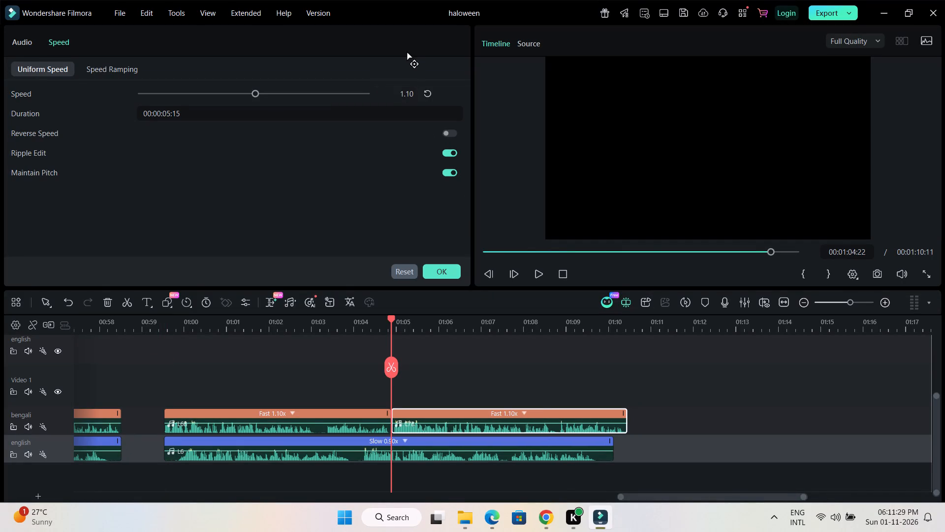
click(293, 365)
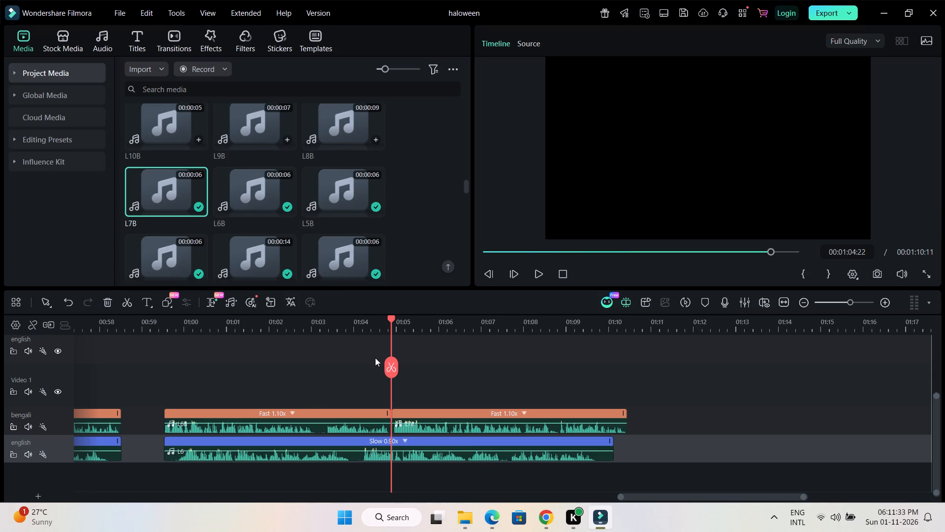
Split the L6B clip at 01:03:08, in the pause before its last phrase.
drag(391, 320, 274, 336)
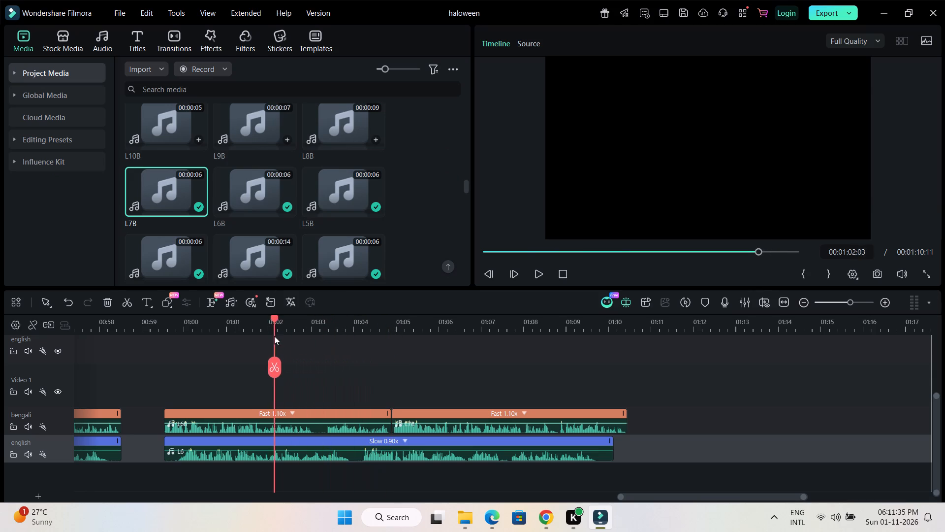
drag(274, 336, 321, 335)
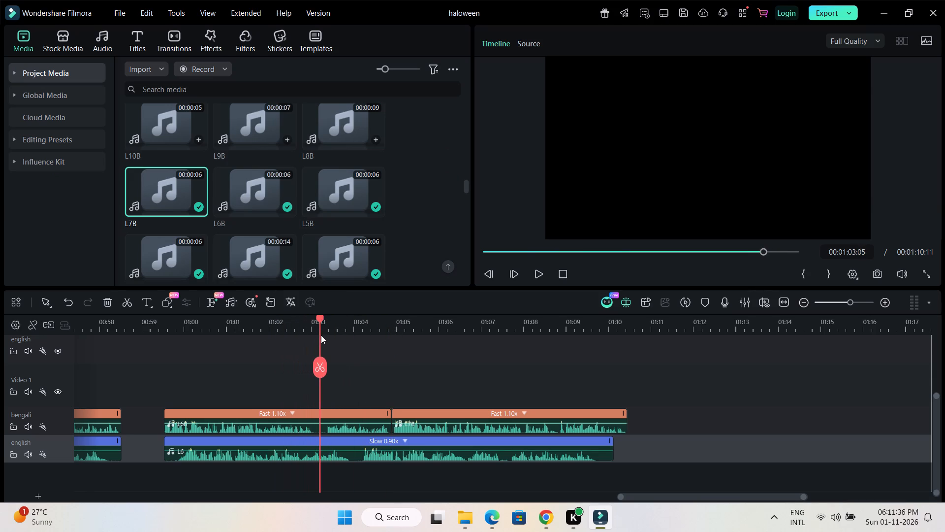
drag(321, 335, 321, 335)
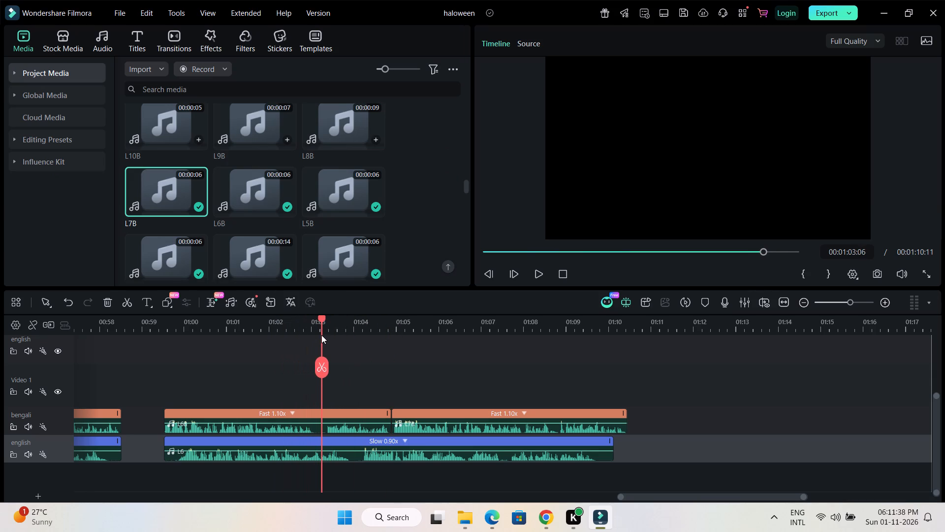
drag(321, 335, 325, 337)
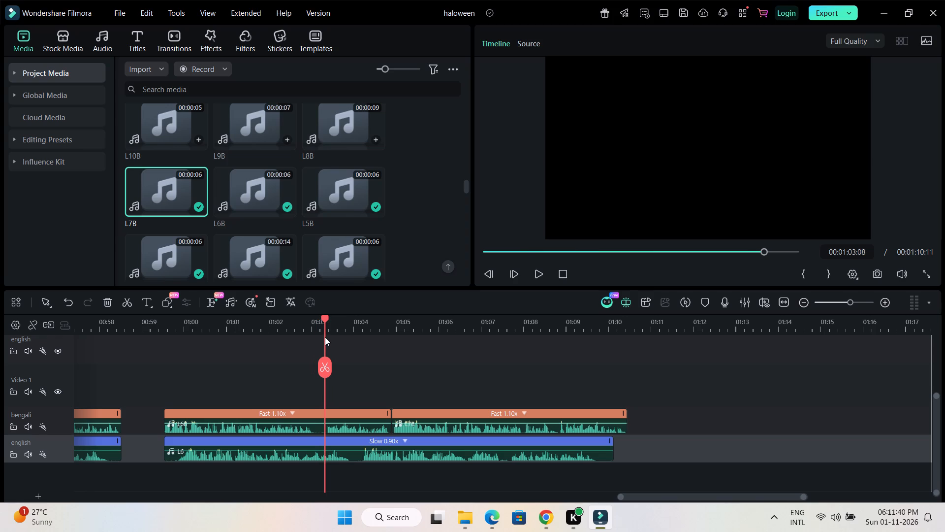
drag(325, 337, 324, 337)
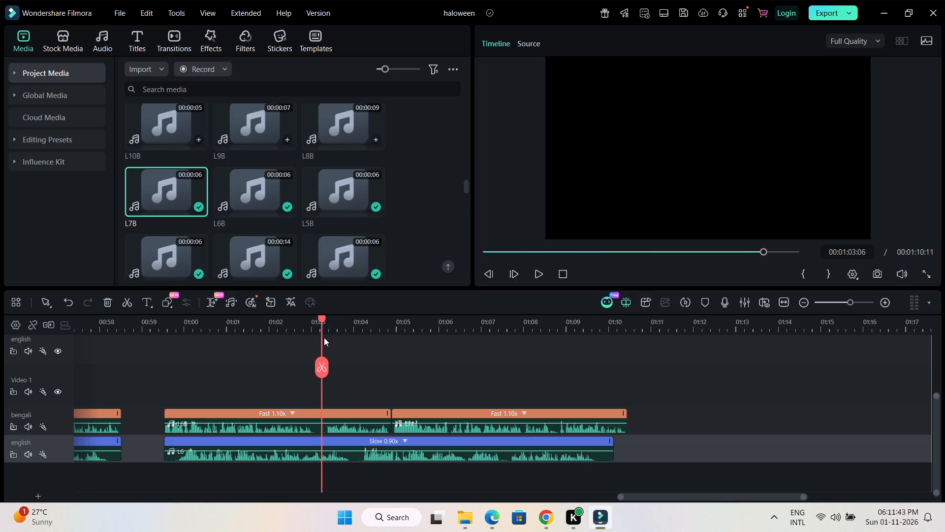
drag(324, 337, 326, 339)
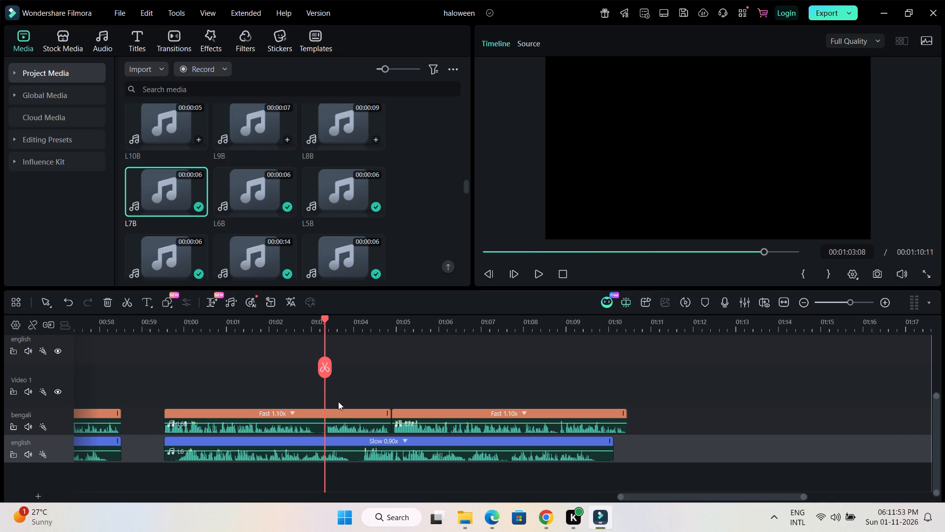
click(345, 430)
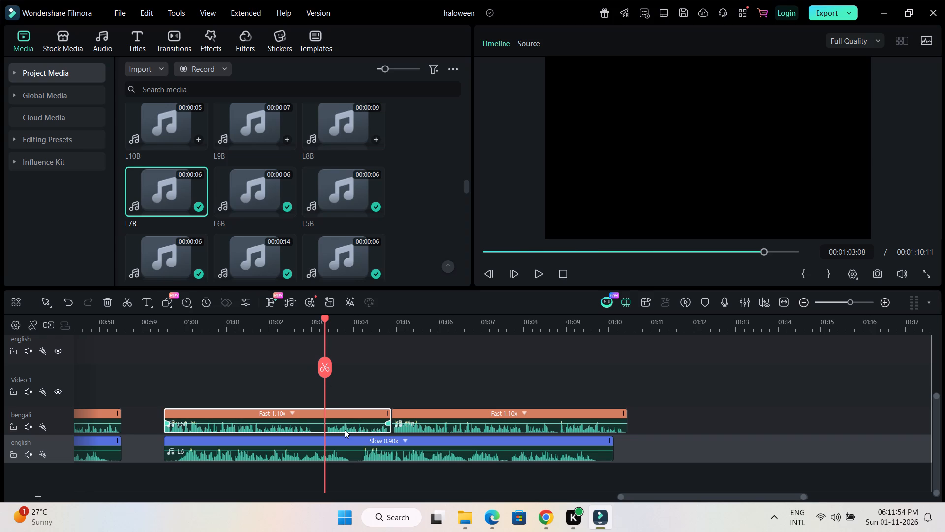
click(322, 368)
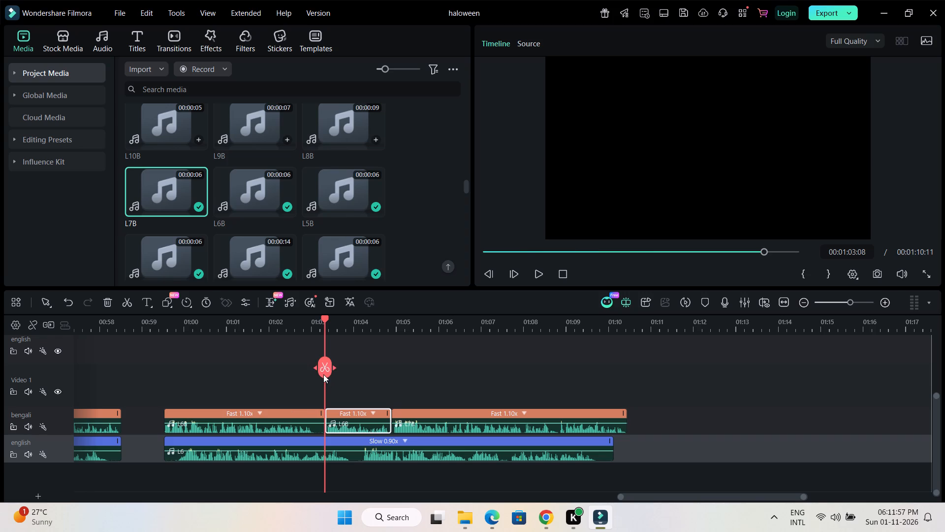
Move the second part of L6B about six frames earlier over the pause and trim its end to about 01:04:15.
drag(335, 323, 569, 323)
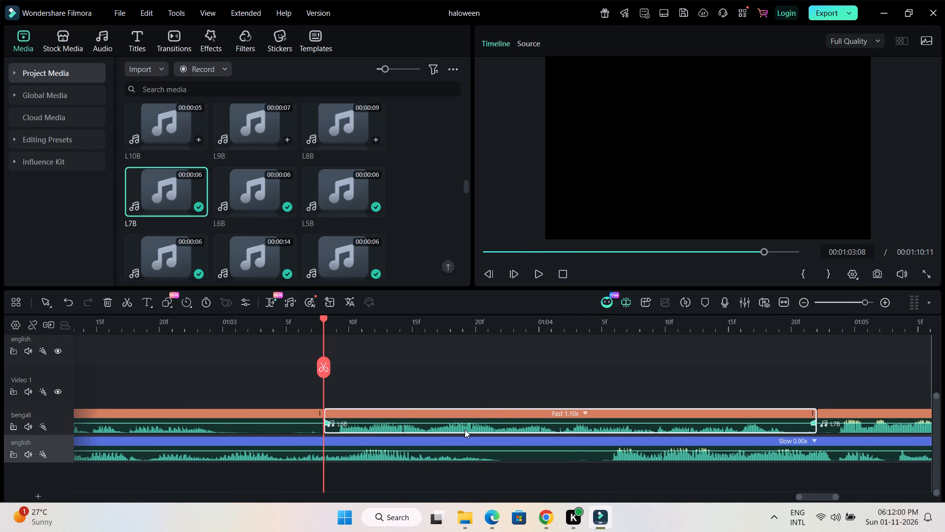
drag(465, 430, 410, 428)
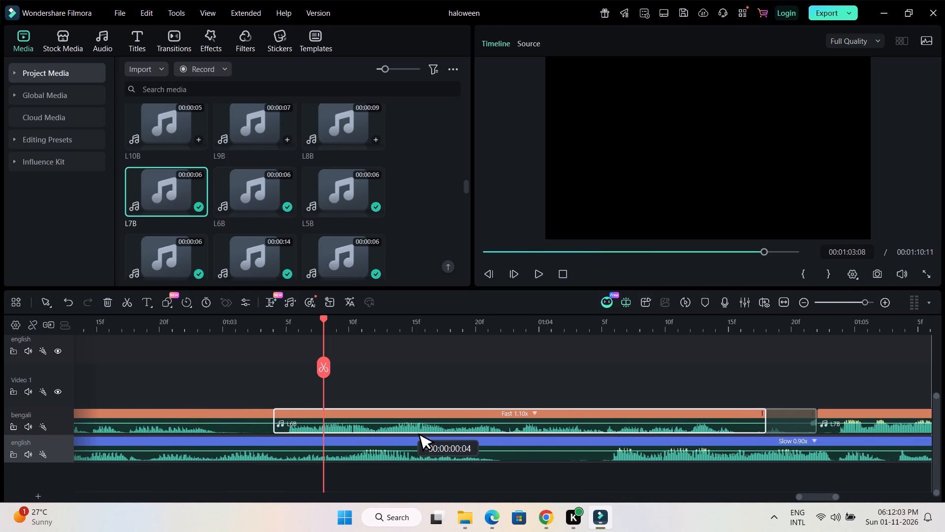
drag(410, 428, 382, 428)
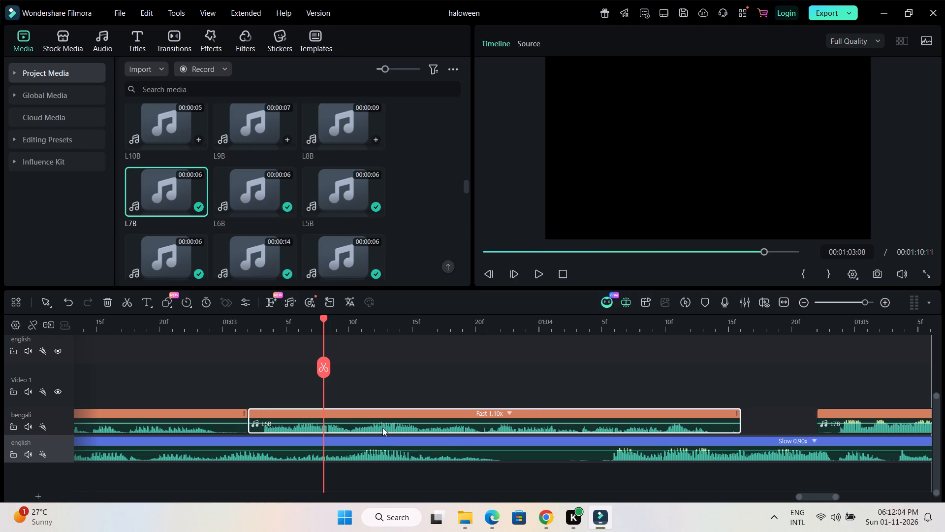
drag(737, 432, 727, 432)
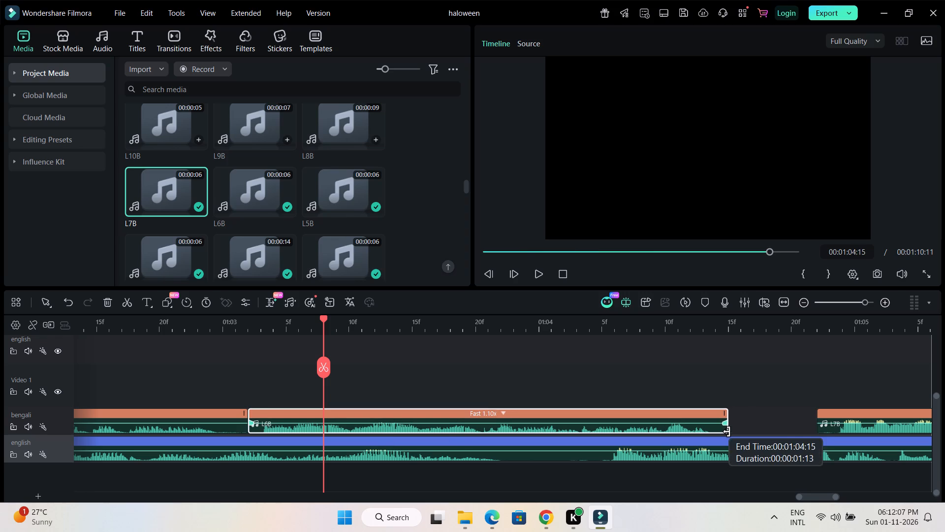
drag(727, 432, 724, 432)
Move the L7B clip earlier so it starts directly where the second part of L6B ends.
drag(708, 324, 567, 333)
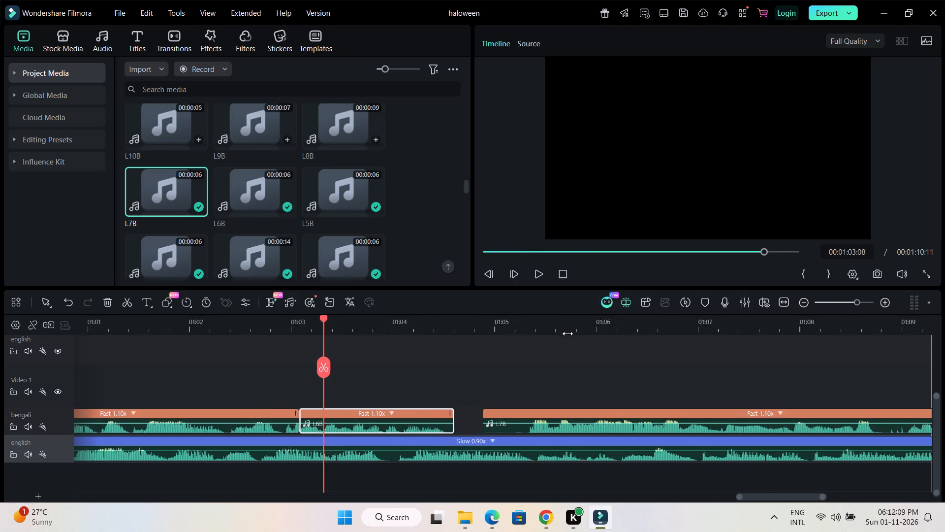
drag(567, 333, 551, 334)
drag(623, 428, 611, 427)
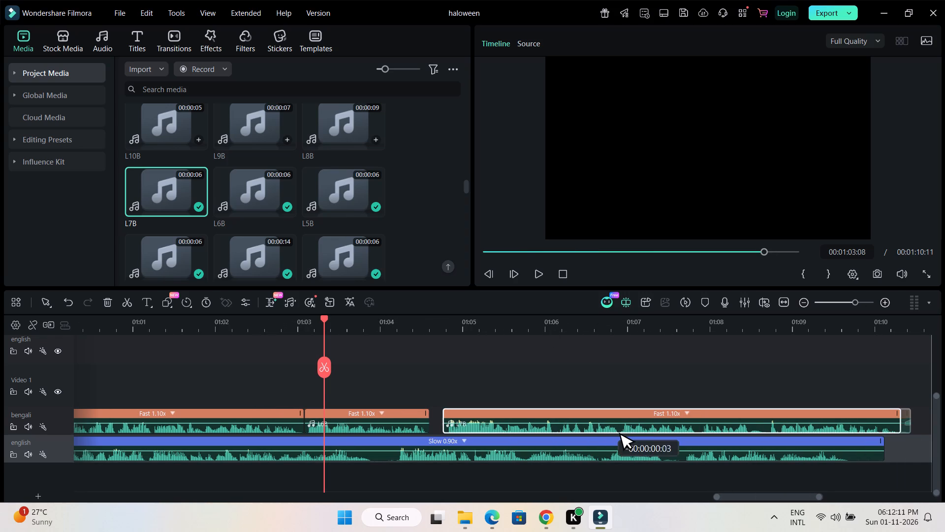
drag(611, 427, 599, 427)
click(616, 366)
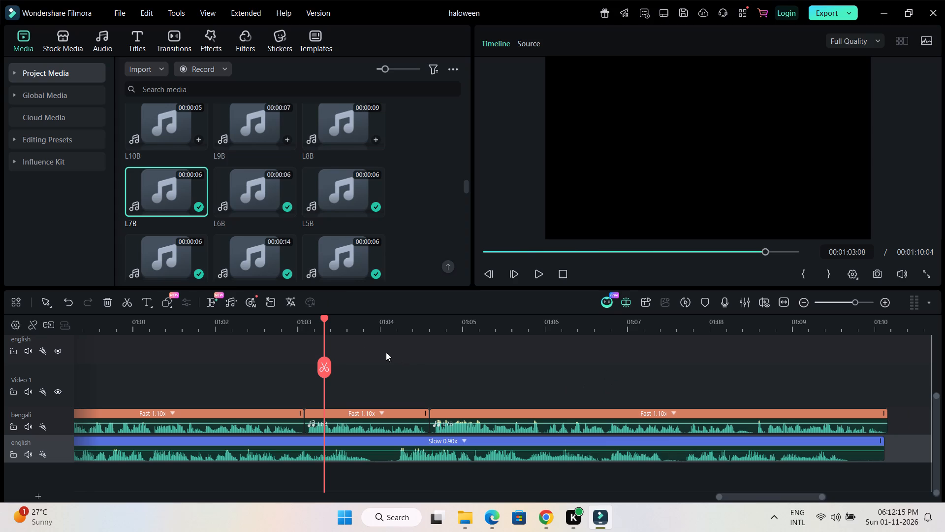
Move the second part of L6B one more frame earlier over the end of the first part.
drag(332, 322, 574, 346)
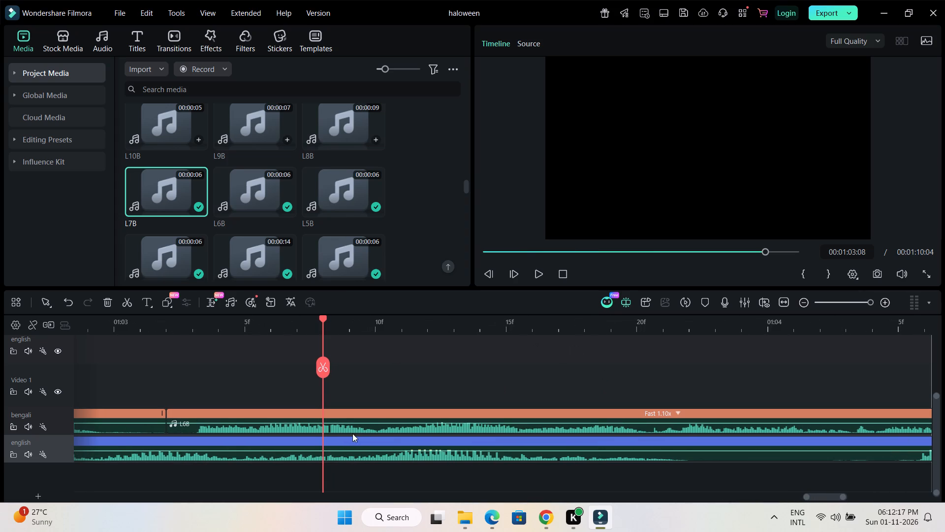
drag(356, 427, 335, 427)
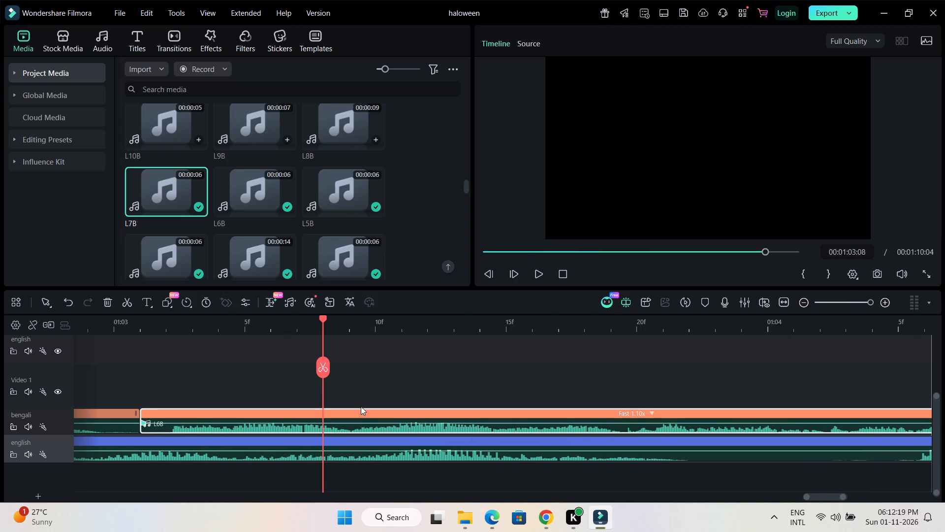
drag(448, 327, 278, 342)
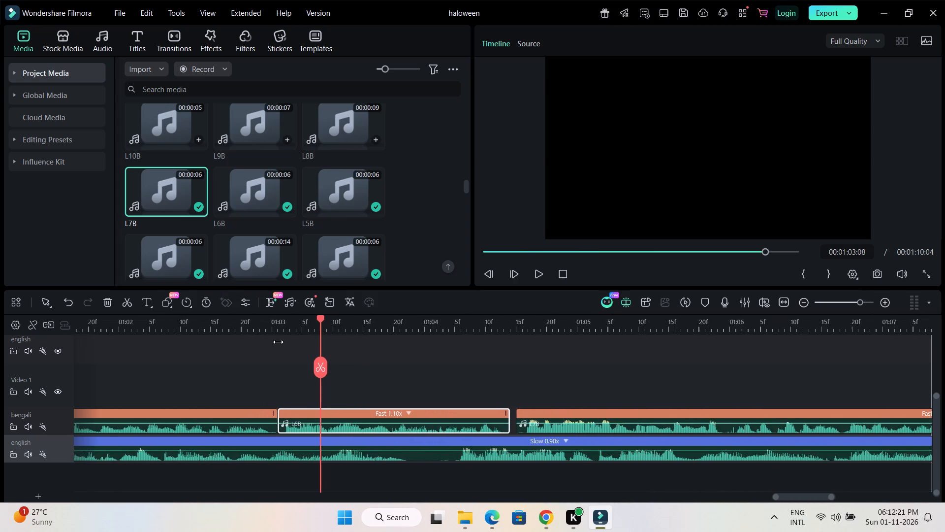
Move the L7B clip one frame earlier so it starts directly at the end of the second part of L6B.
drag(278, 342, 201, 341)
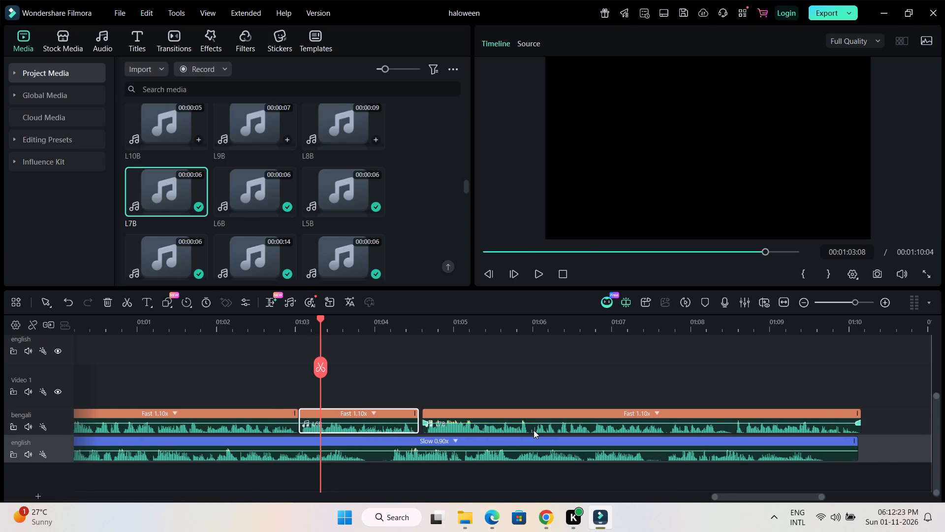
drag(535, 428, 530, 428)
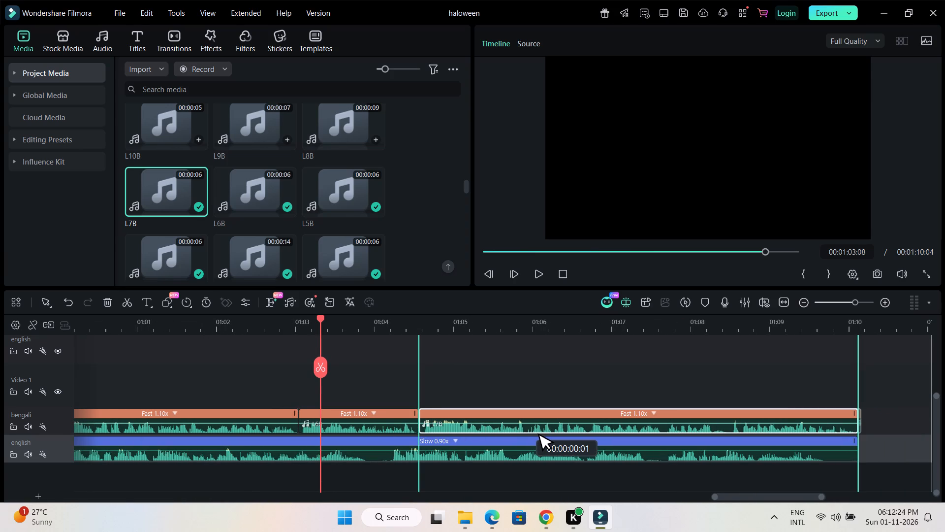
drag(530, 428, 530, 428)
click(524, 380)
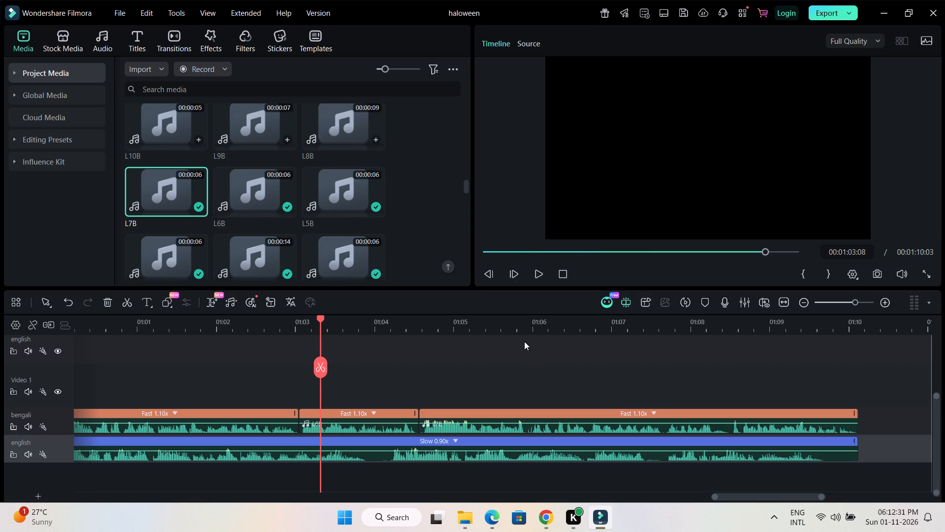
Play the opening seconds of the timeline from 00:00 to check the subtitles and narration.
drag(534, 327, 408, 324)
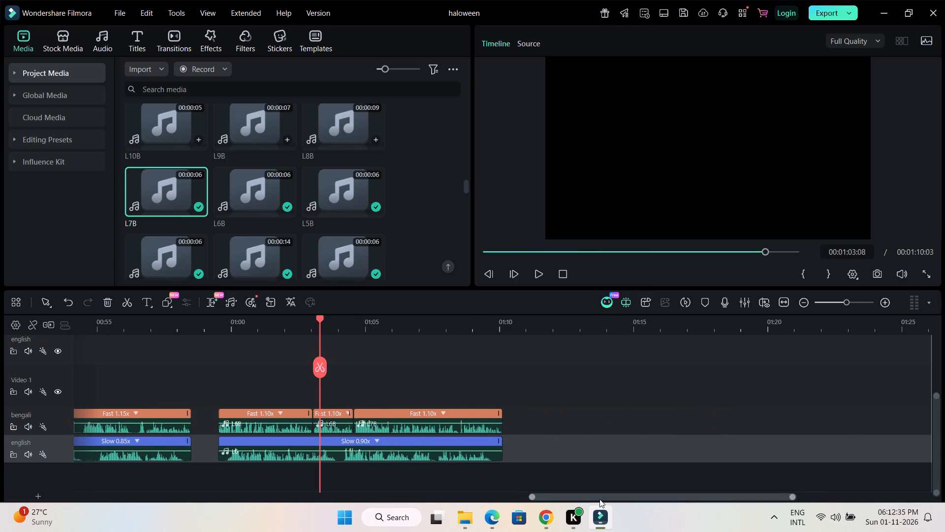
drag(600, 498, 614, 497)
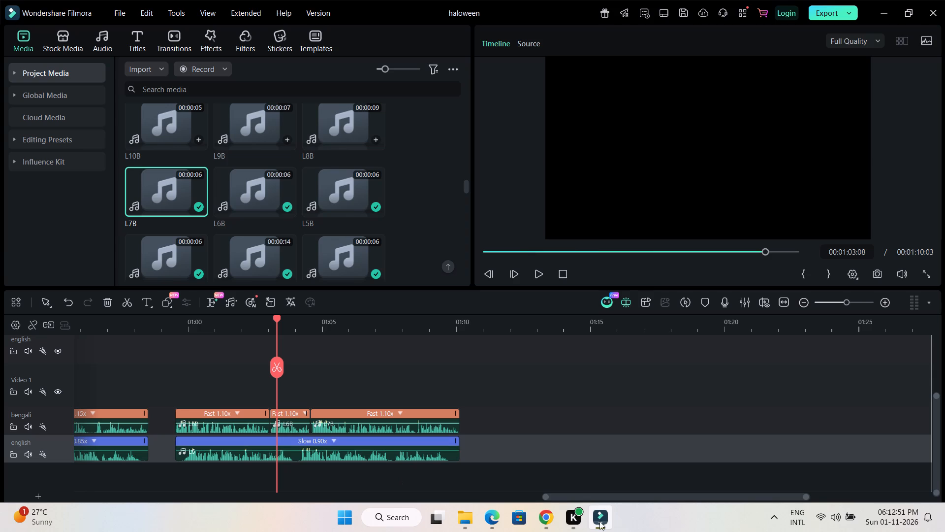
drag(721, 497, 722, 498)
drag(722, 498, 355, 517)
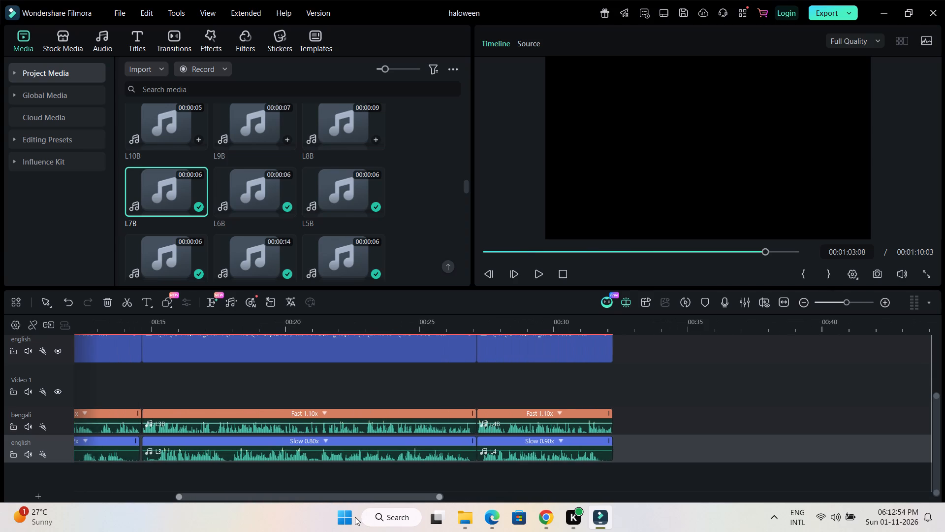
drag(355, 517, 450, 531)
scroll(526, 438, up, 2)
drag(543, 326, 504, 333)
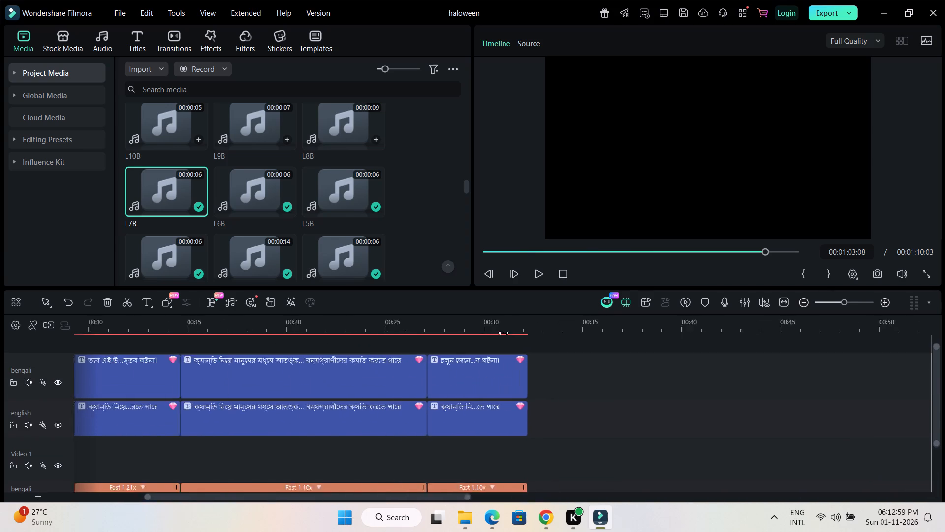
drag(504, 333, 394, 349)
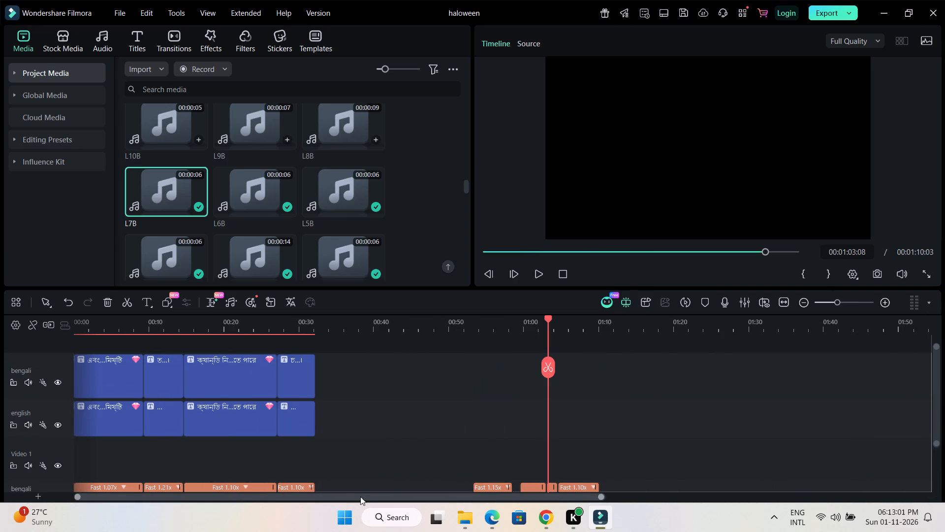
drag(360, 497, 339, 496)
click(225, 415)
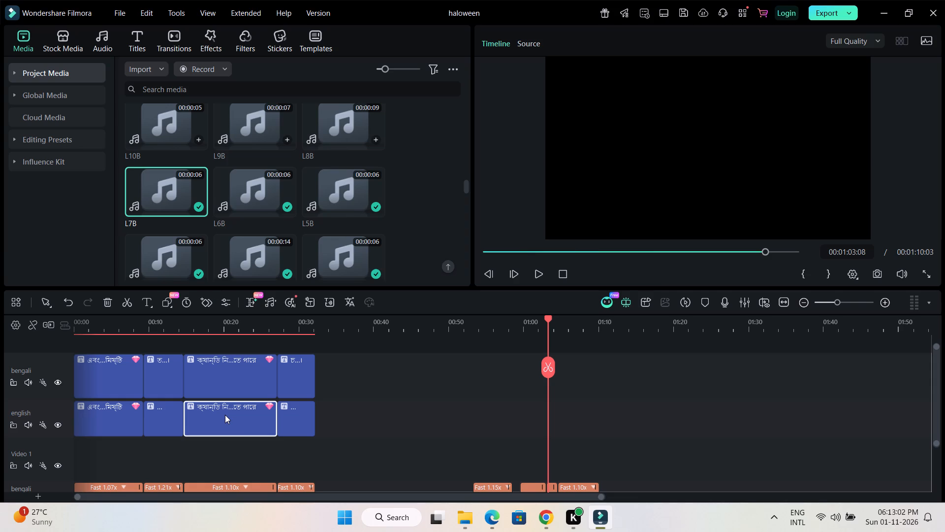
drag(548, 318, 277, 366)
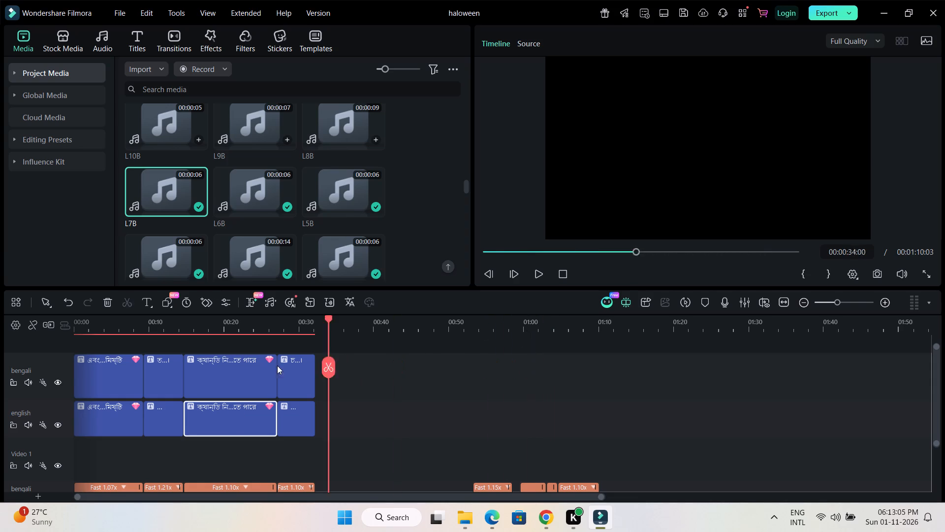
drag(277, 366, 23, 399)
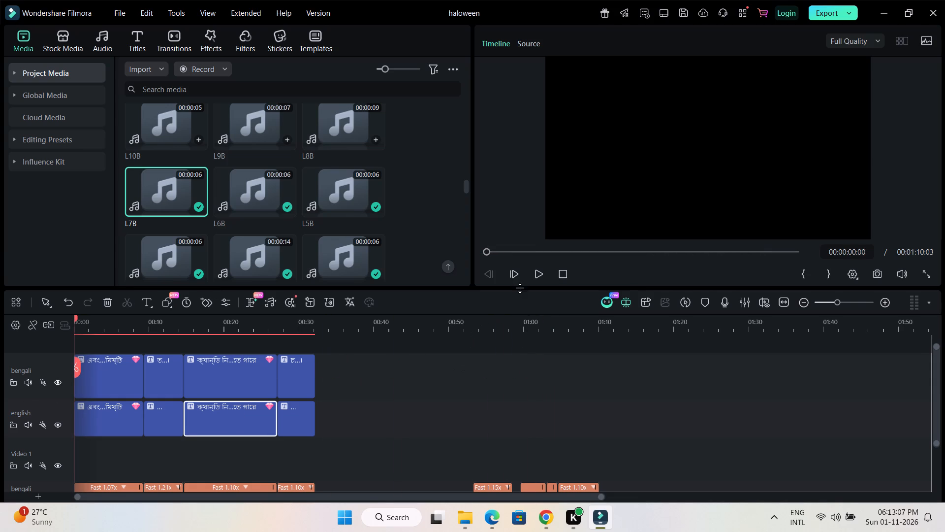
click(535, 273)
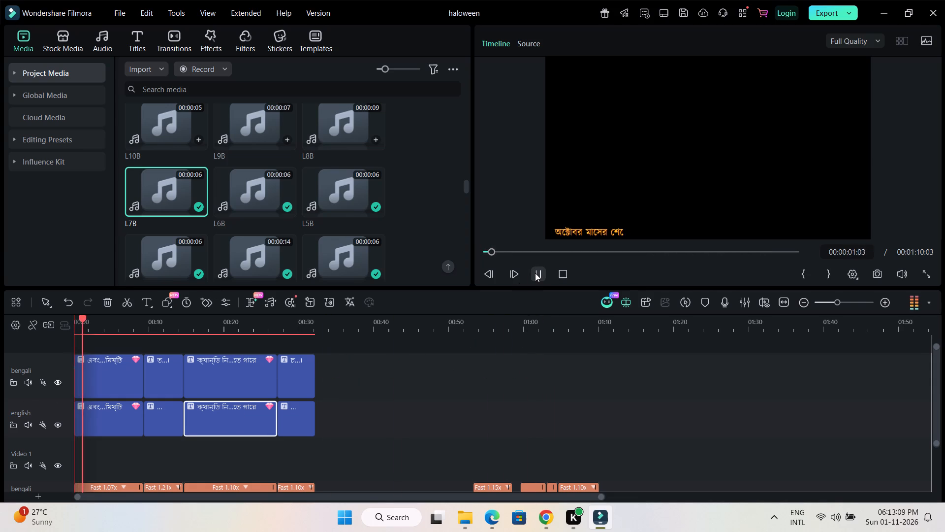
click(535, 273)
Mute the English audio track and resume playback.
scroll(390, 440, down, 2)
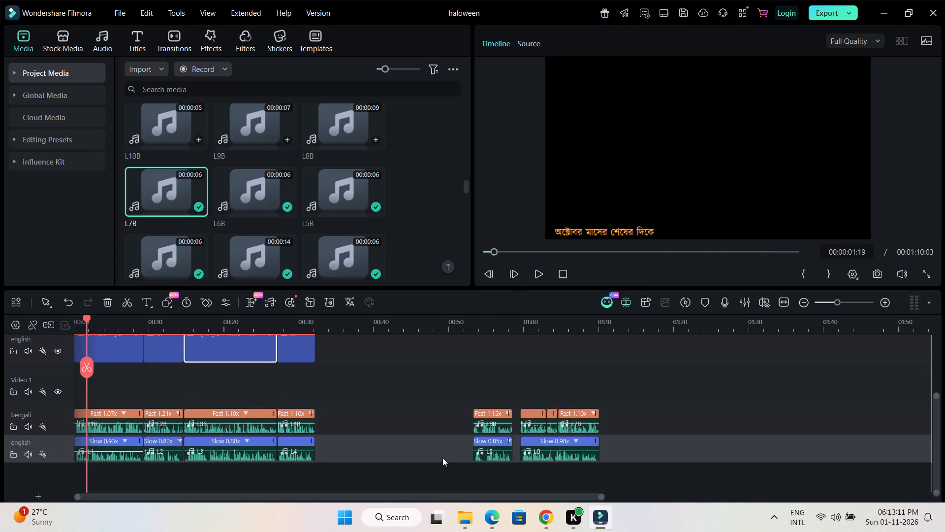
click(25, 456)
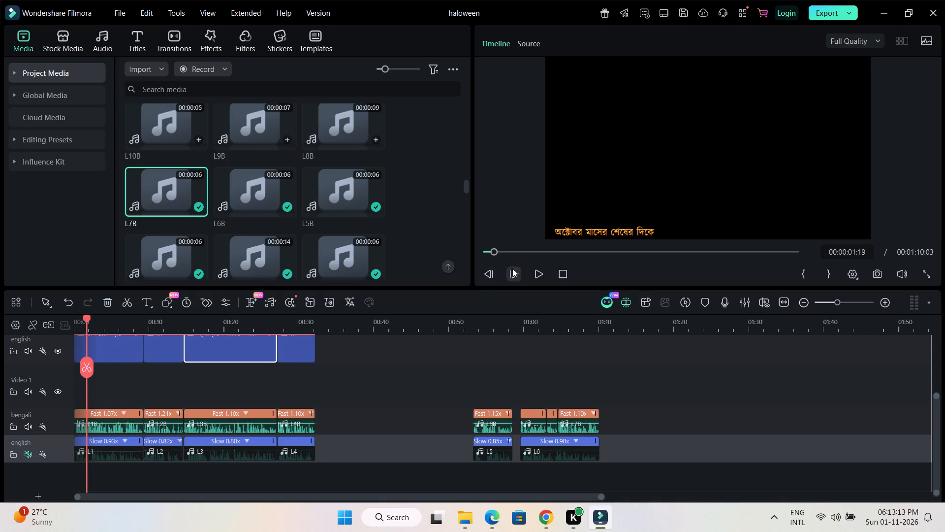
click(536, 272)
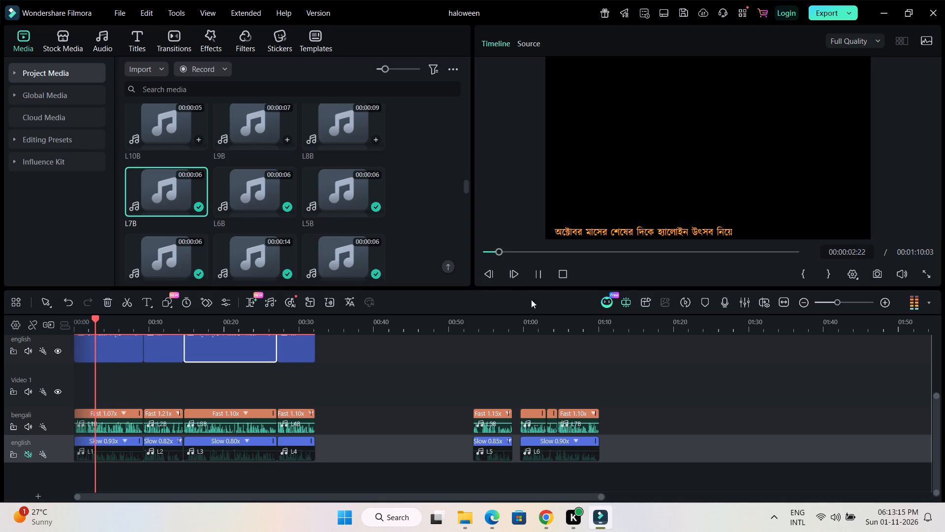
Hide the English subtitle track.
scroll(483, 398, up, 1)
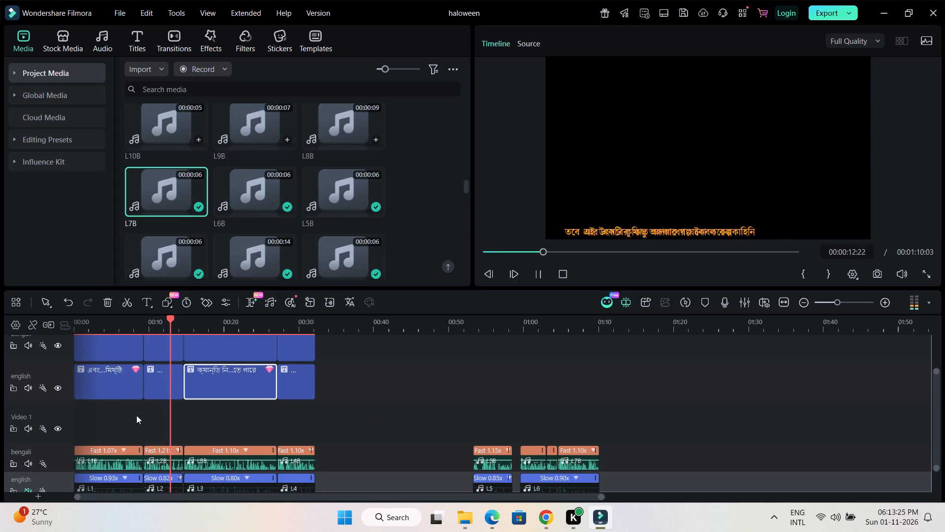
click(57, 387)
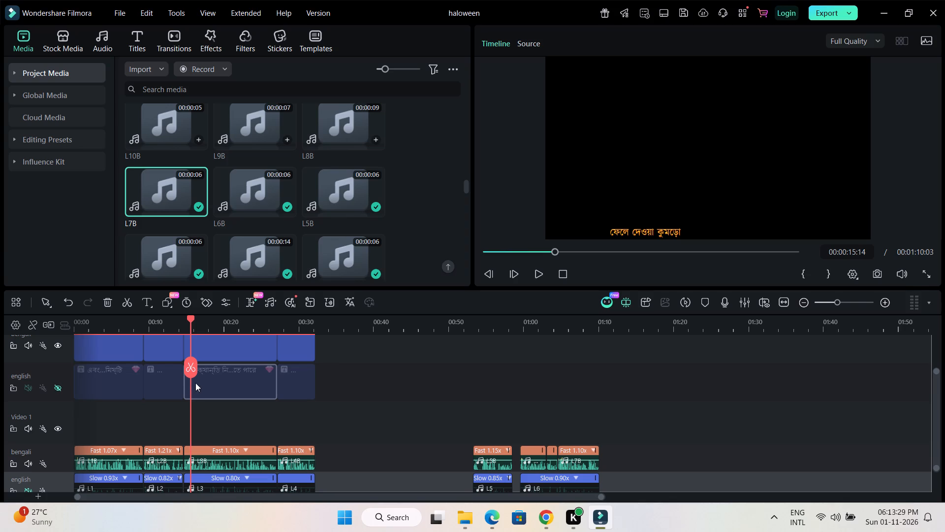
Play the timeline from about 00:12:04 past the fourth Bengali subtitle to check the Bengali subtitles against their narration.
scroll(227, 384, up, 1)
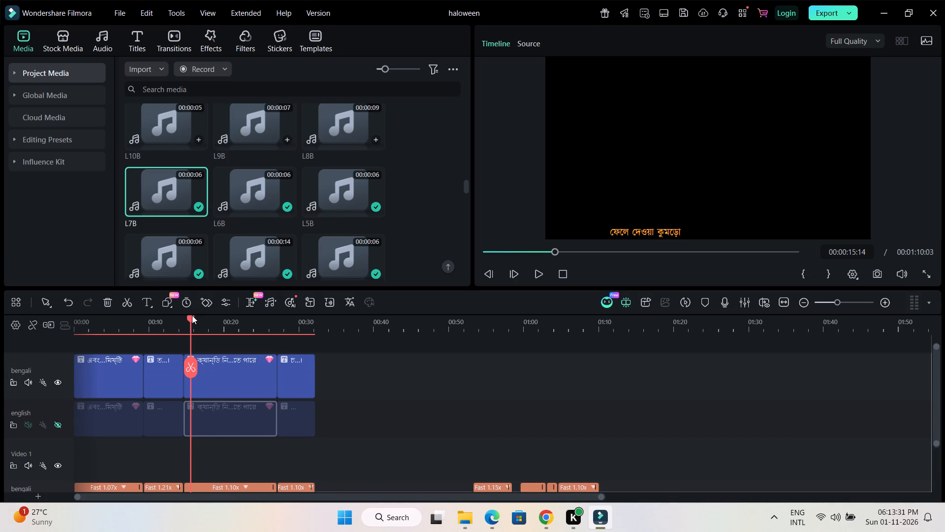
drag(192, 315, 165, 320)
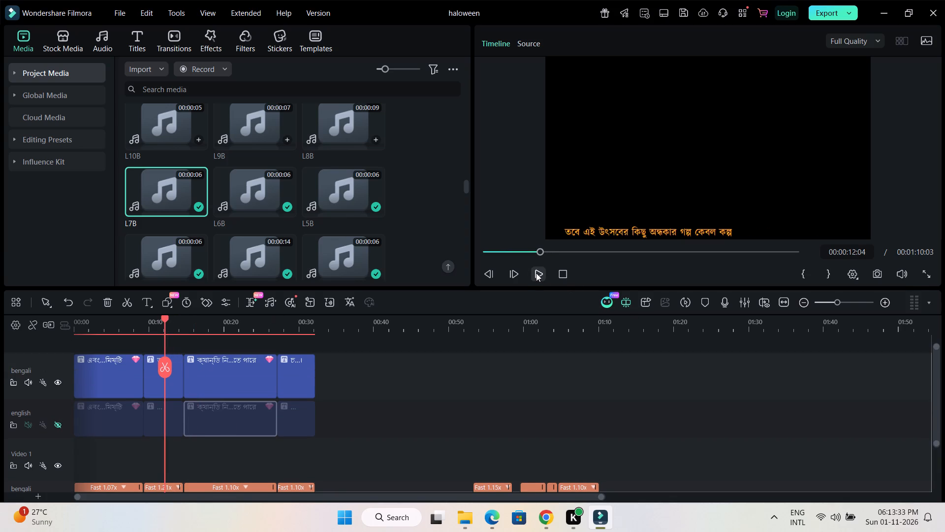
click(536, 273)
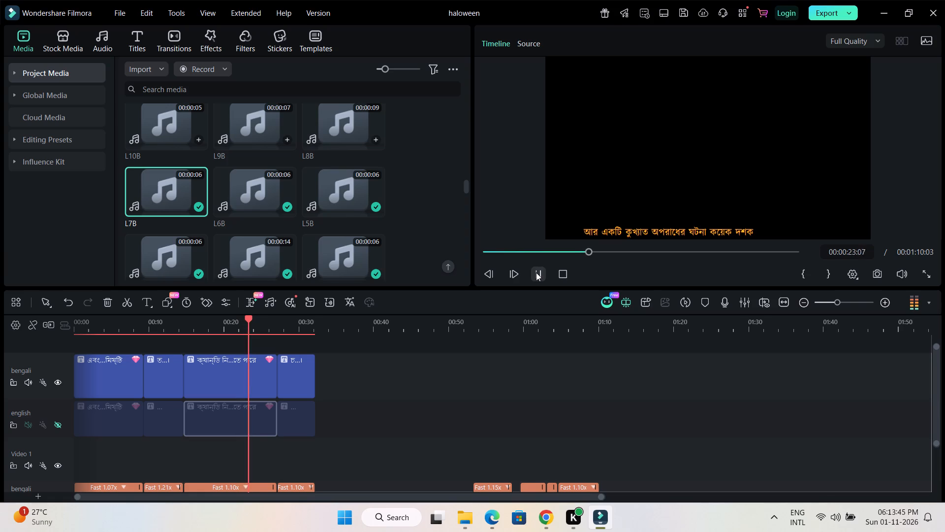
scroll(643, 364, down, 1)
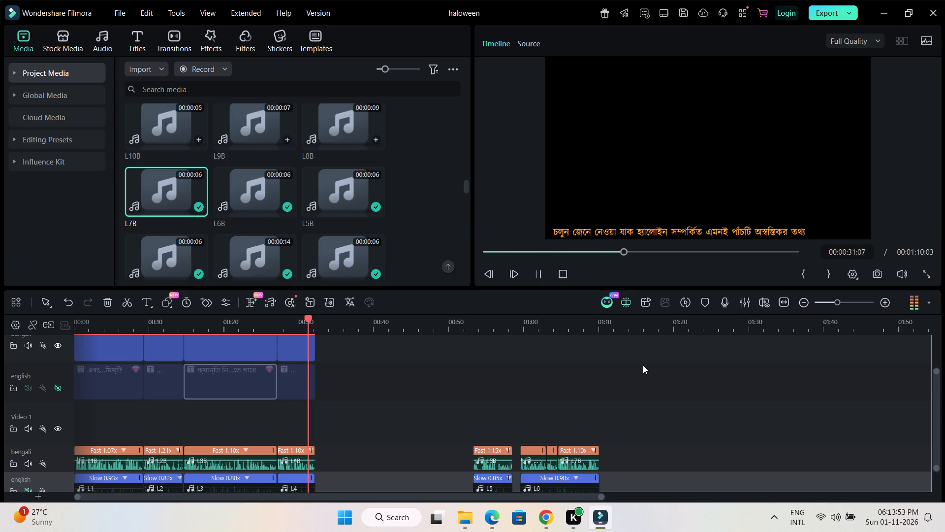
click(483, 399)
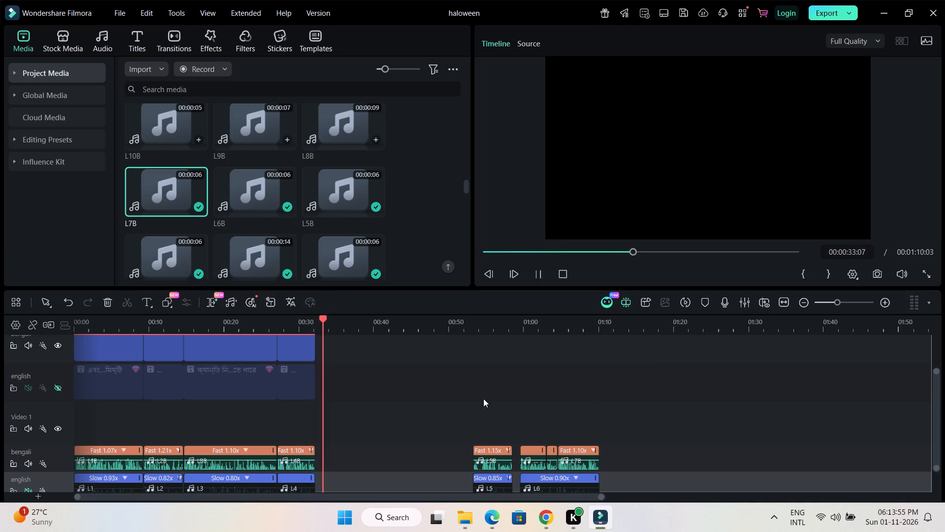
scroll(464, 395, up, 2)
click(543, 276)
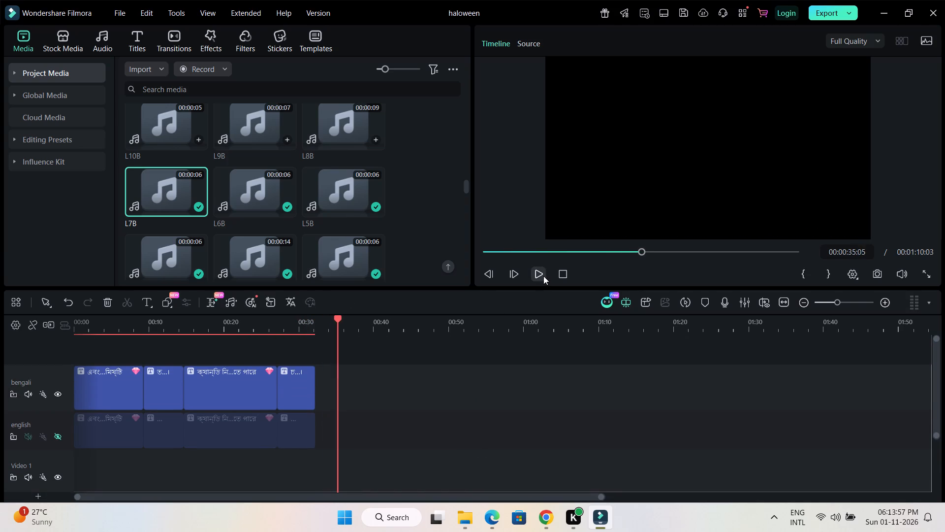
Copy the third Bengali subtitle clip and paste five copies end to end on the Bengali subtitle track, starting at 00:53:06 where L5B begins.
click(236, 389)
right_click(236, 388)
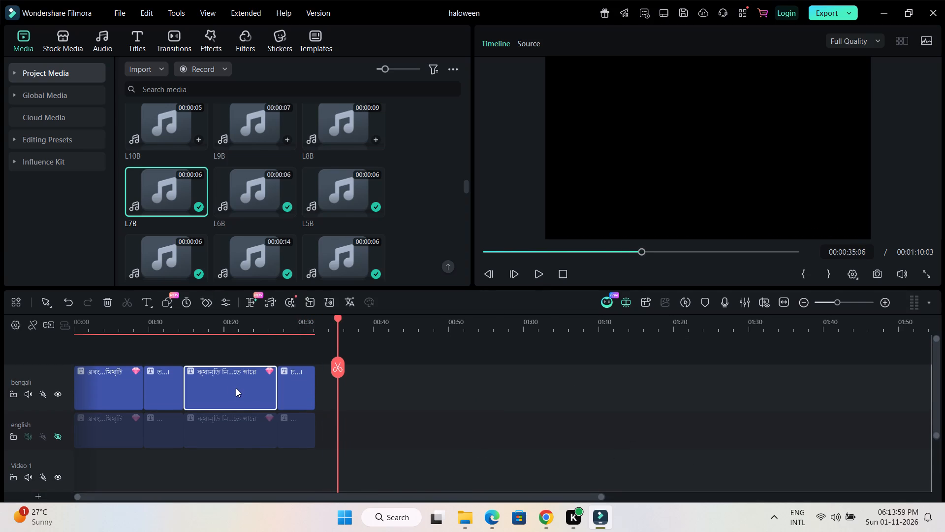
click(258, 28)
scroll(420, 404, down, 2)
scroll(420, 404, up, 1)
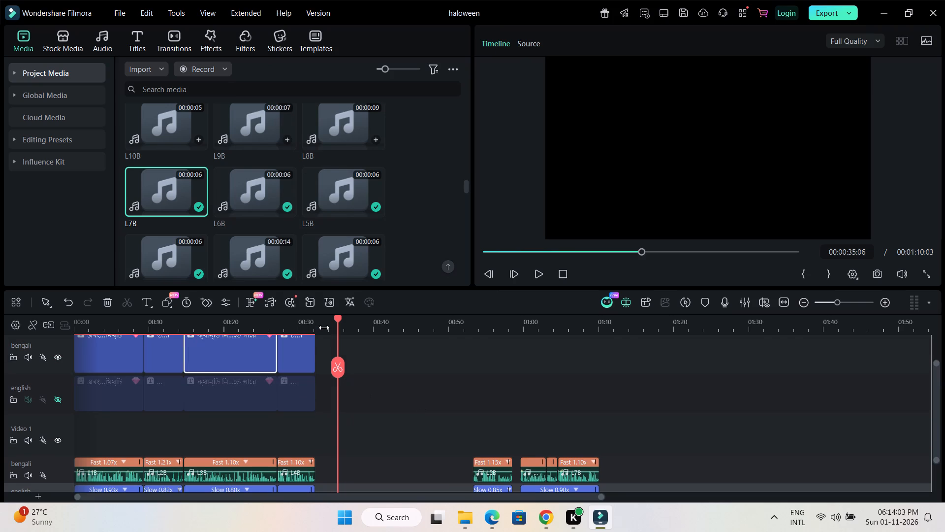
drag(339, 319, 430, 332)
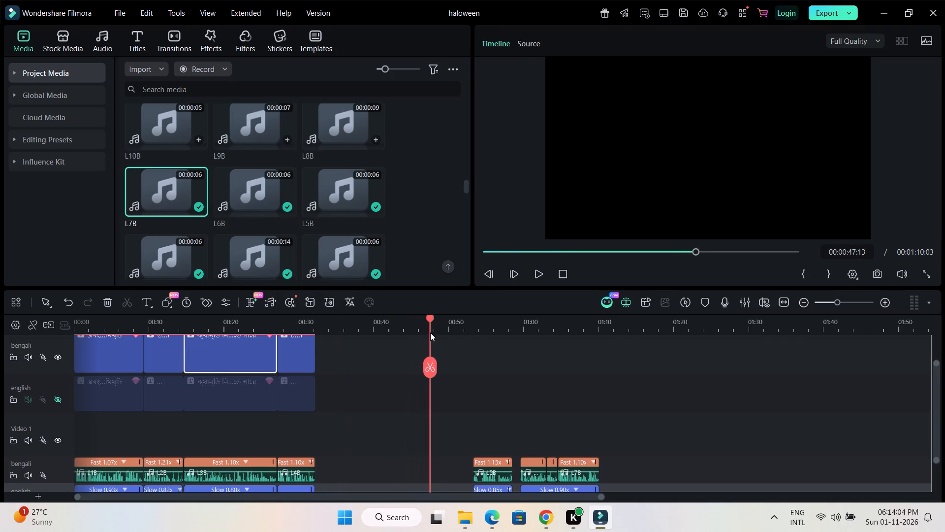
drag(430, 332, 470, 337)
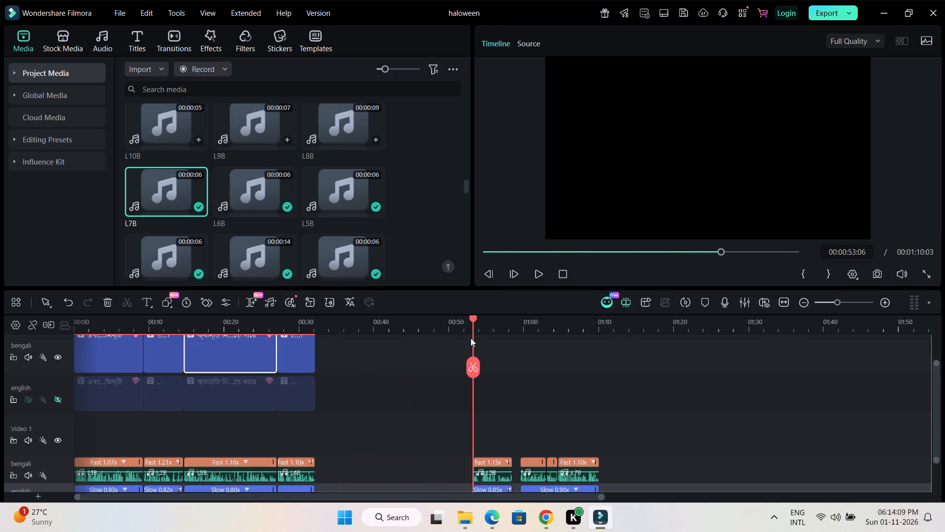
key(ctrl+v)
key(ctrl+v)
key(ctrl+v)
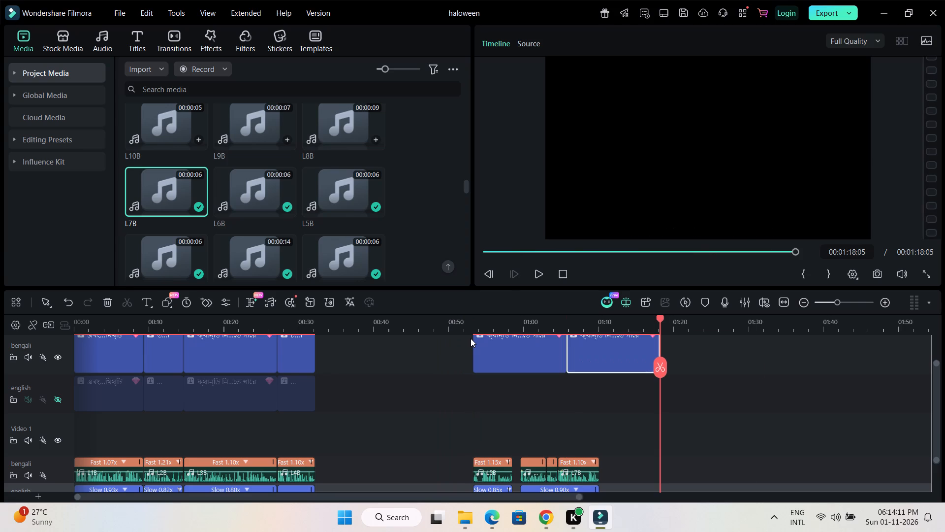
key(ctrl+v)
key(ctrl+v)
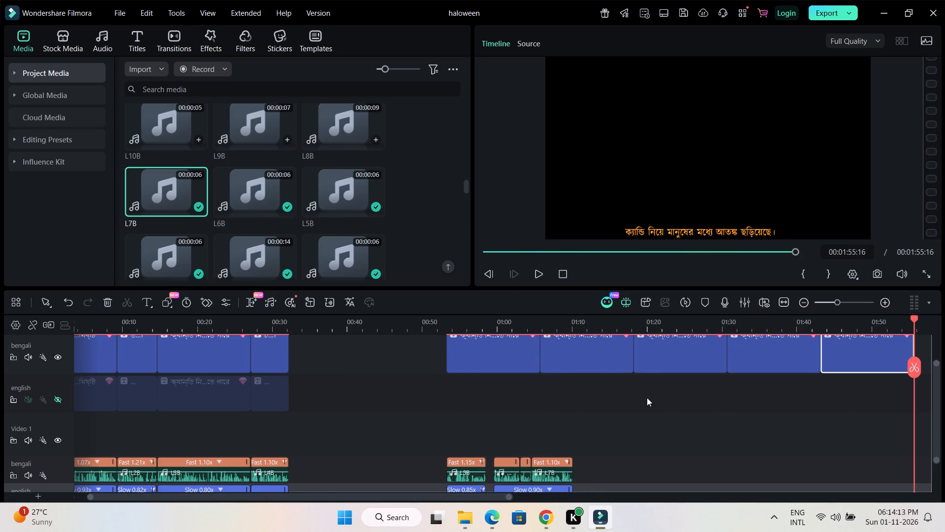
Move three pasted subtitle copies end to end onto the English subtitle track from L5B's start, and butt the last copy against the first Bengali one.
drag(590, 354, 531, 397)
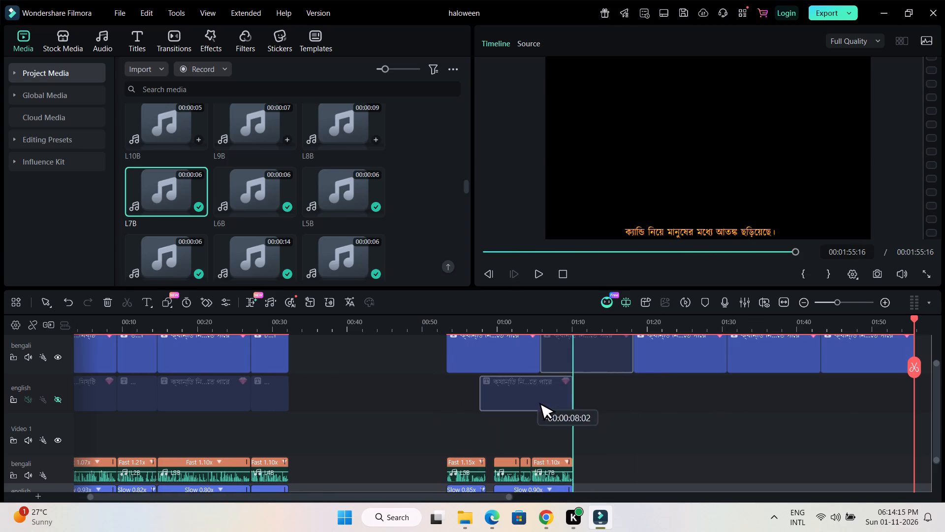
drag(531, 397, 498, 399)
drag(670, 361, 600, 378)
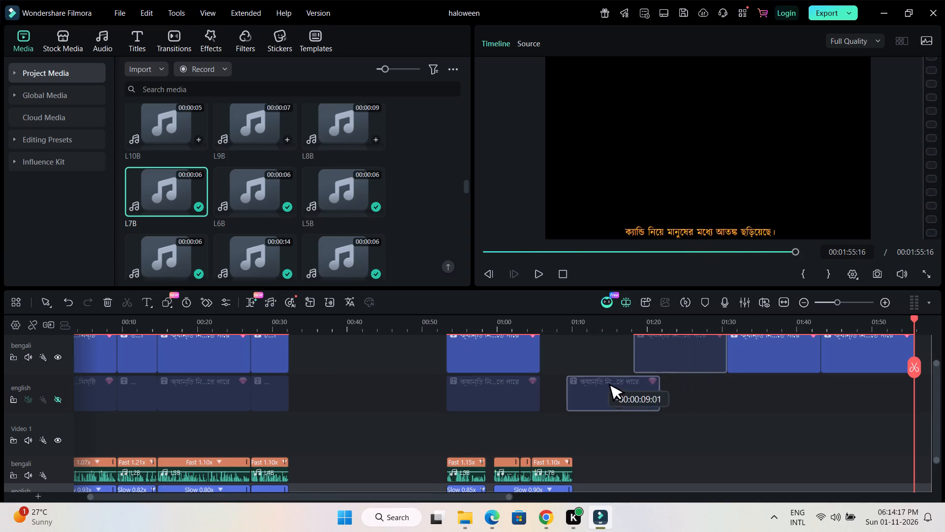
drag(600, 378, 578, 386)
drag(772, 359, 755, 372)
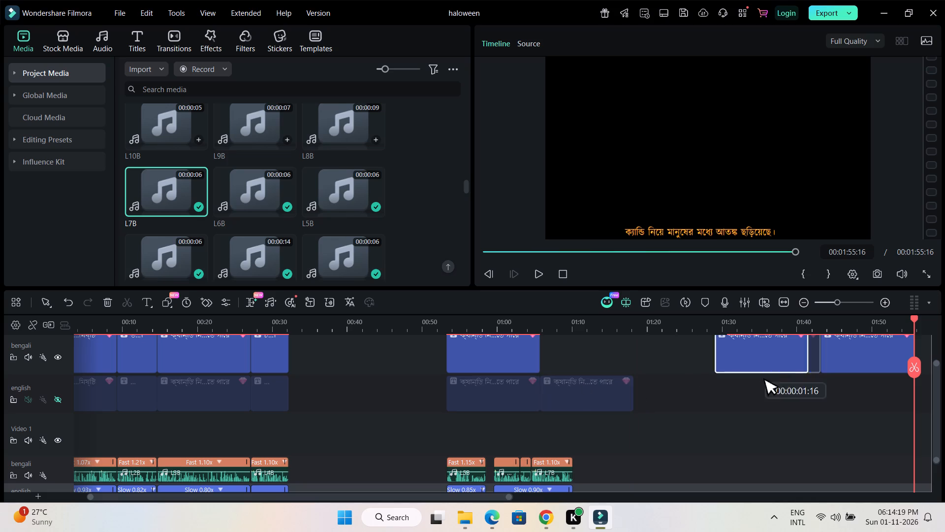
drag(755, 372, 680, 390)
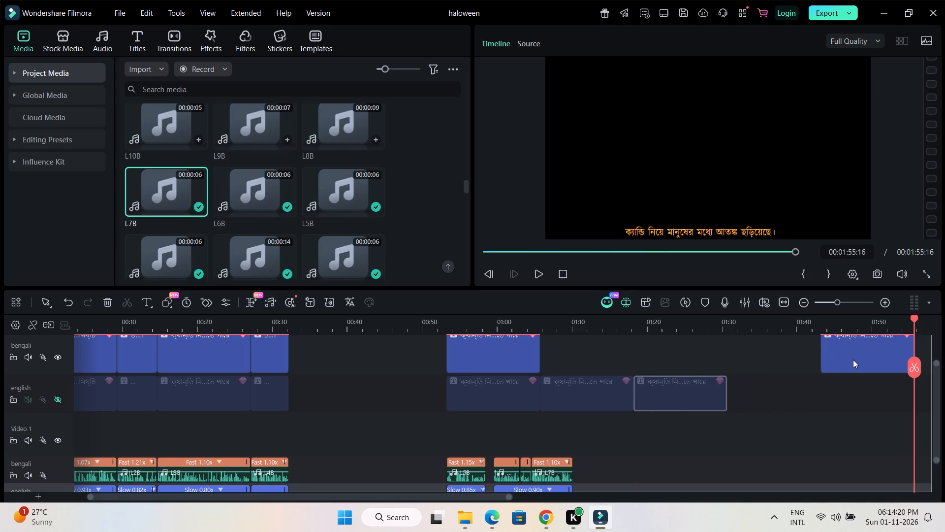
drag(853, 360, 575, 360)
Paste four more subtitle copies from 01:55:16 on the Bengali subtitle track and move the first one against the second Bengali copy above L5B–L7B.
drag(605, 321, 547, 331)
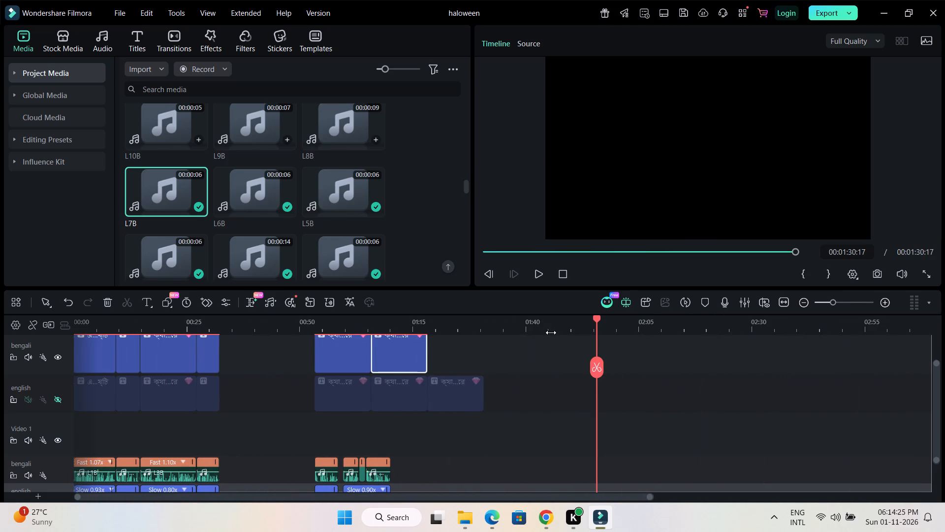
key(ctrl+v)
key(ctrl+v)
key(ctrl+v)
key(ctrl+v)
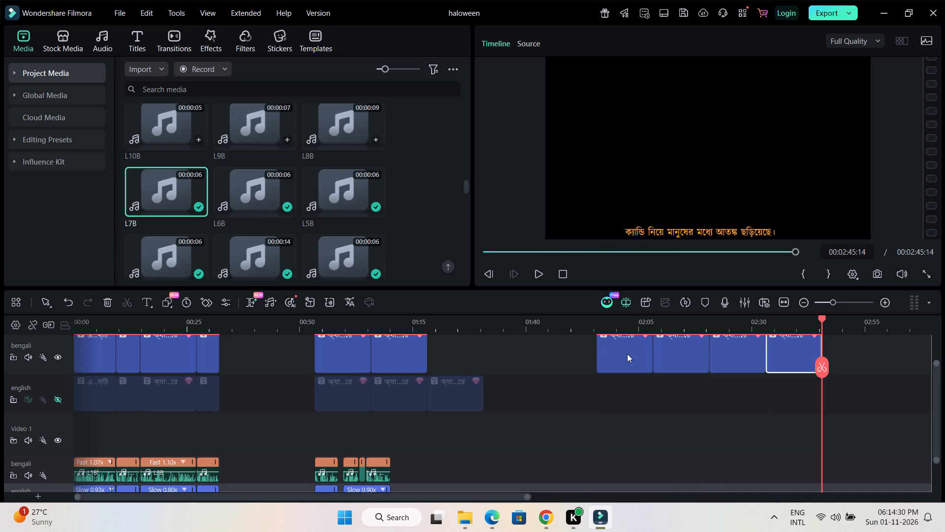
drag(627, 354, 490, 344)
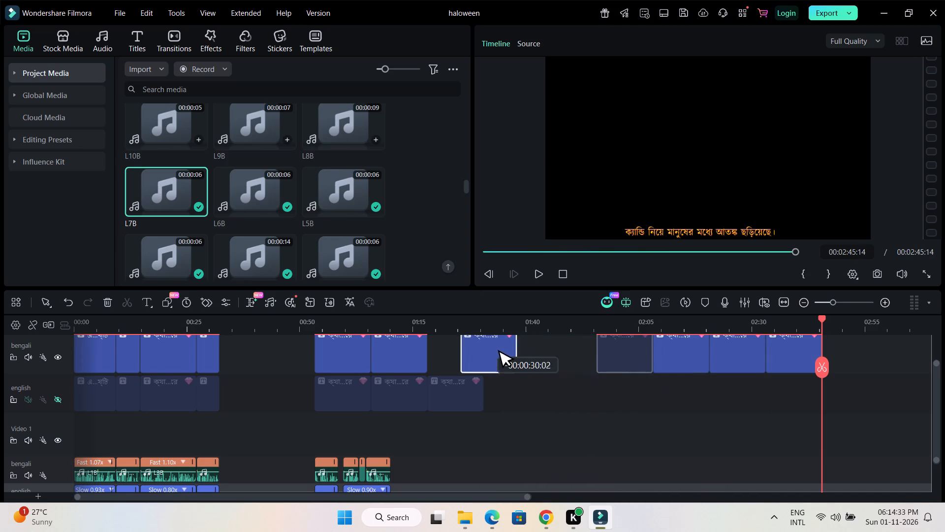
drag(490, 344, 456, 369)
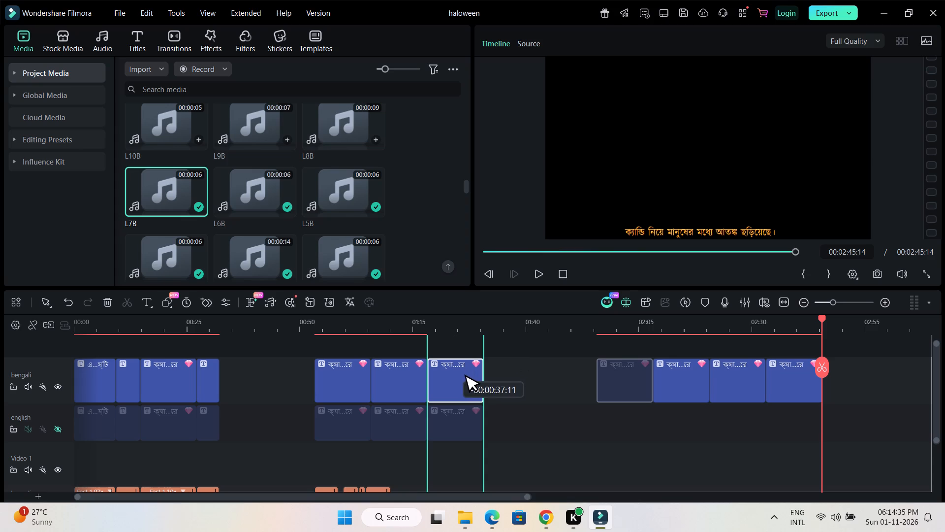
drag(456, 369, 456, 369)
click(507, 382)
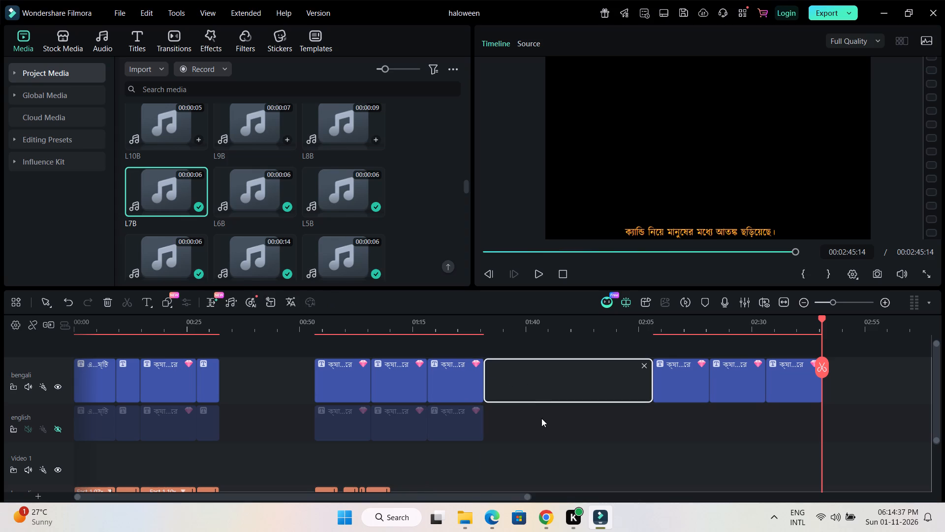
click(568, 437)
Reduce the heights of the Bengali and English subtitle tracks so more timeline tracks fit in view.
scroll(568, 437, down, 1)
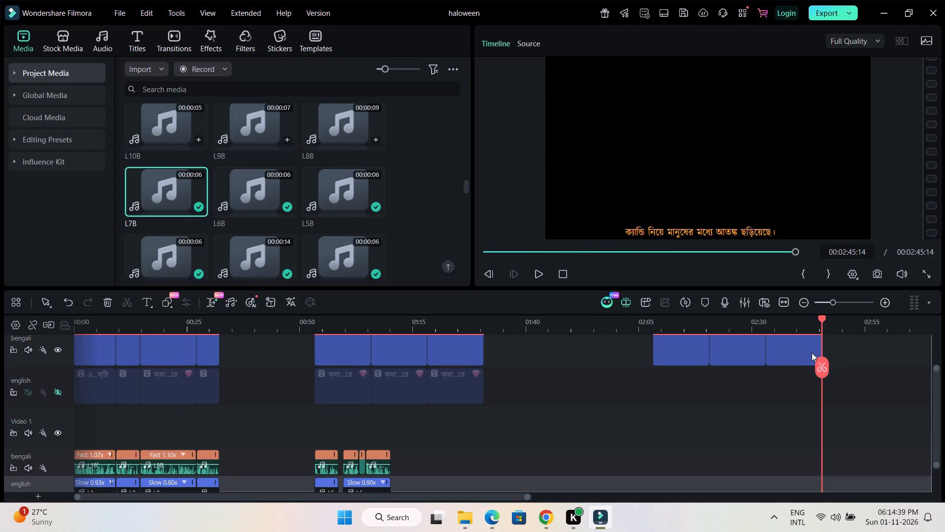
drag(821, 318, 352, 334)
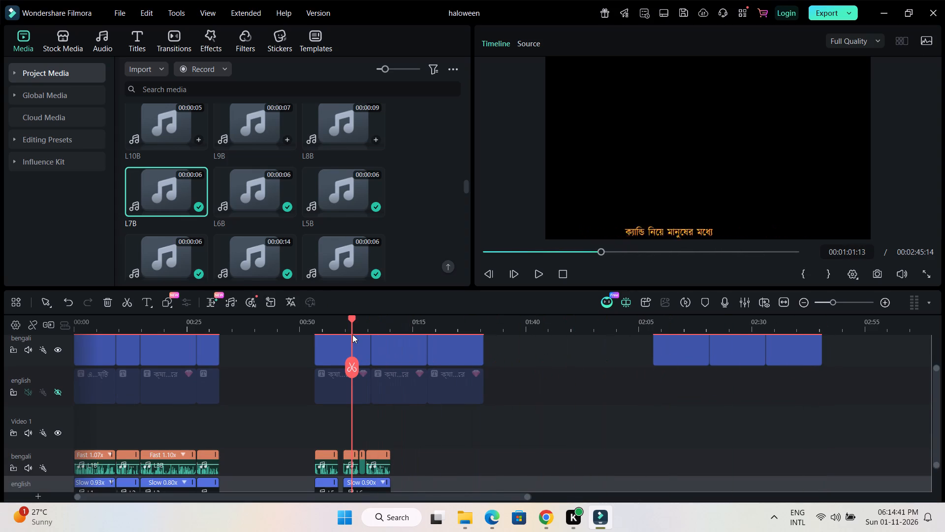
drag(352, 334, 302, 339)
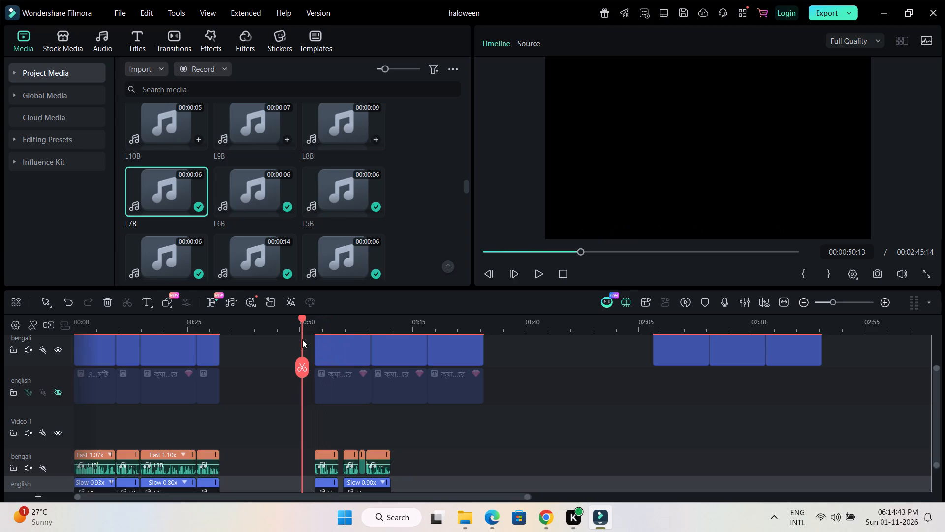
scroll(522, 437, down, 1)
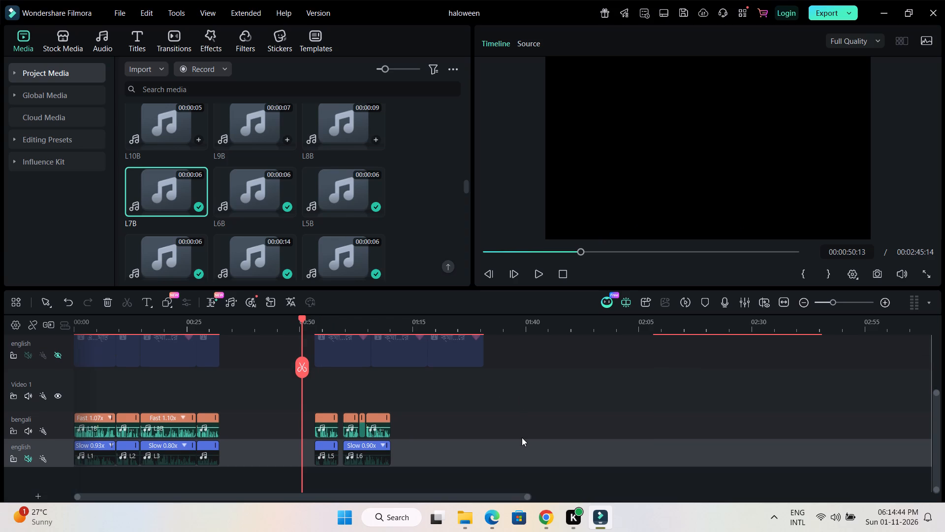
scroll(522, 437, up, 1)
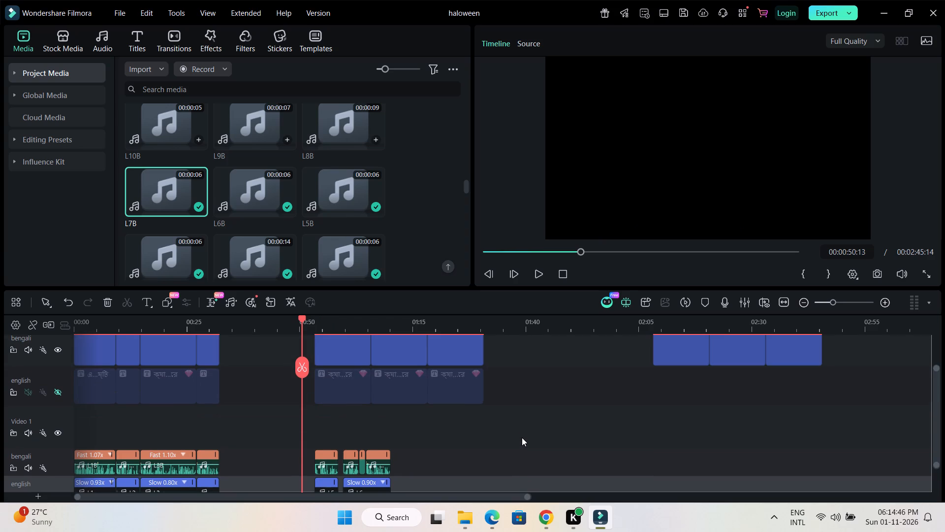
scroll(522, 437, up, 1)
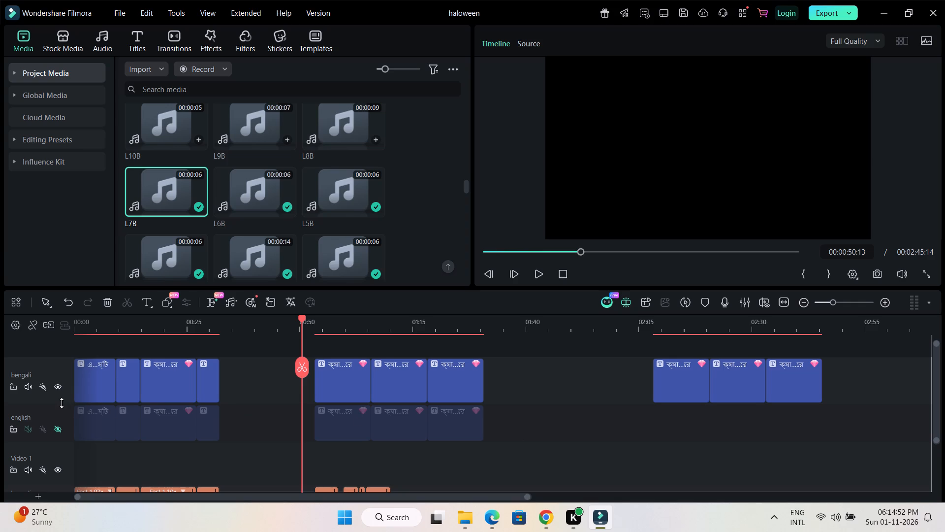
drag(62, 403, 62, 382)
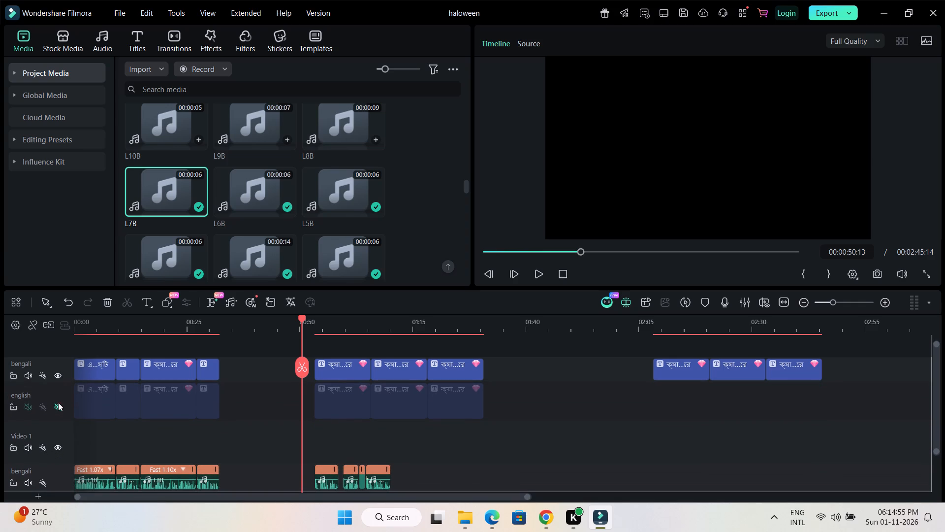
drag(58, 420, 59, 414)
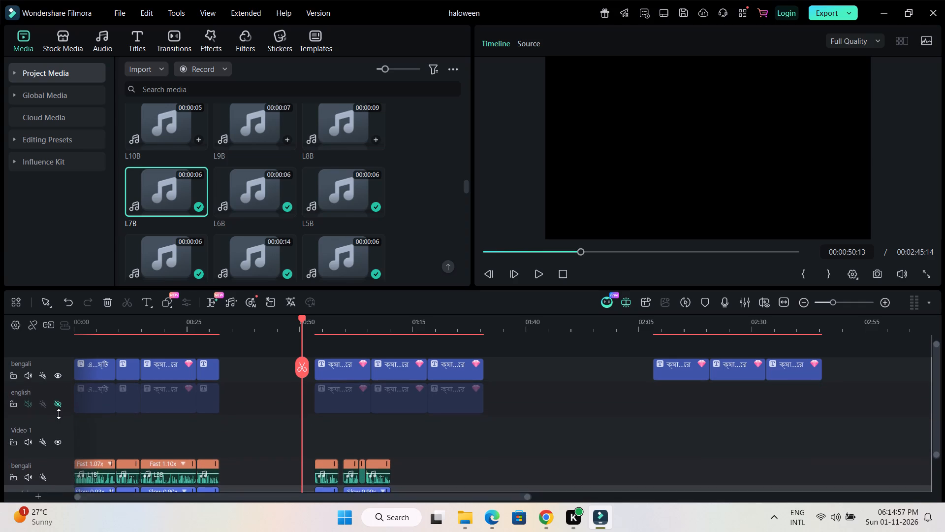
drag(59, 414, 60, 409)
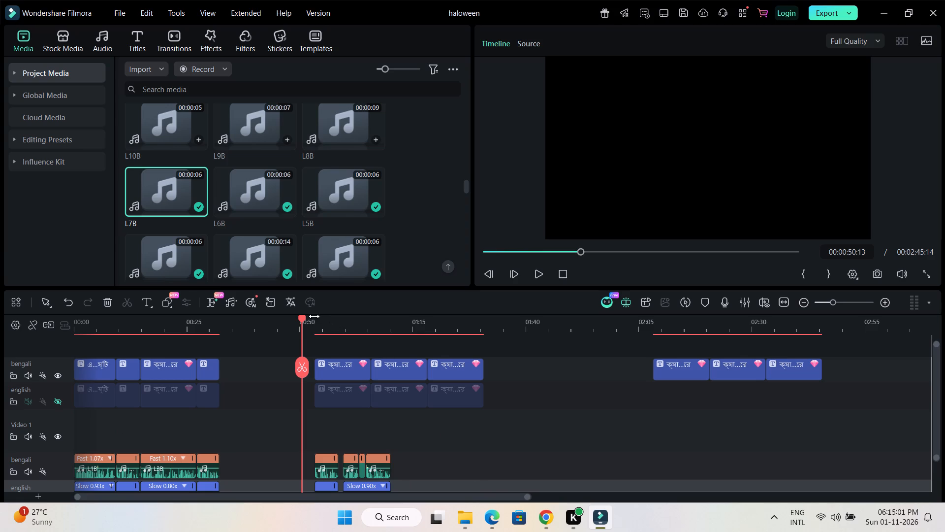
Play the timeline from 00:52:23 through the L5B clip to compare its Bengali narration with the pasted subtitle.
drag(315, 326, 514, 346)
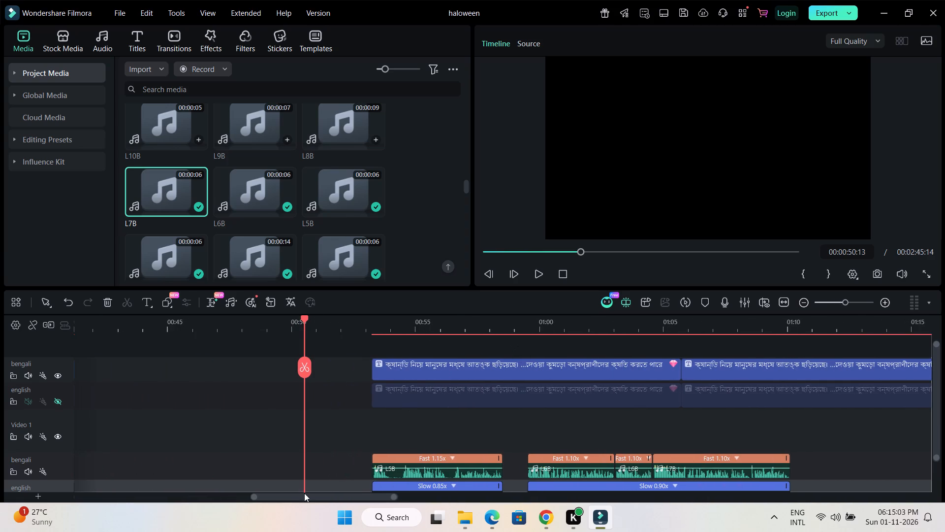
drag(308, 495, 329, 494)
click(291, 368)
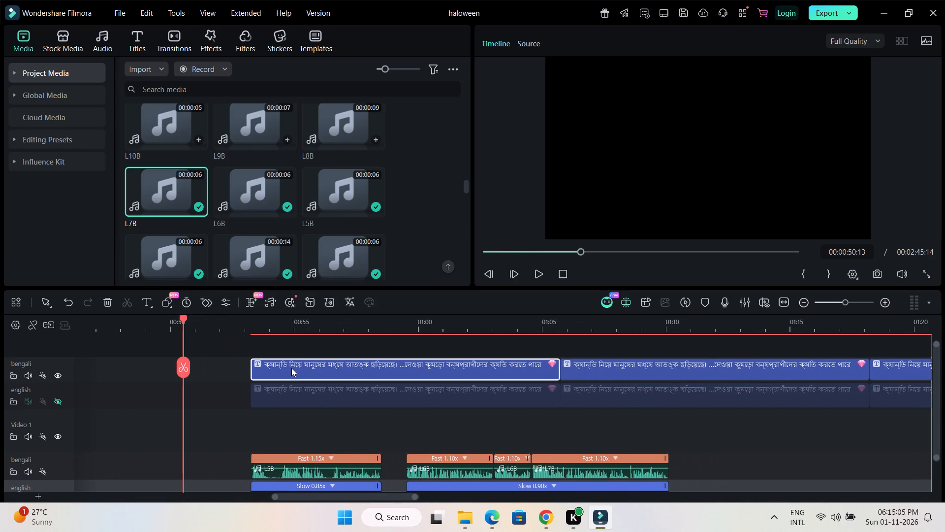
click(243, 323)
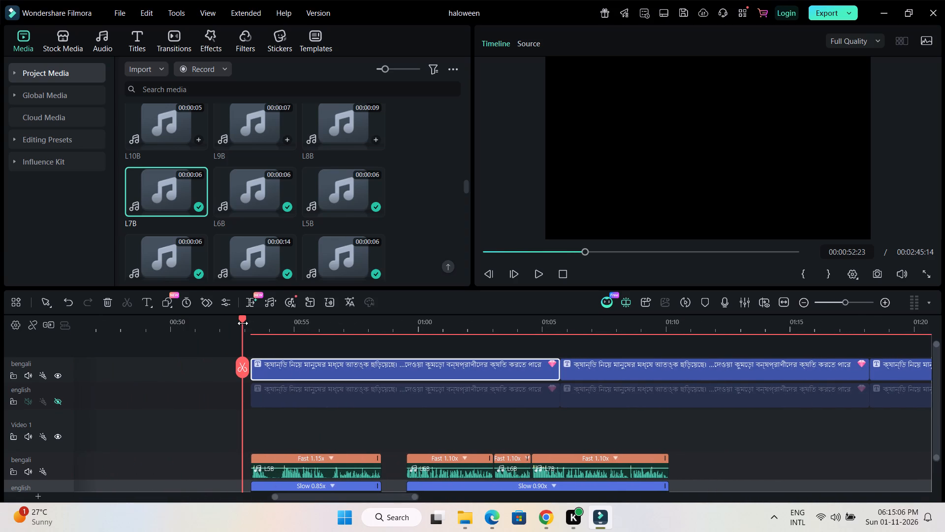
click(539, 273)
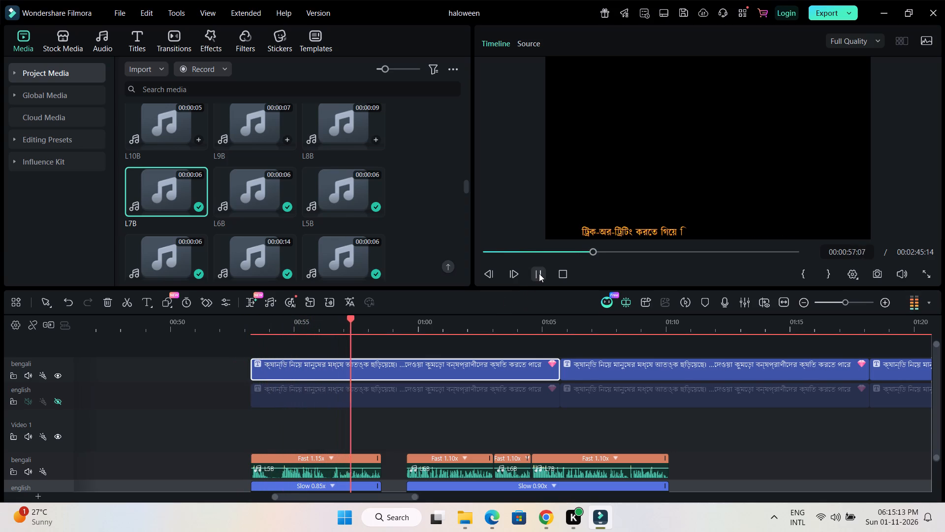
click(539, 273)
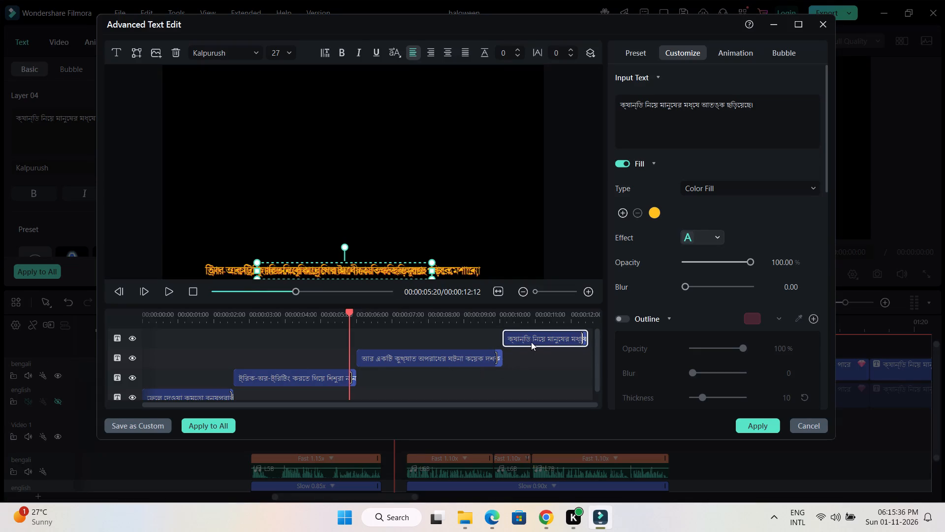
drag(764, 107, 760, 107)
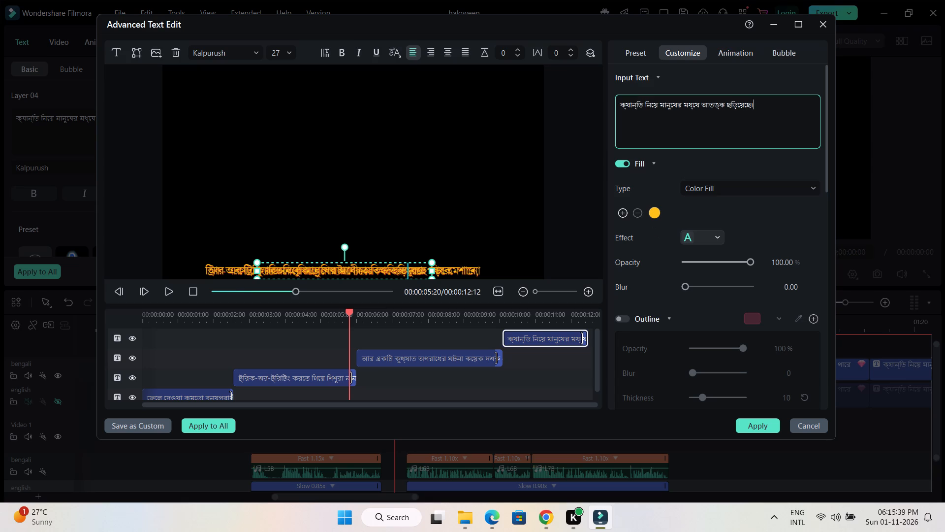
drag(760, 107, 608, 106)
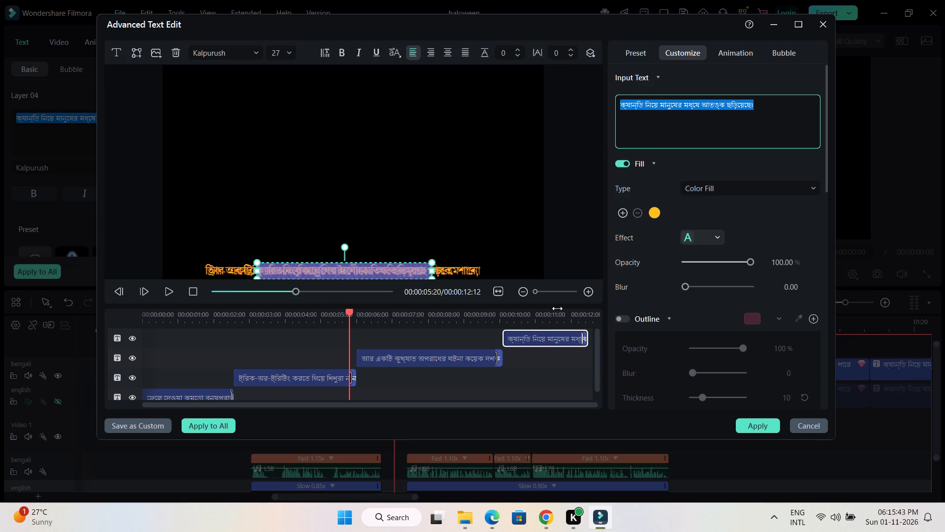
click(553, 381)
scroll(549, 375, down, 3)
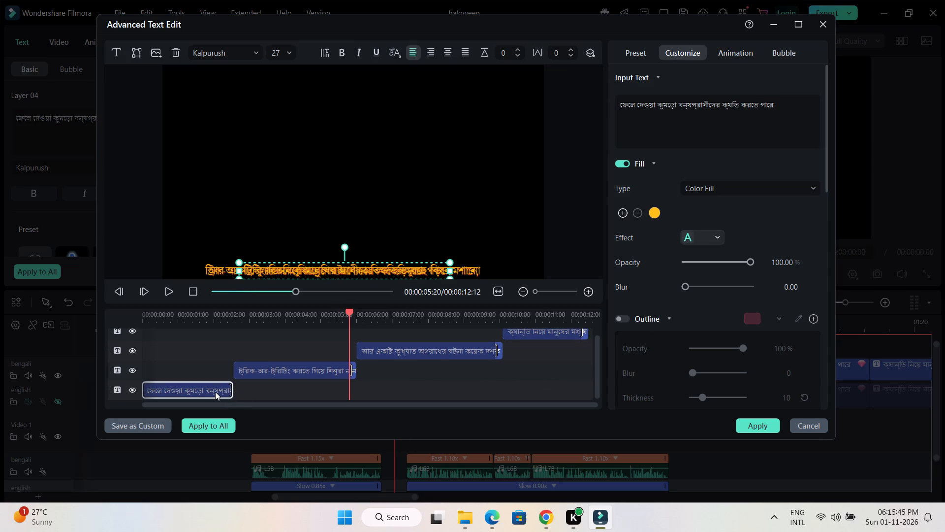
double_click(215, 391)
drag(786, 106, 662, 104)
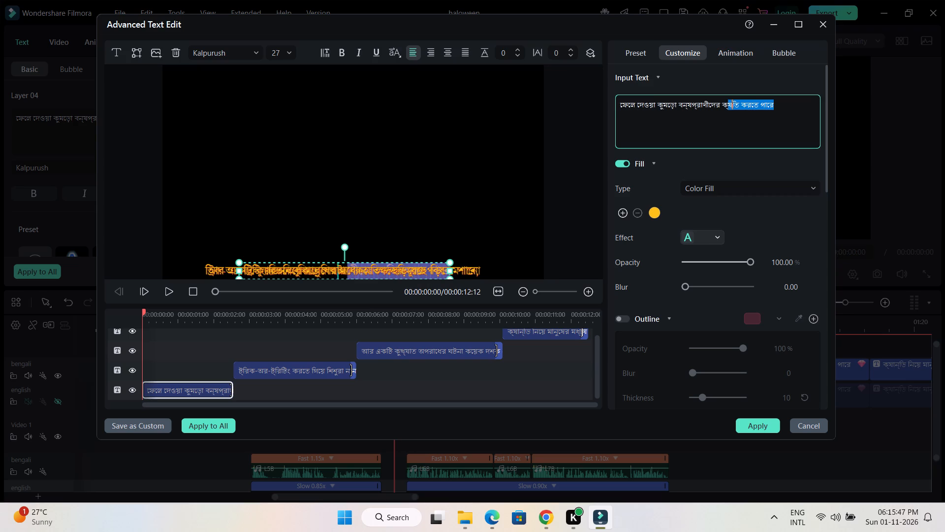
drag(662, 104, 572, 104)
key(ctrl+v)
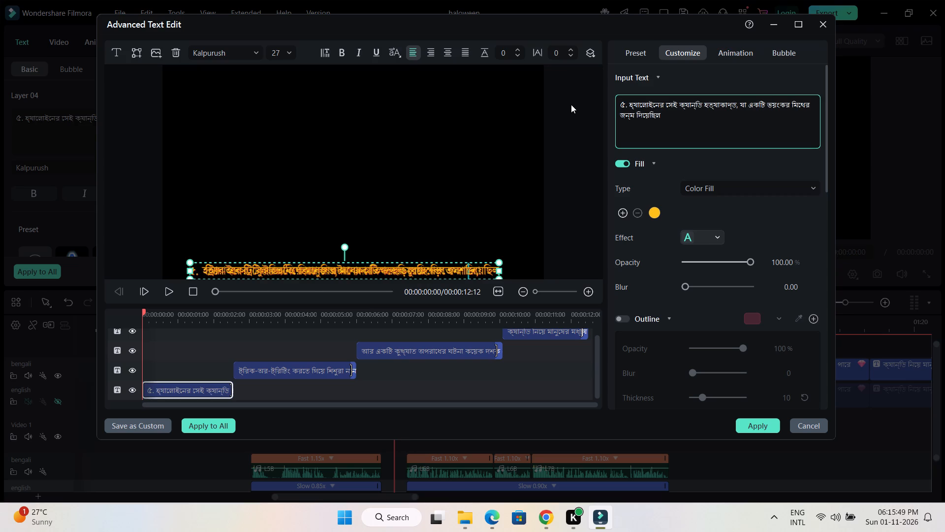
Hide the three other Bengali text layers so that only the candy murder heading layer shows in the advanced text preview.
click(131, 368)
click(133, 353)
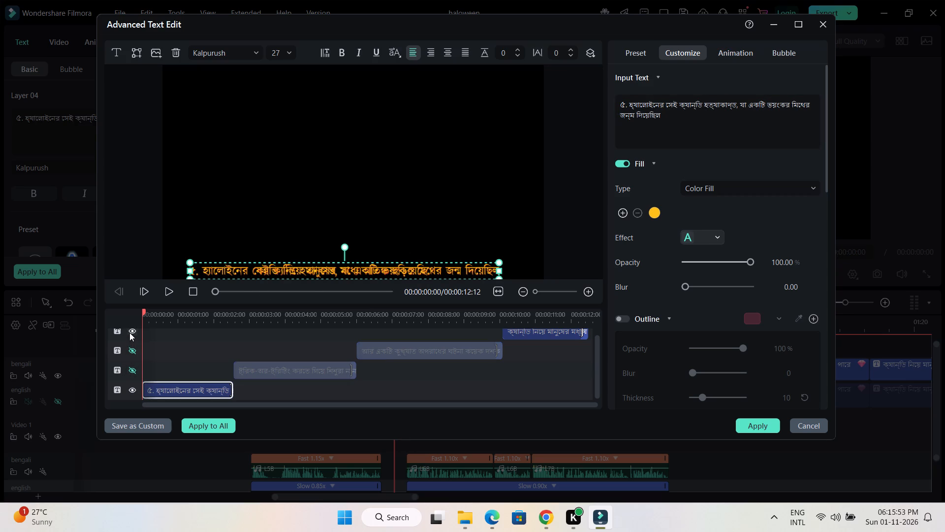
click(130, 331)
scroll(161, 385, up, 2)
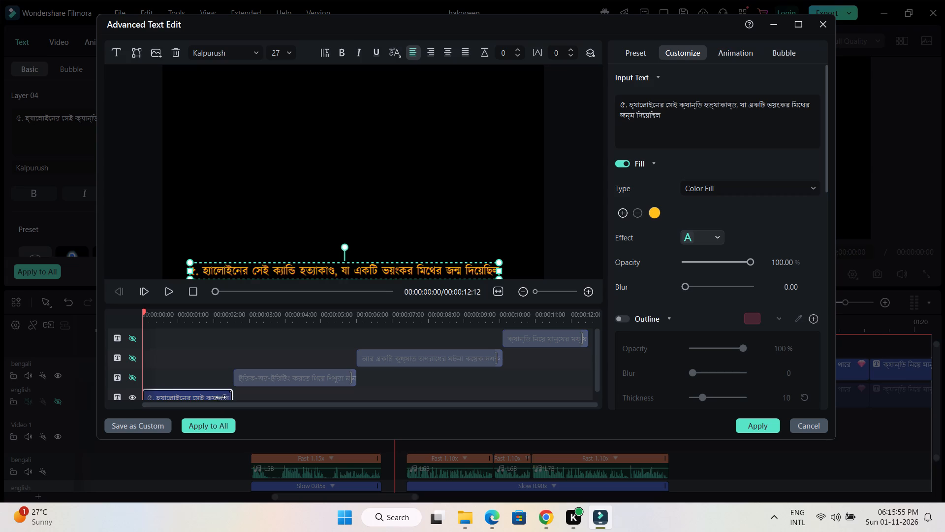
Extend the heading layer to the full 00:00:12:12 title length, stretch its typewriter animation almost to the end, preview it and apply the changes.
scroll(225, 378, down, 1)
drag(229, 393, 562, 385)
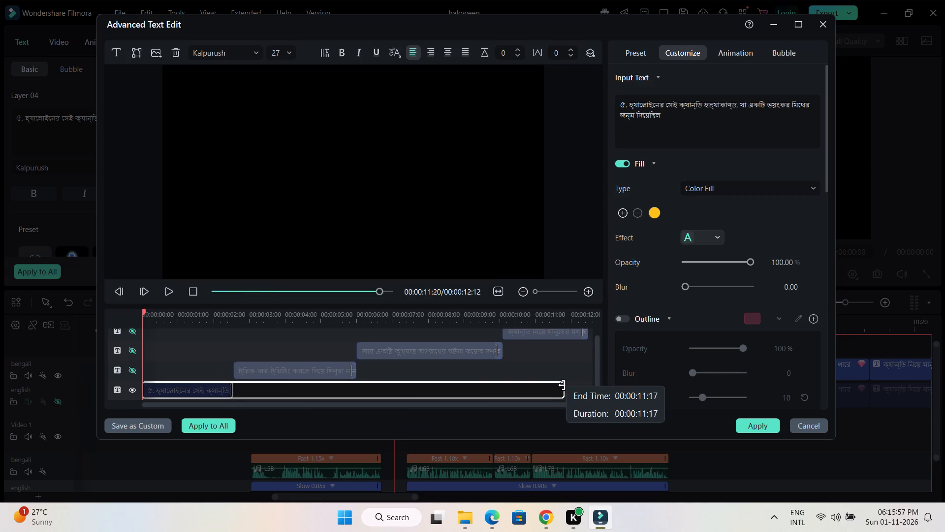
drag(562, 385, 601, 385)
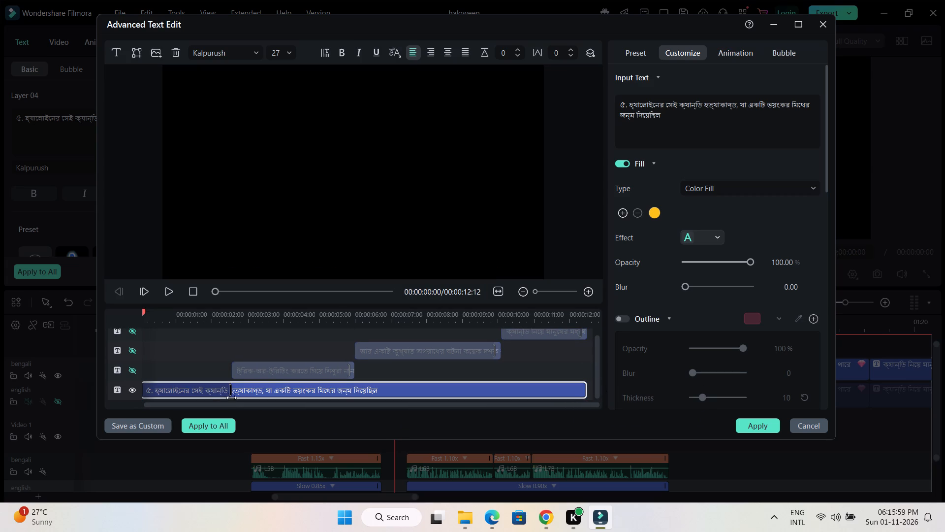
drag(231, 390, 580, 386)
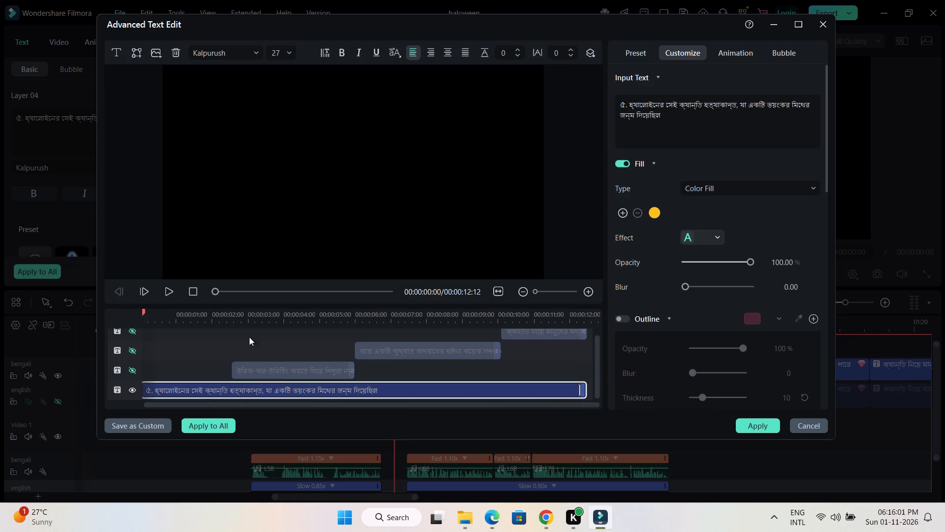
click(165, 292)
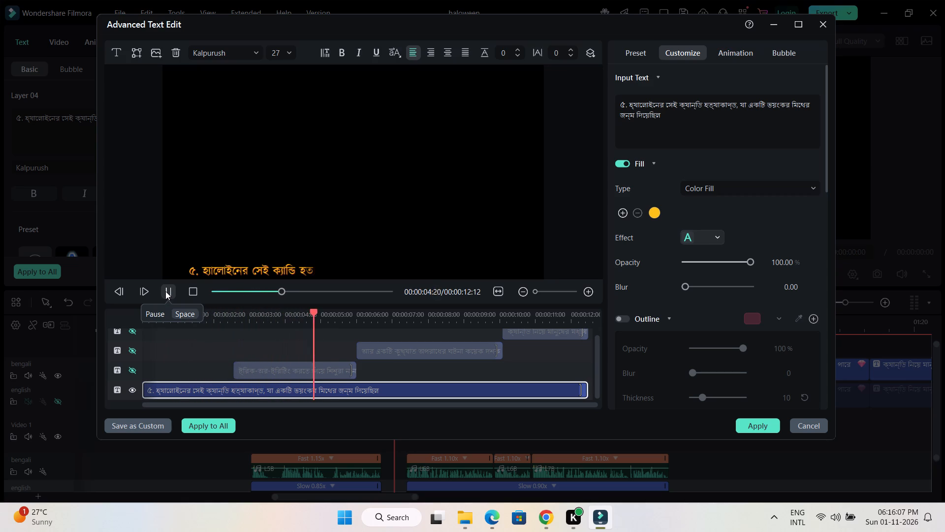
click(165, 291)
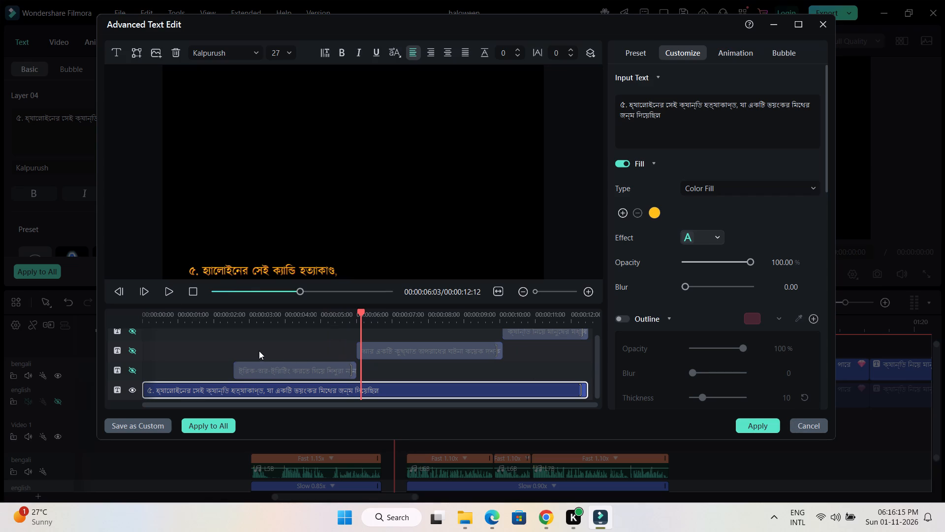
click(777, 425)
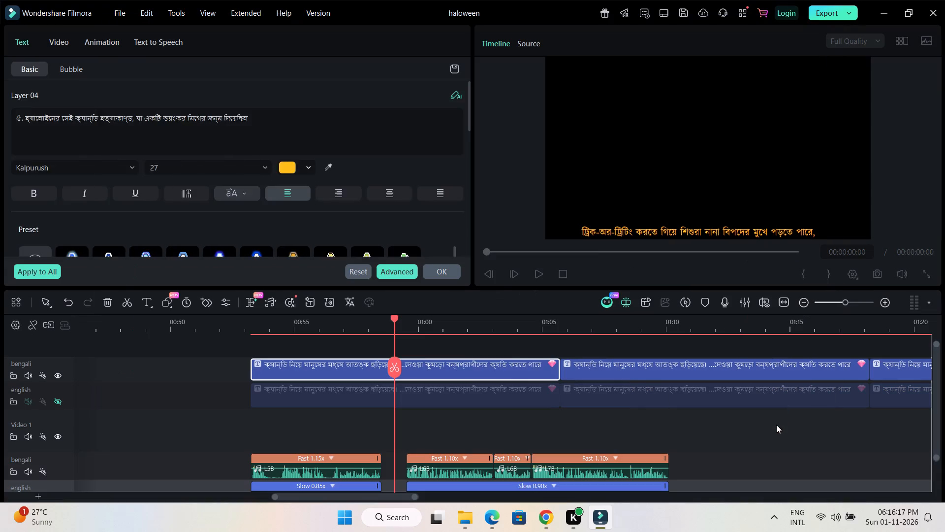
Trim the end of the Bengali candy murder subtitle clip to the end of the L5B audio, making it about 00:00:05:07 long.
click(532, 369)
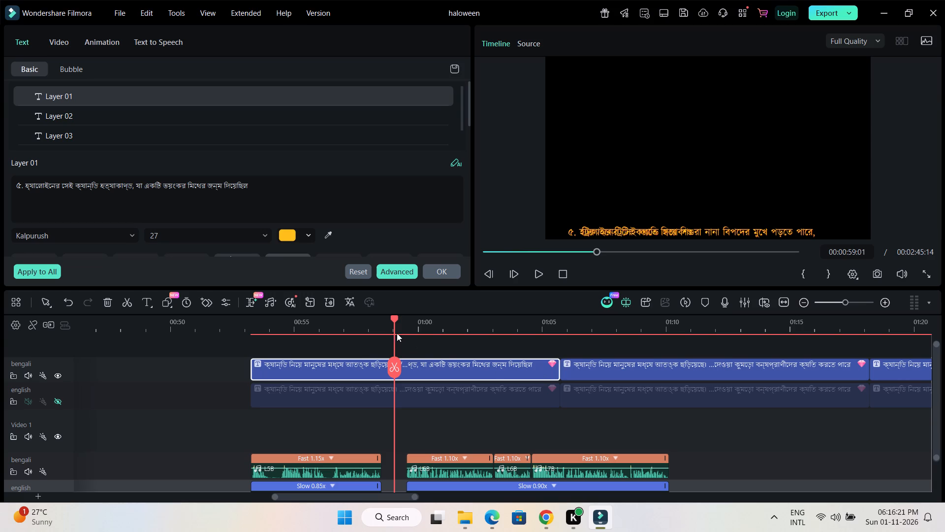
drag(395, 319, 343, 322)
drag(557, 371, 384, 386)
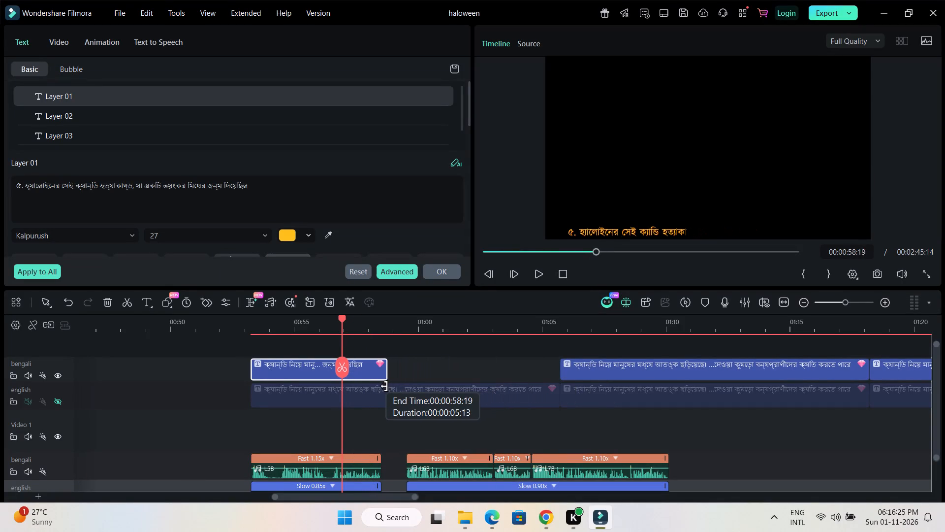
drag(384, 386, 381, 388)
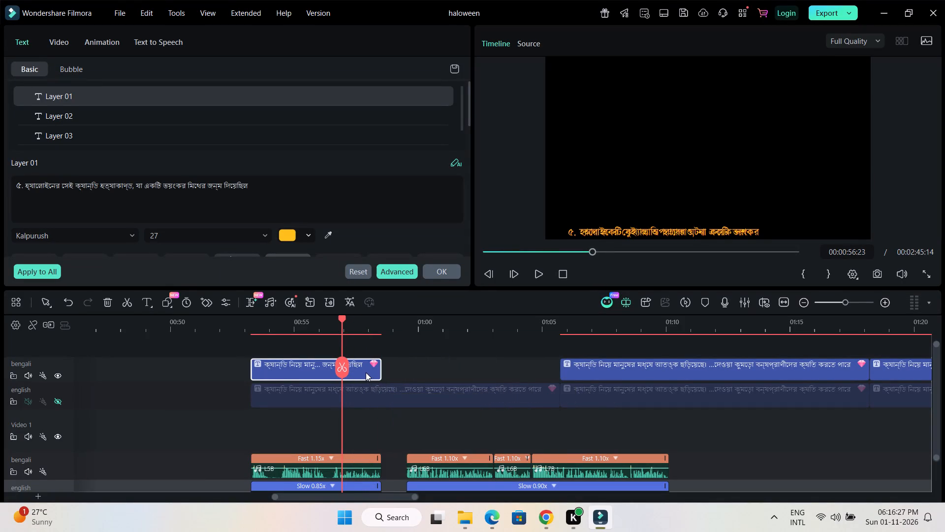
Reopen the trimmed subtitle in the advanced text editor, hide the three layers other than the heading, and preview the heading alone.
double_click(366, 372)
click(391, 272)
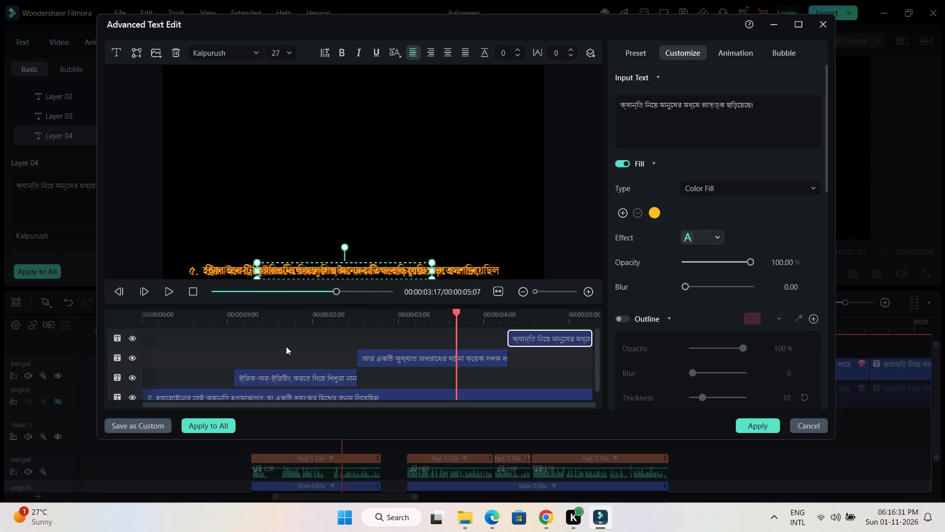
scroll(260, 353, down, 3)
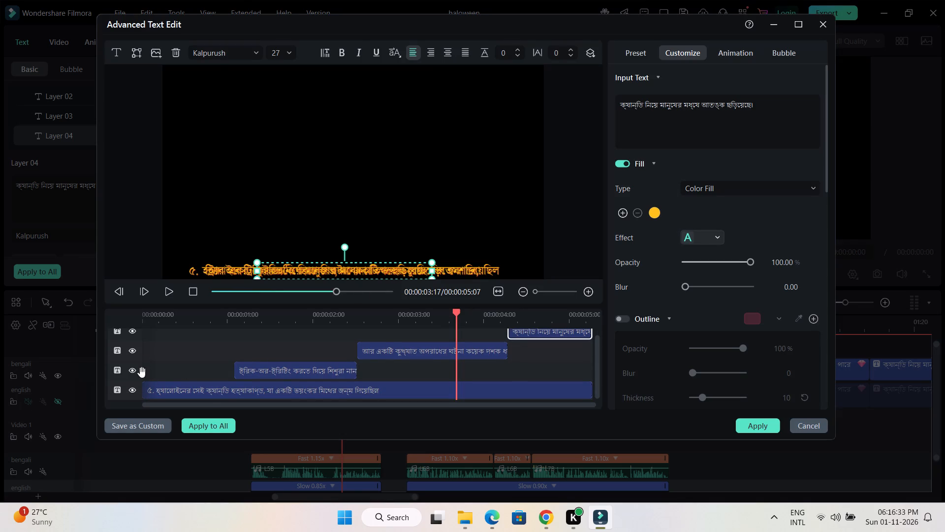
click(131, 371)
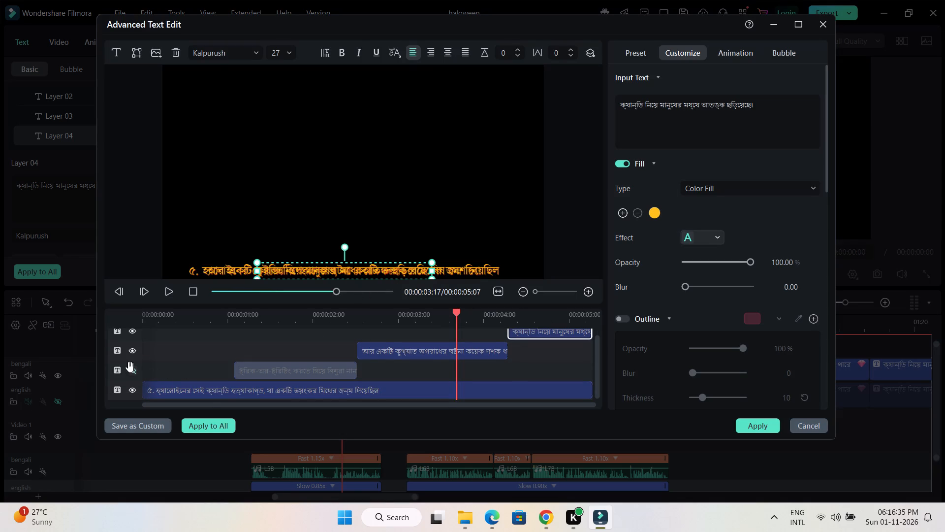
click(130, 349)
scroll(134, 349, up, 1)
click(134, 344)
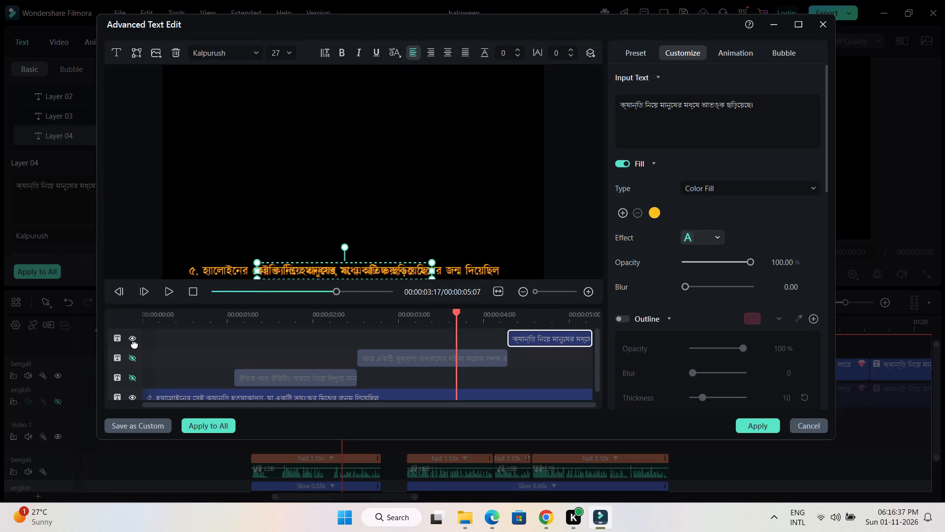
click(171, 290)
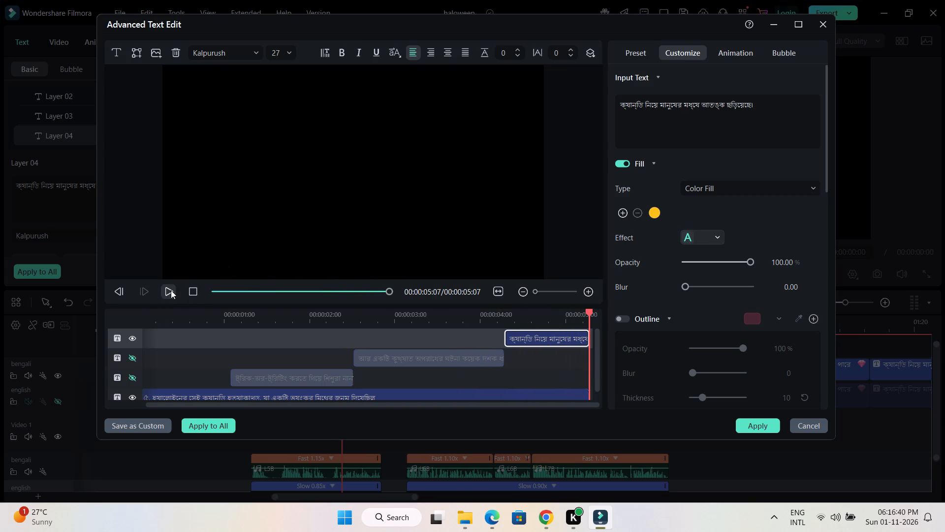
click(129, 337)
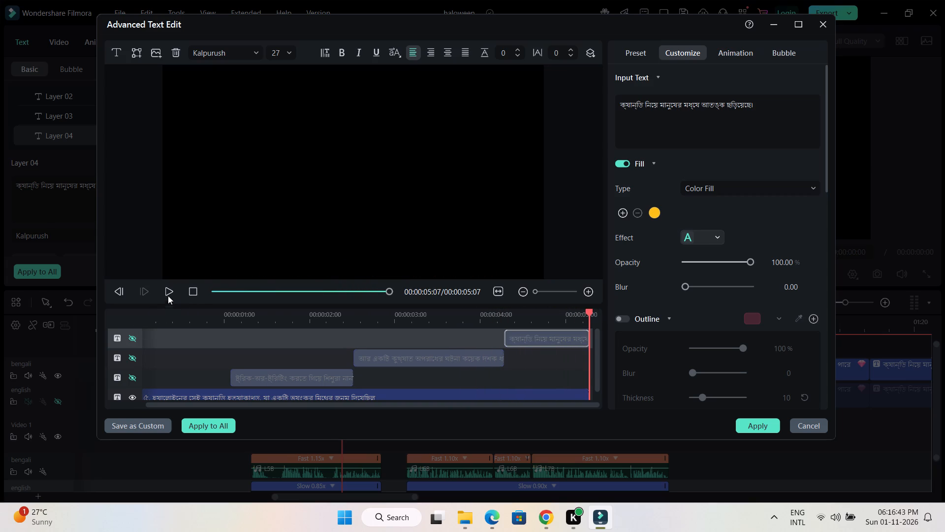
click(164, 288)
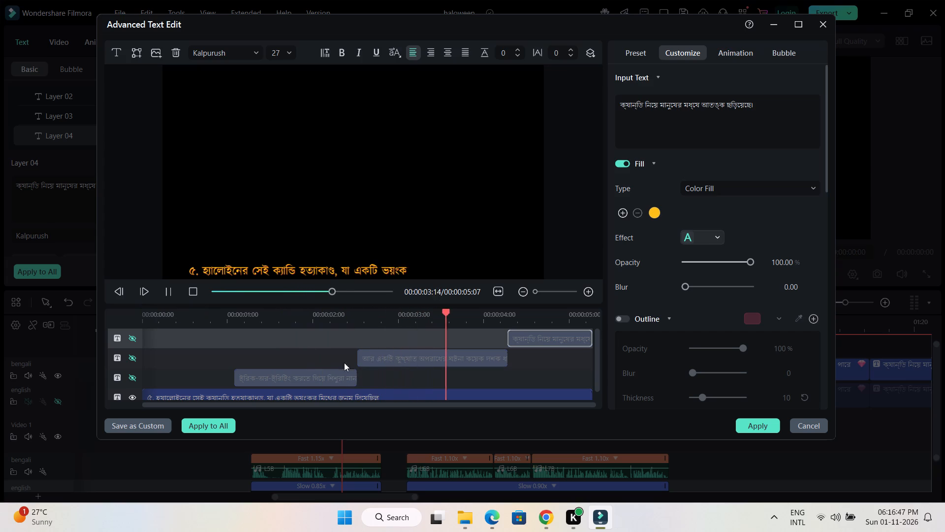
Reapply the Type Writer intro animation from the Typing category to the heading layer and set its duration to 5.08 s.
scroll(387, 388, down, 2)
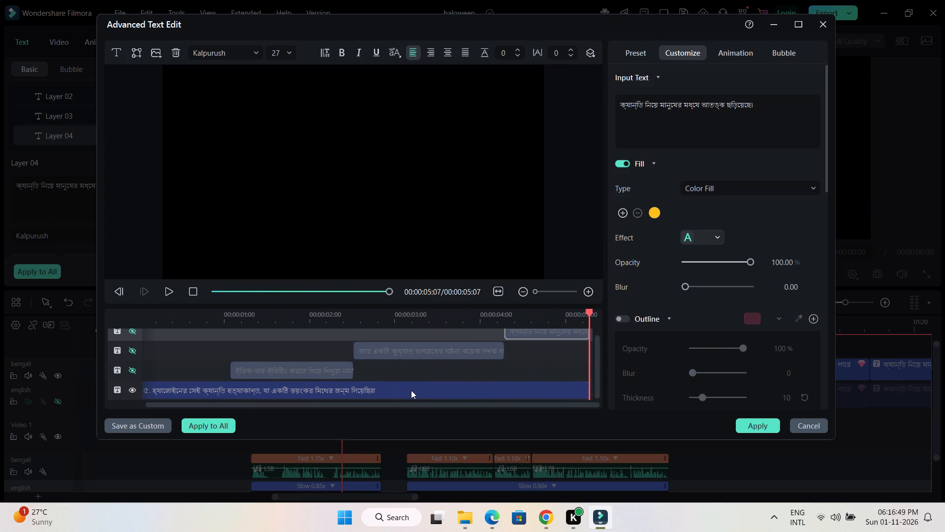
double_click(419, 393)
click(739, 51)
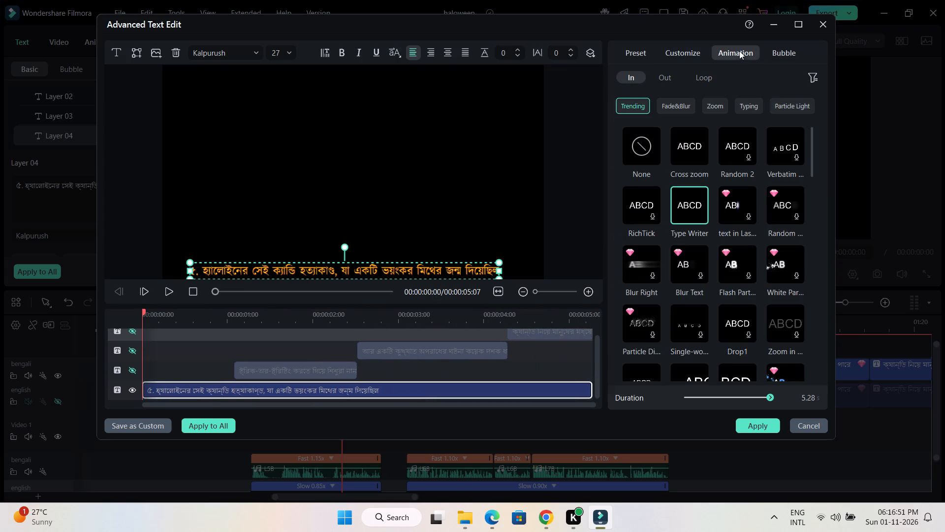
click(745, 106)
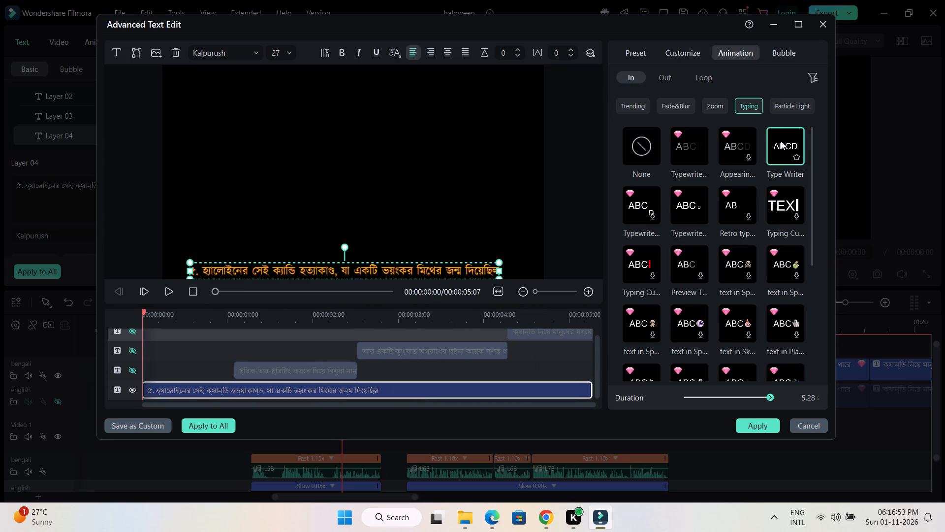
double_click(781, 141)
drag(216, 393, 577, 386)
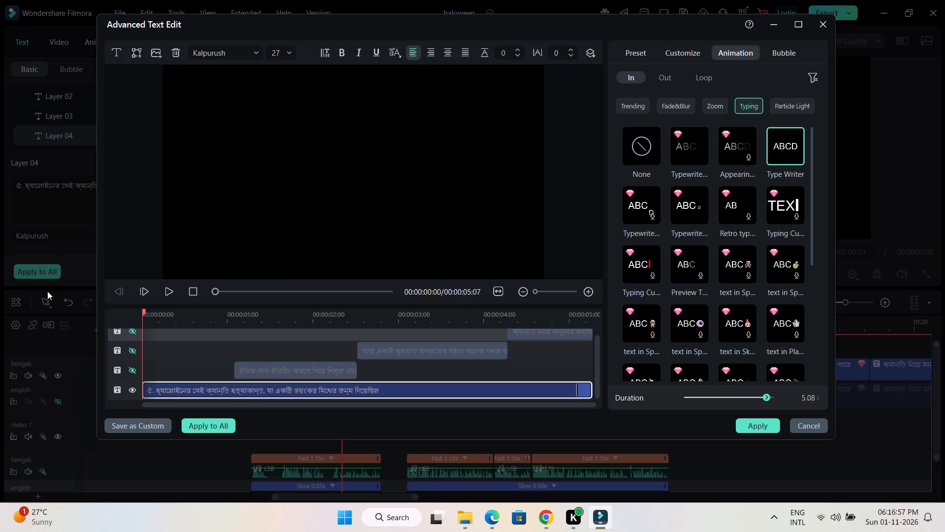
Play and scrub through the heading layer to check how its typewriter animation reveals the text from start to end.
click(168, 291)
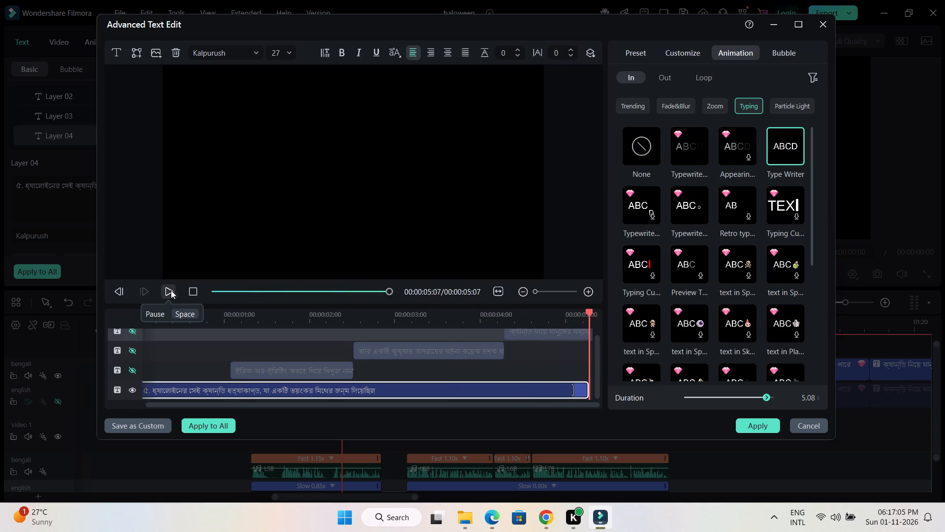
drag(588, 311, 146, 321)
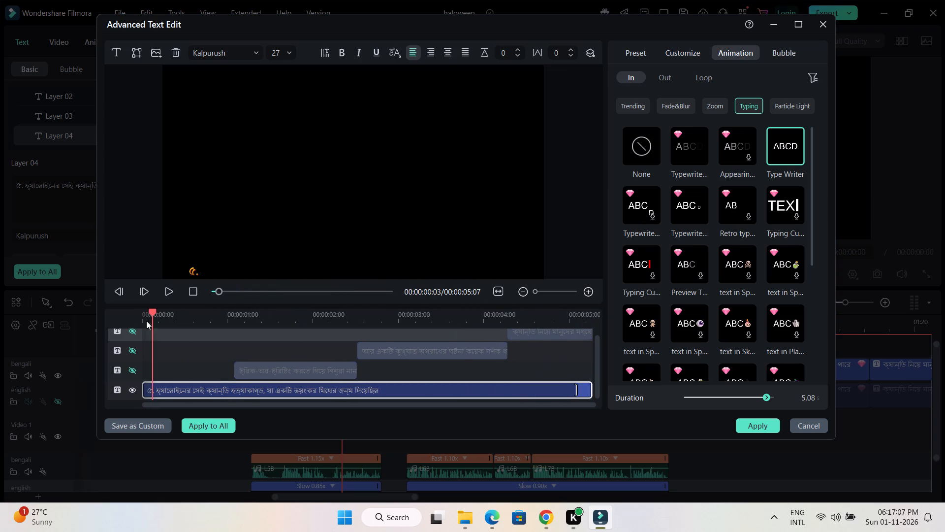
drag(146, 321, 222, 327)
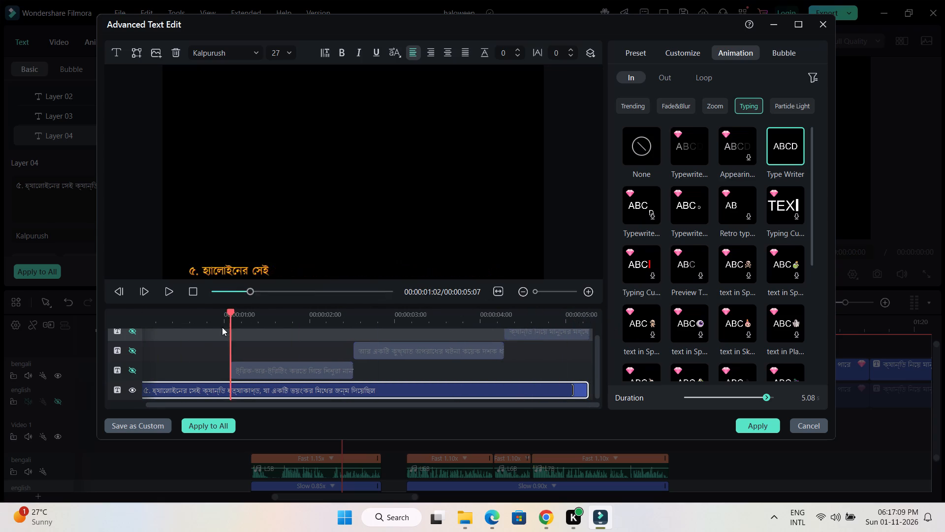
drag(222, 327, 424, 372)
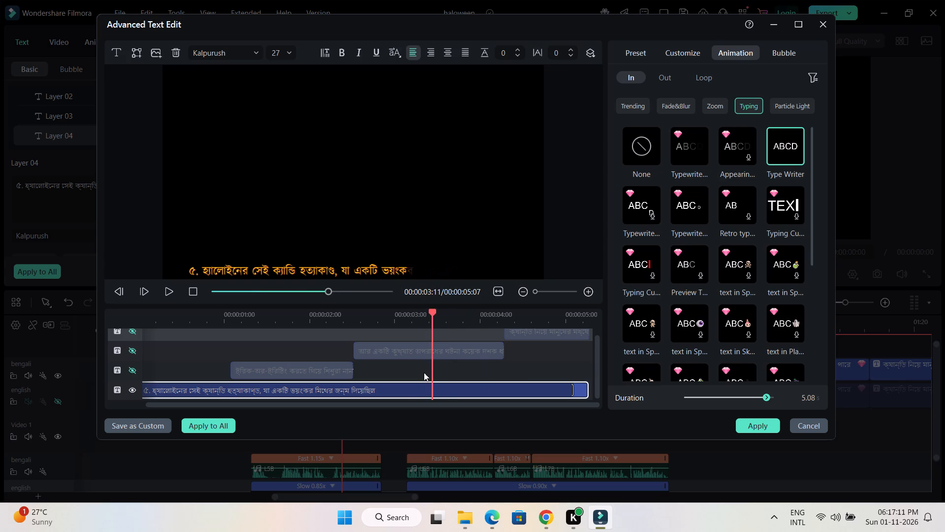
drag(424, 372, 587, 378)
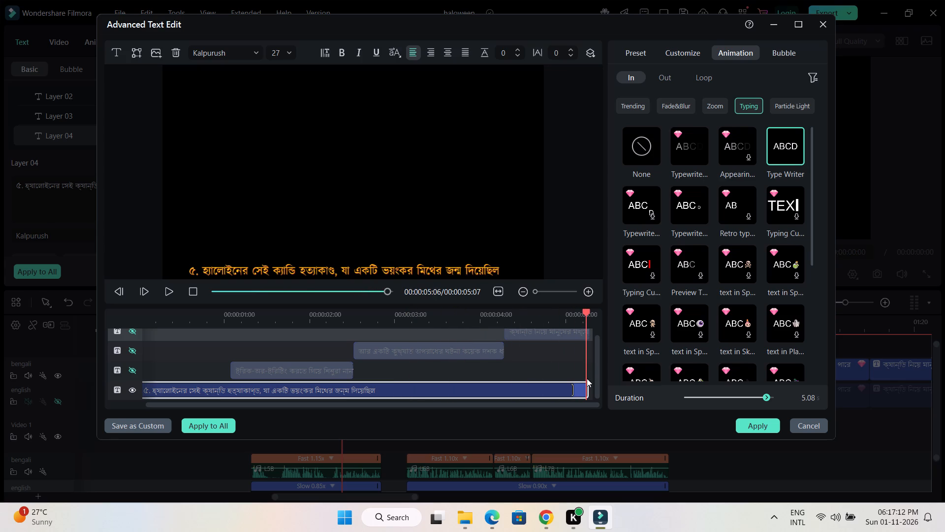
drag(587, 378, 488, 372)
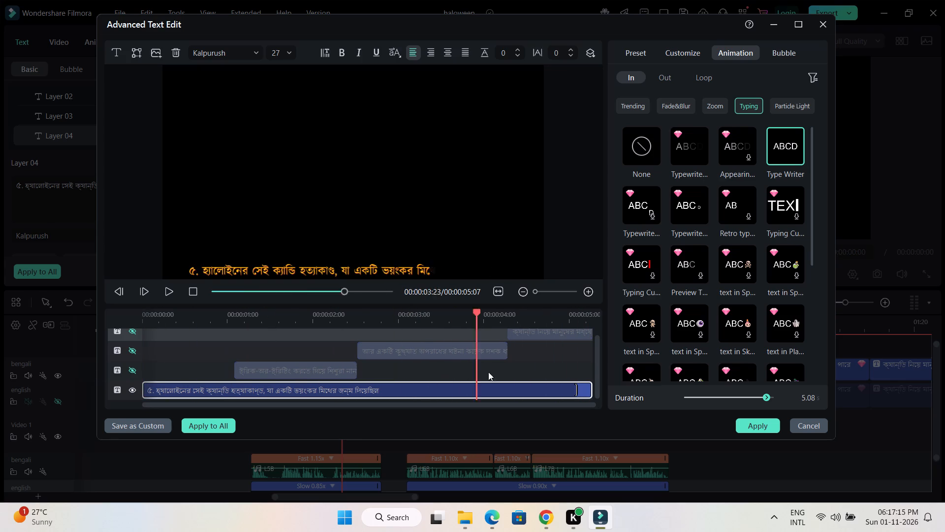
drag(488, 372, 0, 313)
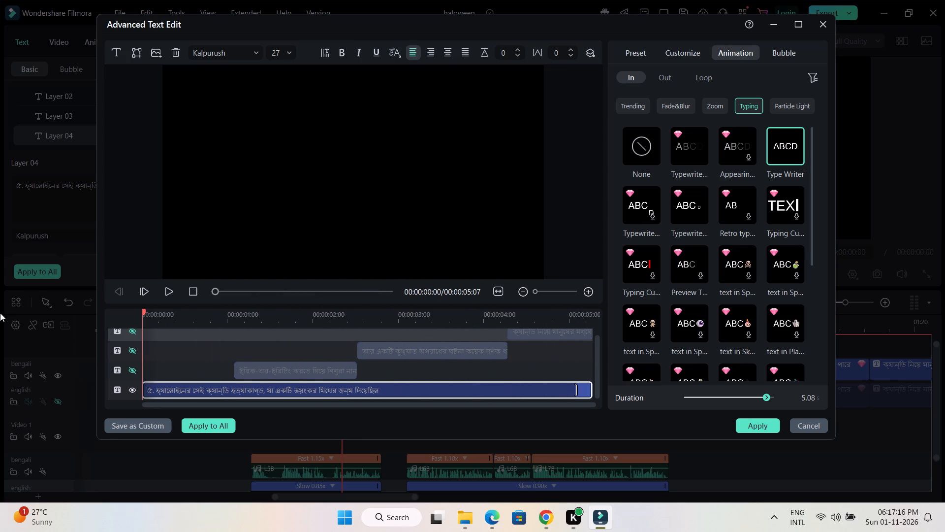
drag(0, 313, 149, 316)
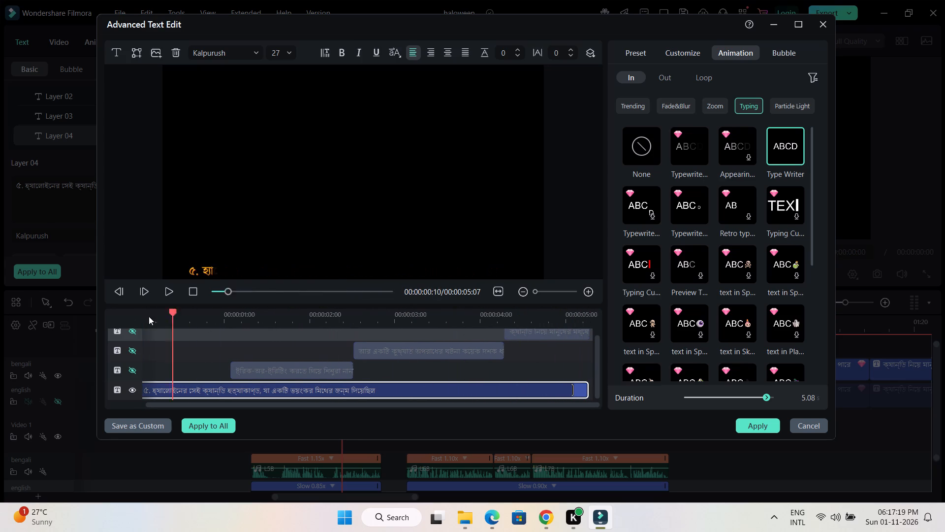
drag(149, 316, 172, 299)
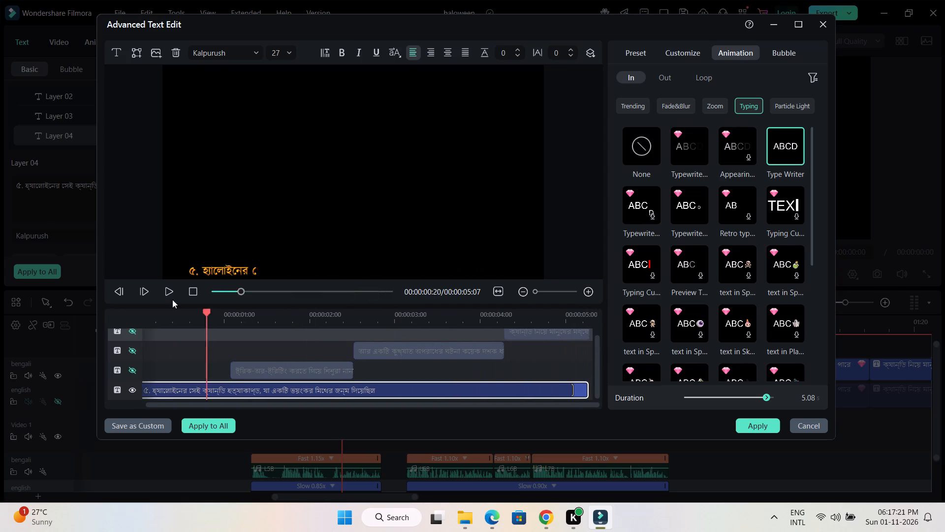
drag(172, 299, 0, 297)
click(168, 292)
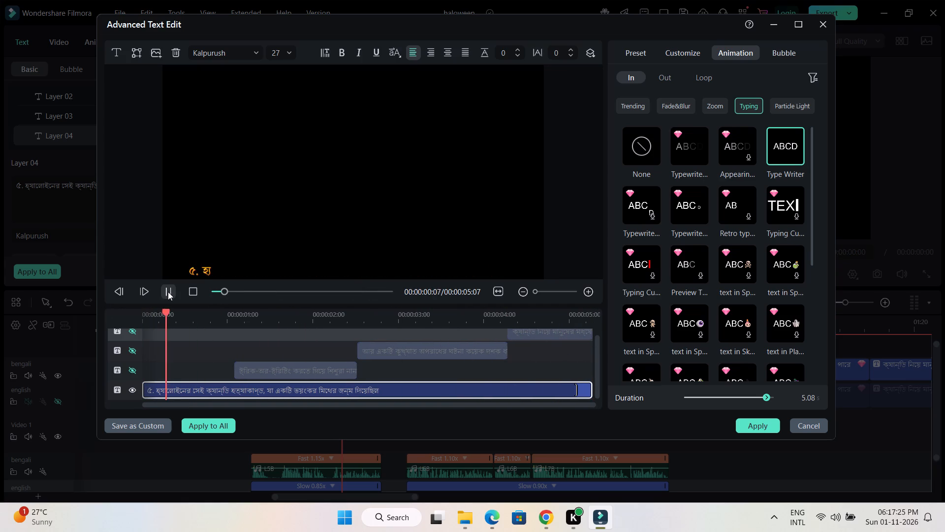
click(168, 292)
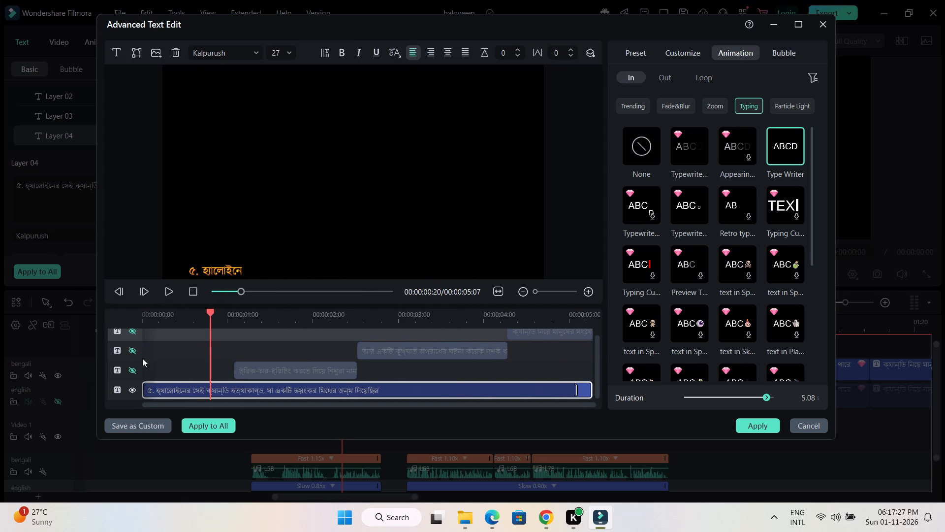
Delete the three hidden text layers from the subtitle, keeping only the heading layer.
right_click(117, 374)
click(255, 369)
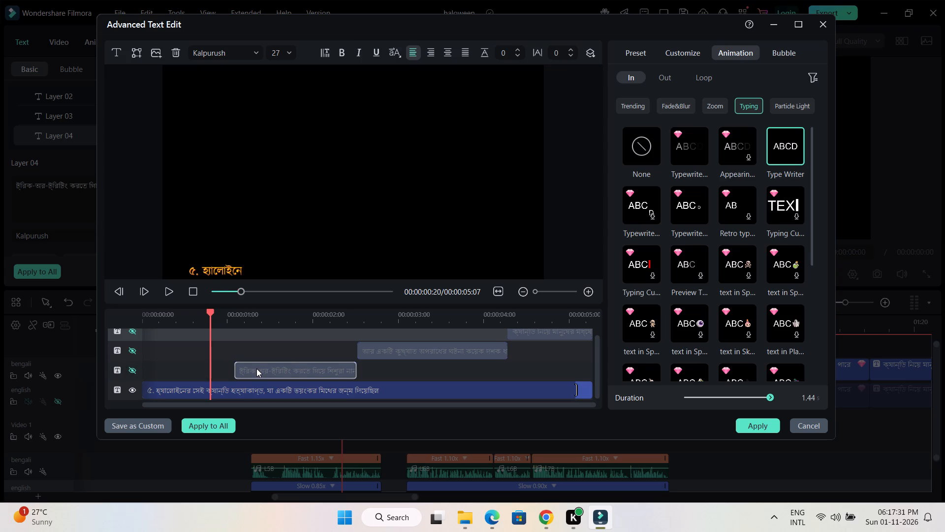
key(Delete)
click(372, 356)
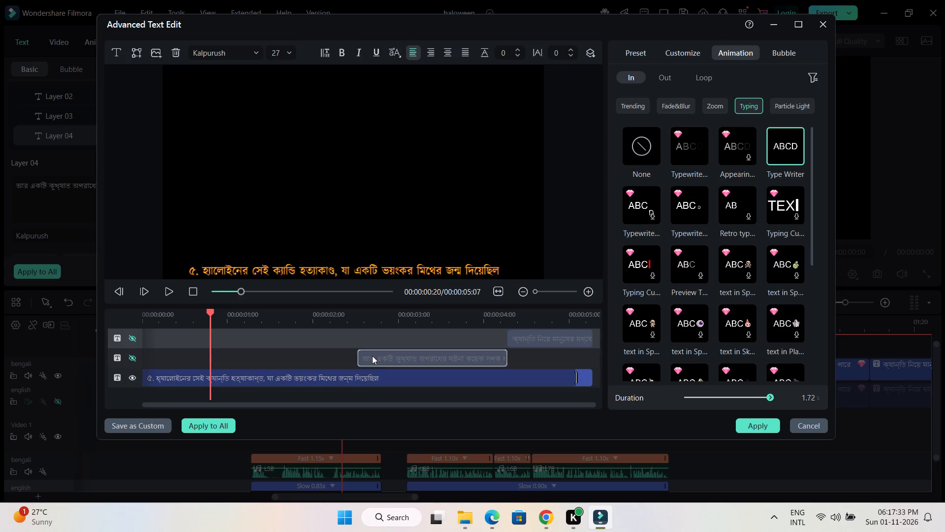
key(Delete)
click(524, 335)
key(Delete)
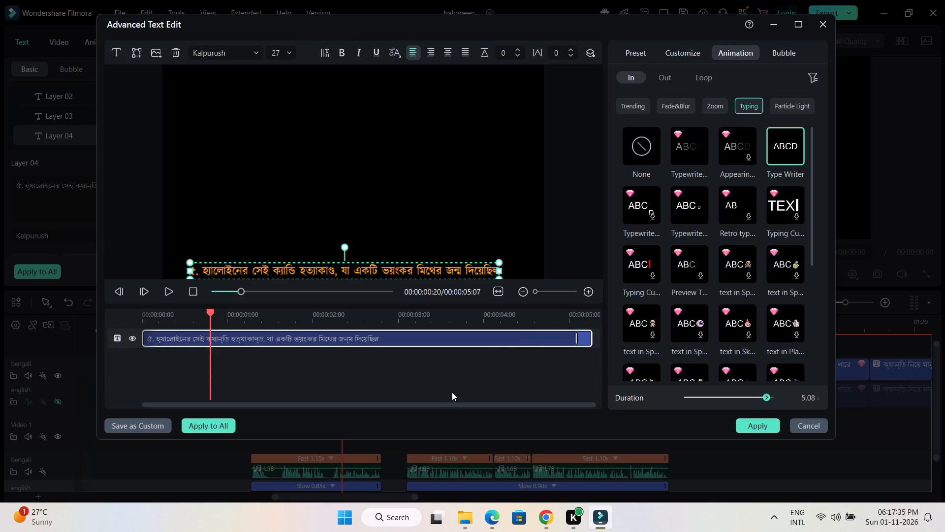
Move the heading up to mid-frame, narrow its box so it wraps onto four lines, and enlarge it to font size 63.
scroll(451, 393, up, 2)
drag(380, 268, 387, 218)
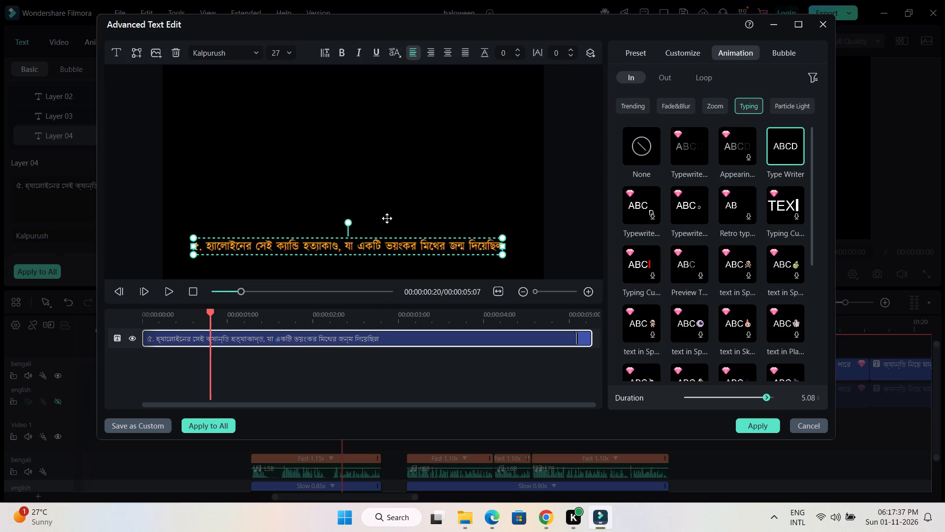
drag(387, 218, 389, 171)
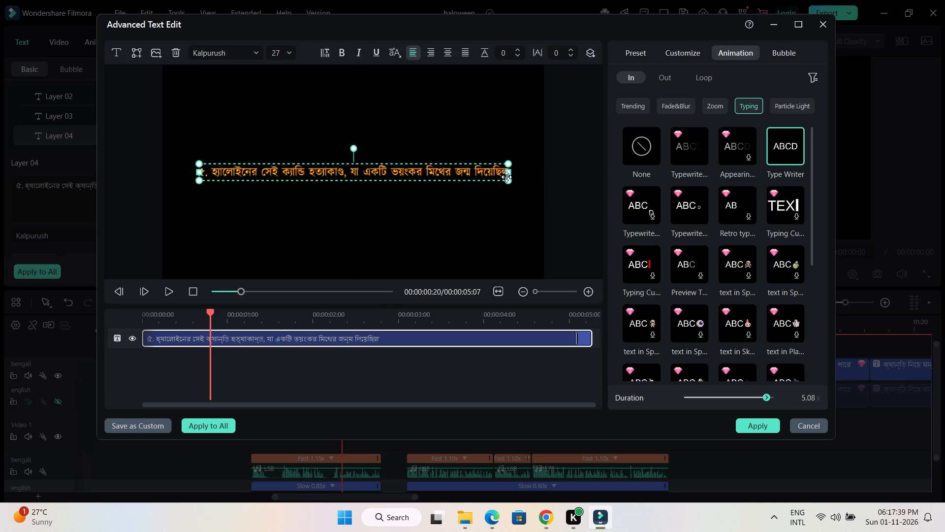
drag(509, 172, 286, 172)
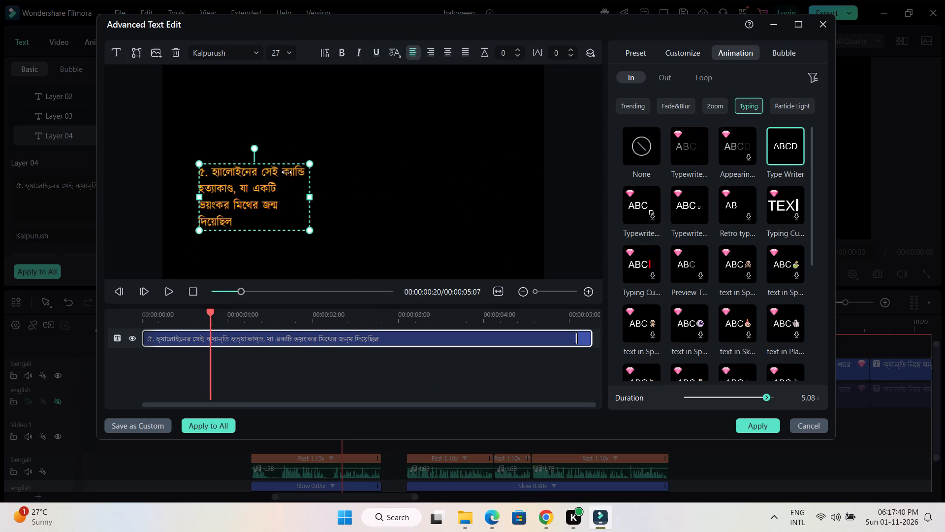
drag(286, 172, 276, 174)
drag(247, 204, 250, 131)
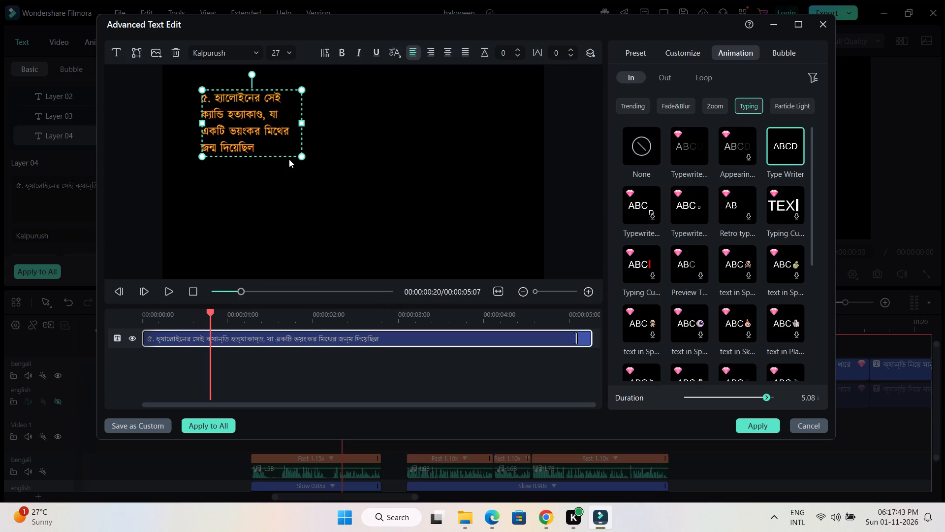
drag(300, 155, 418, 204)
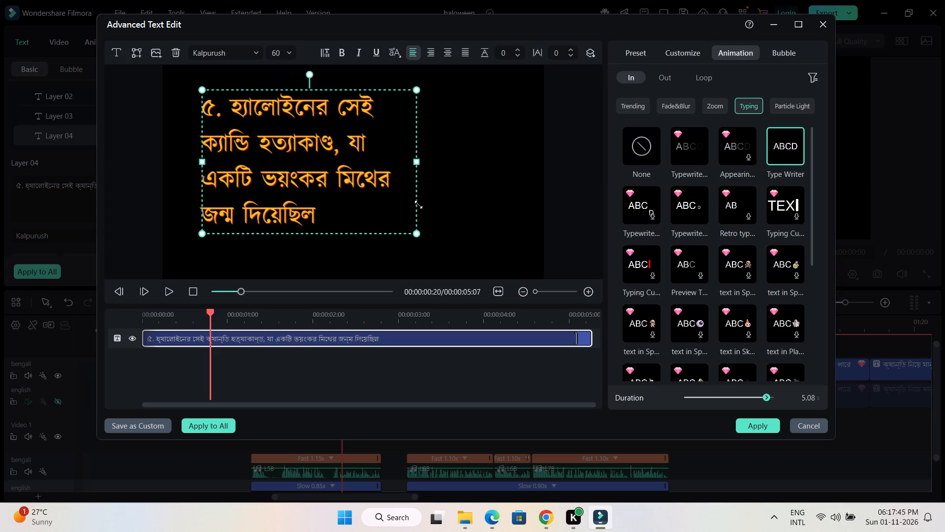
drag(418, 204, 427, 210)
drag(296, 180, 334, 186)
Remove the leading number "৫." and its space from the heading text.
double_click(258, 115)
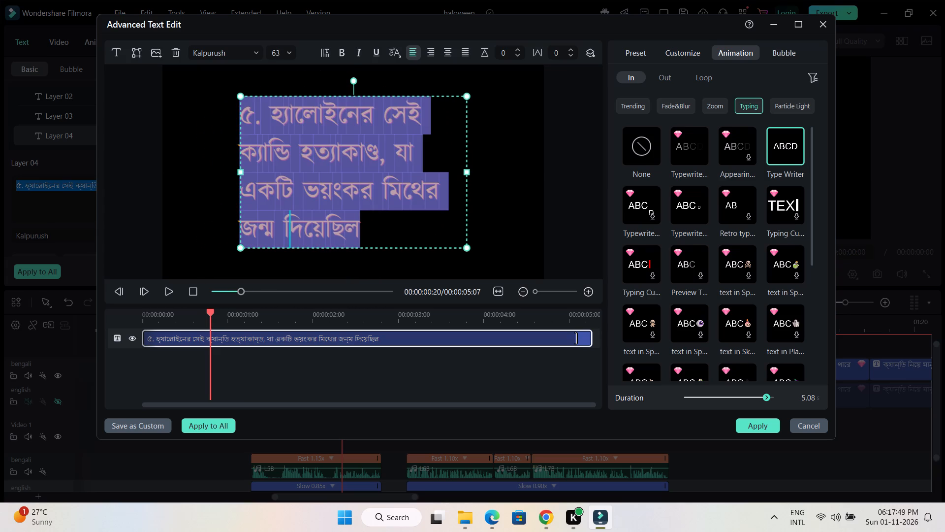
click(270, 113)
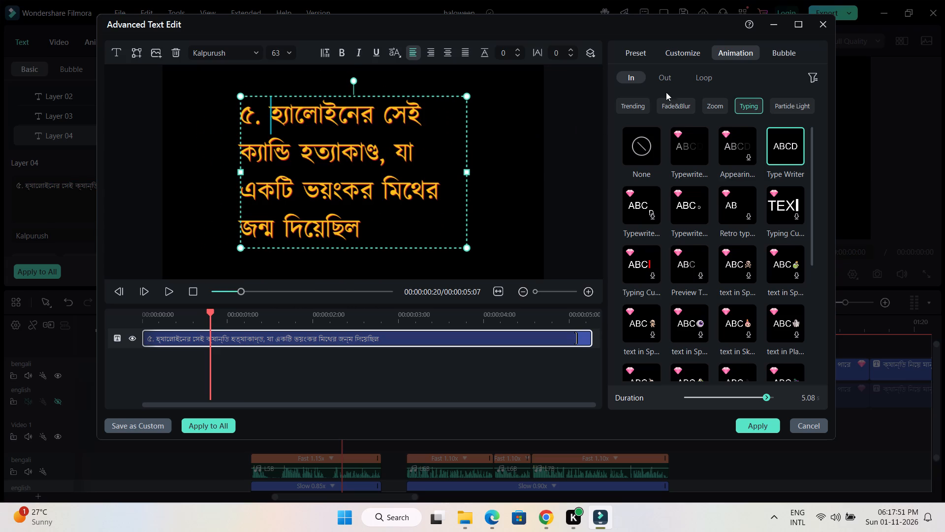
click(687, 51)
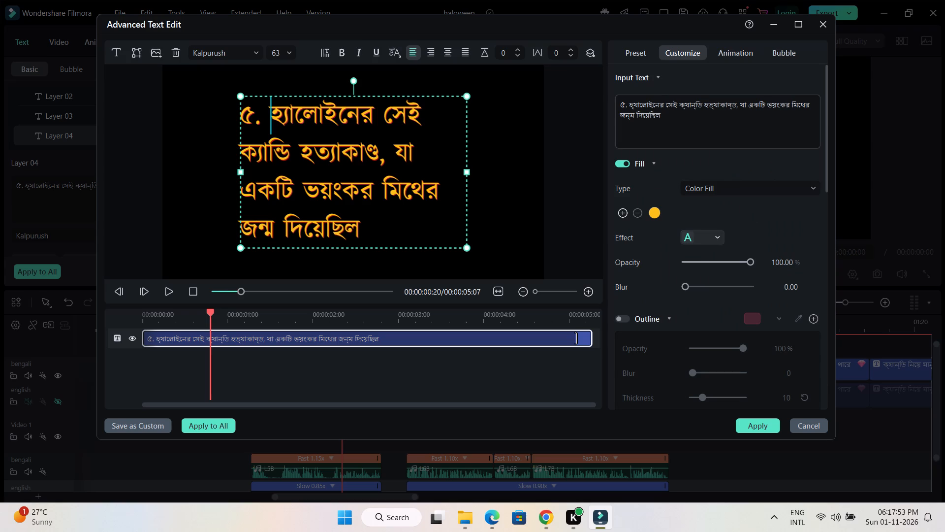
click(628, 102)
key(Right)
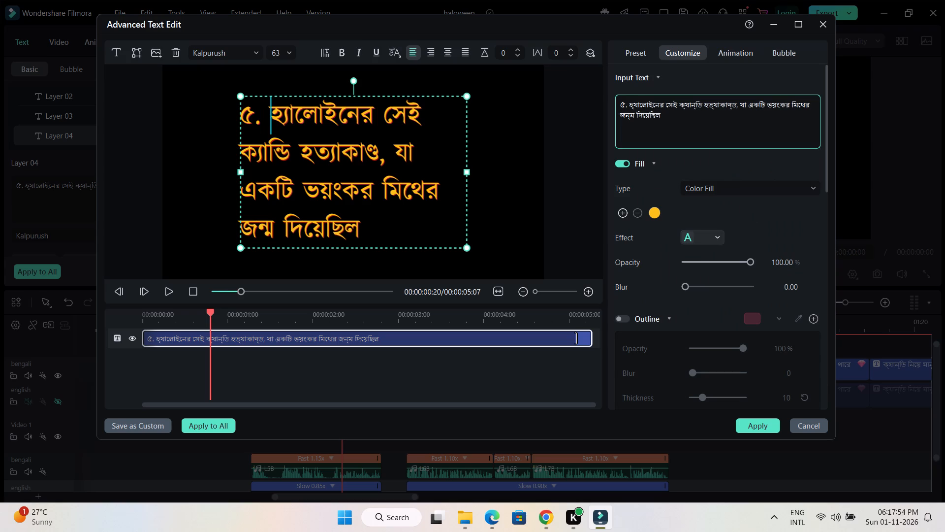
key(BackSpace)
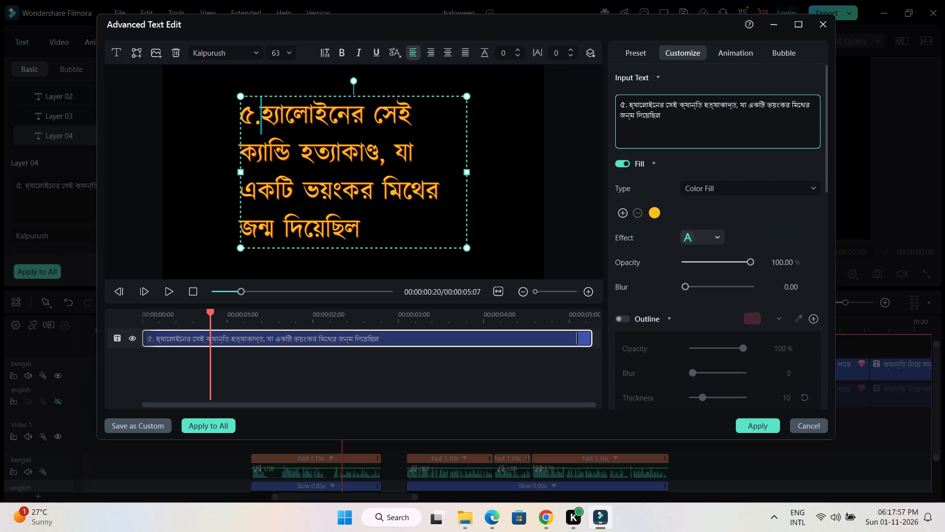
key(BackSpace)
key(BackSpace)
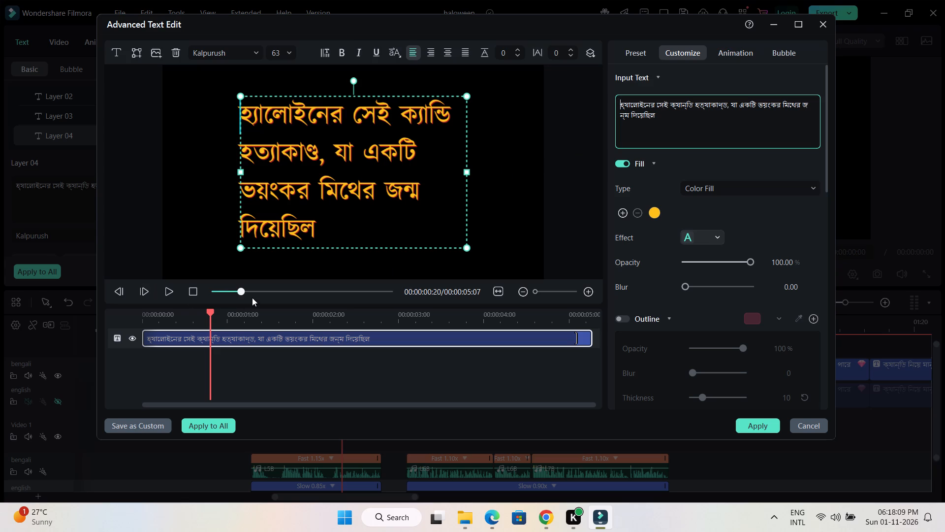
Preview the heading's typewriter animation from the start and apply the advanced text edits to the subtitle clip.
drag(242, 290, 194, 289)
click(169, 288)
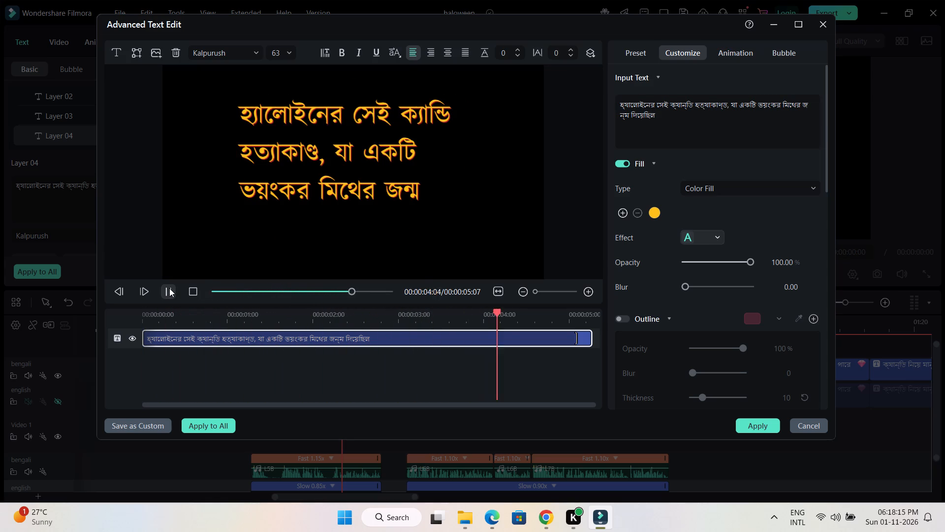
click(169, 288)
click(169, 288)
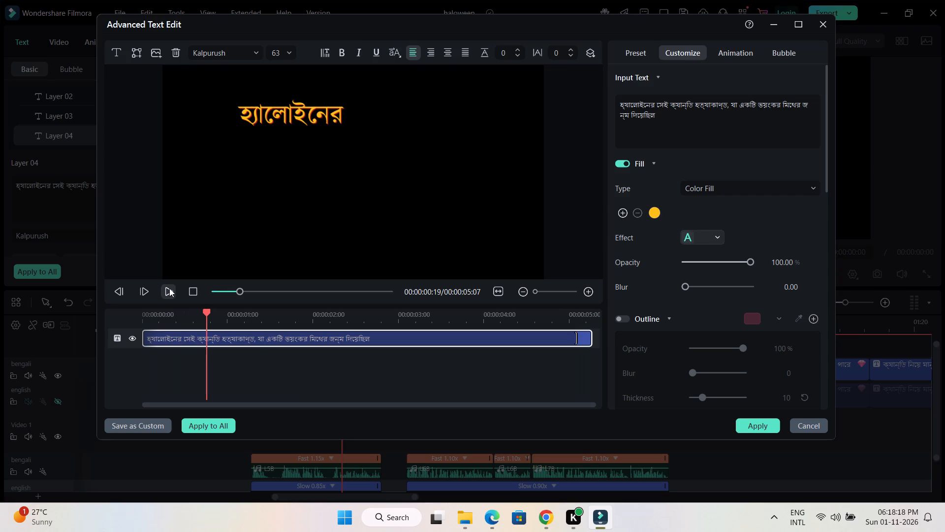
click(759, 424)
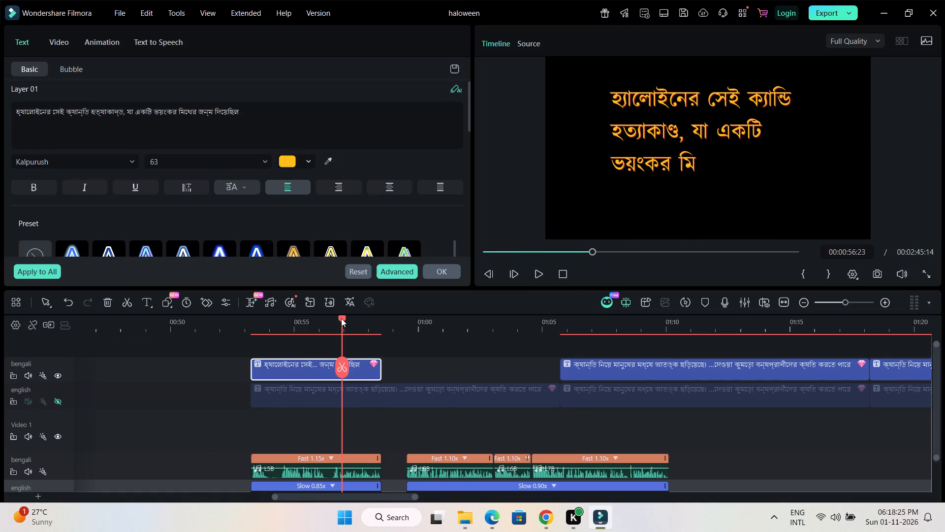
Play the timeline from before the L5B audio to check the Bengali heading's timing against the narration.
drag(341, 318, 232, 326)
click(539, 274)
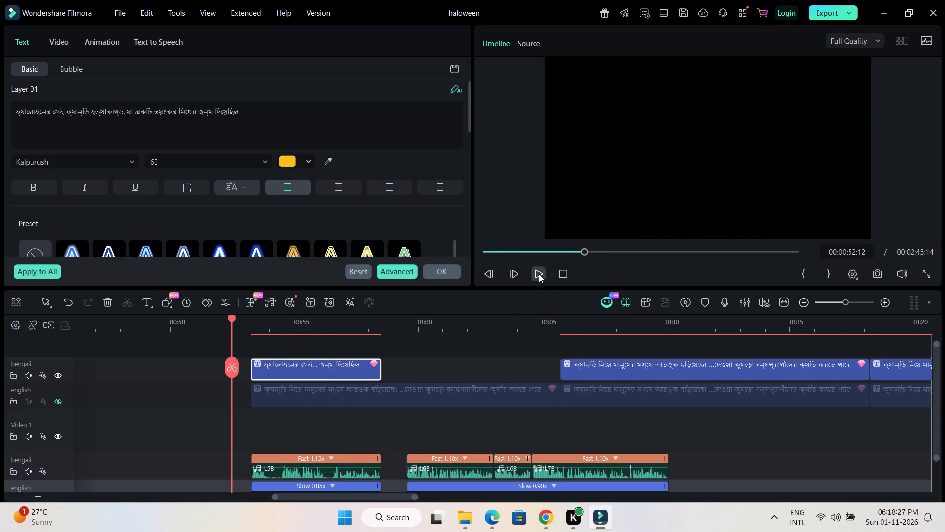
click(539, 274)
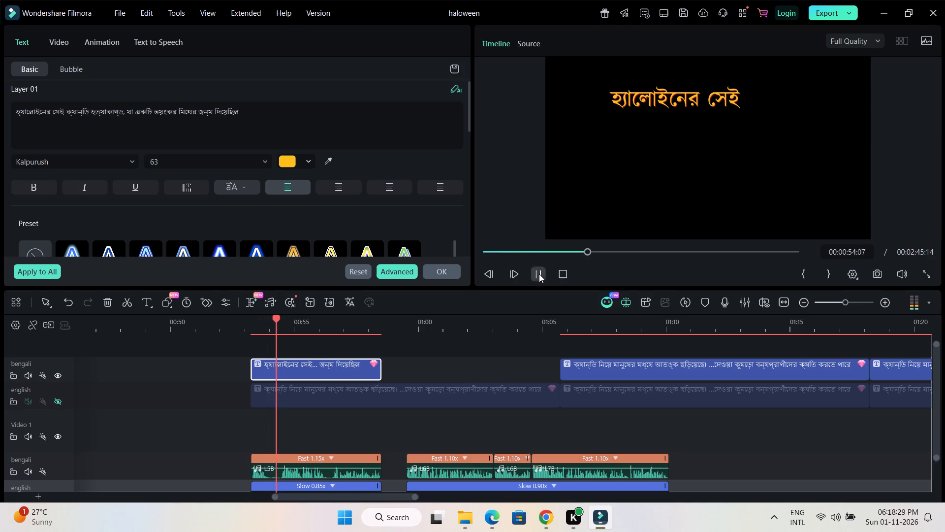
scroll(387, 432, down, 1)
click(160, 480)
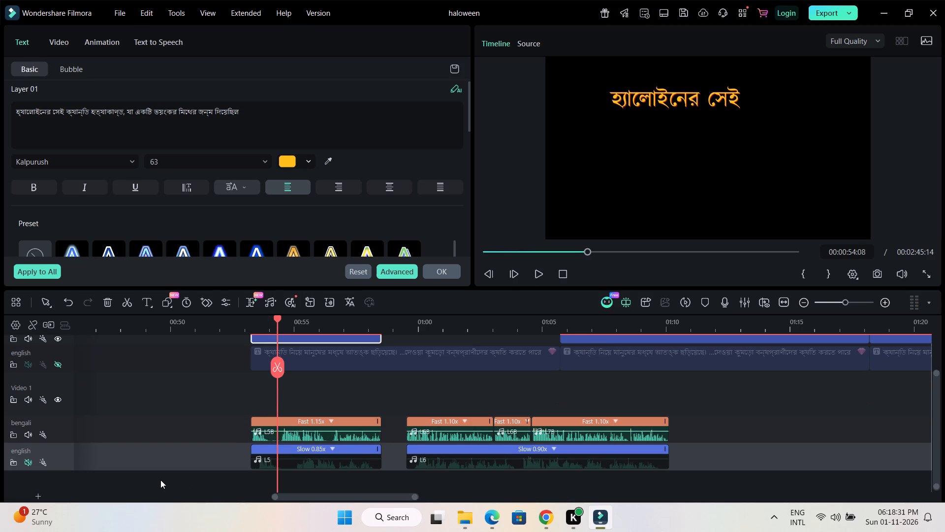
drag(275, 317, 204, 326)
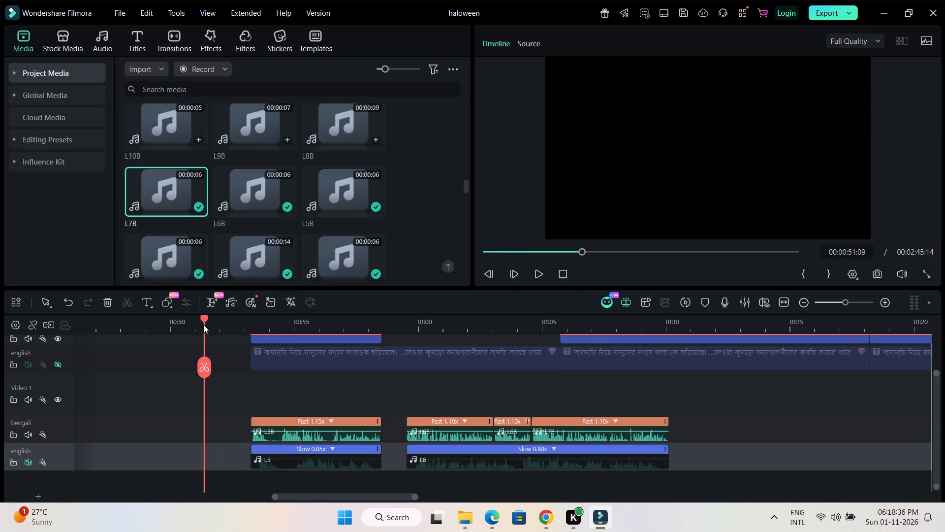
scroll(283, 353, up, 1)
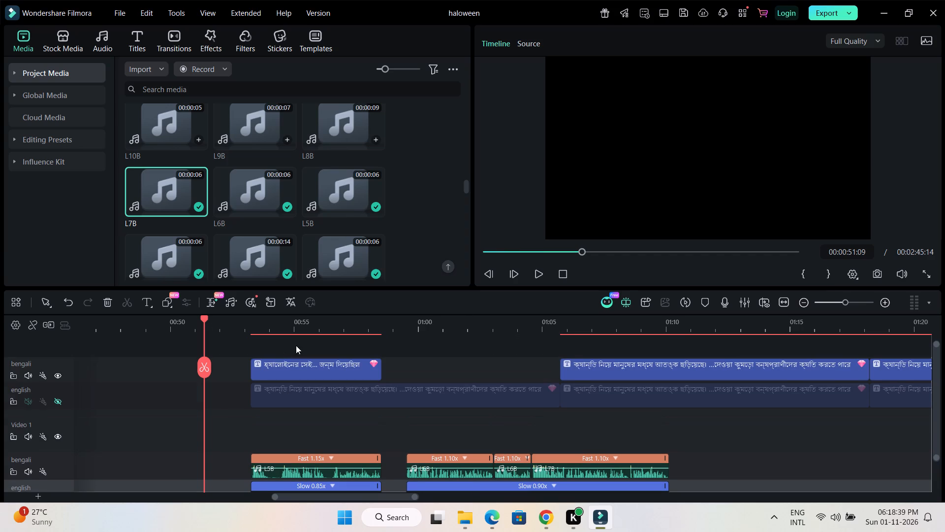
click(540, 271)
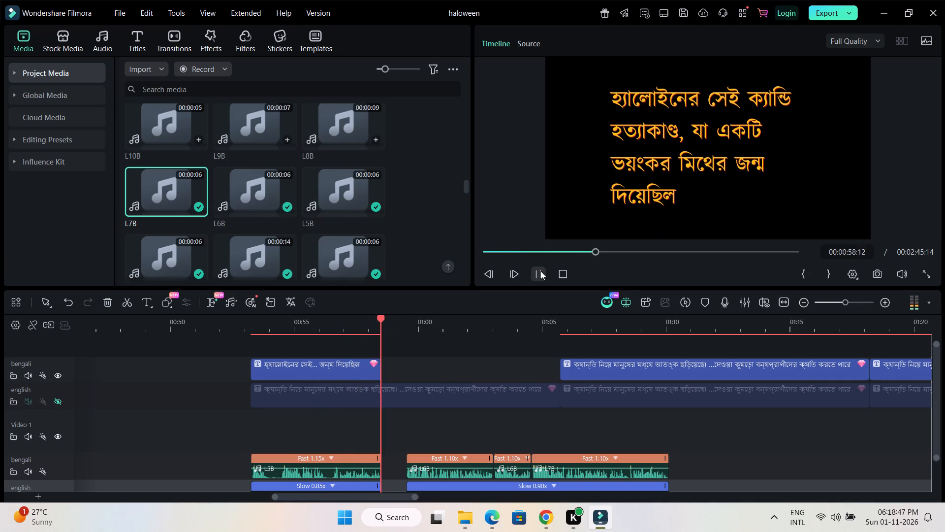
click(540, 271)
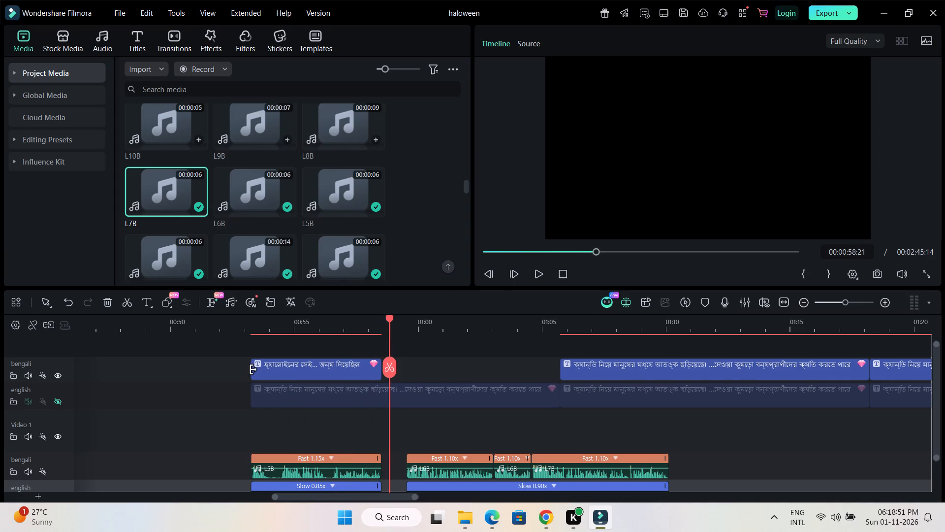
Trim the start of the Bengali heading subtitle to 00:00:54:02, making the clip 00:00:04:11 long.
drag(253, 369, 272, 370)
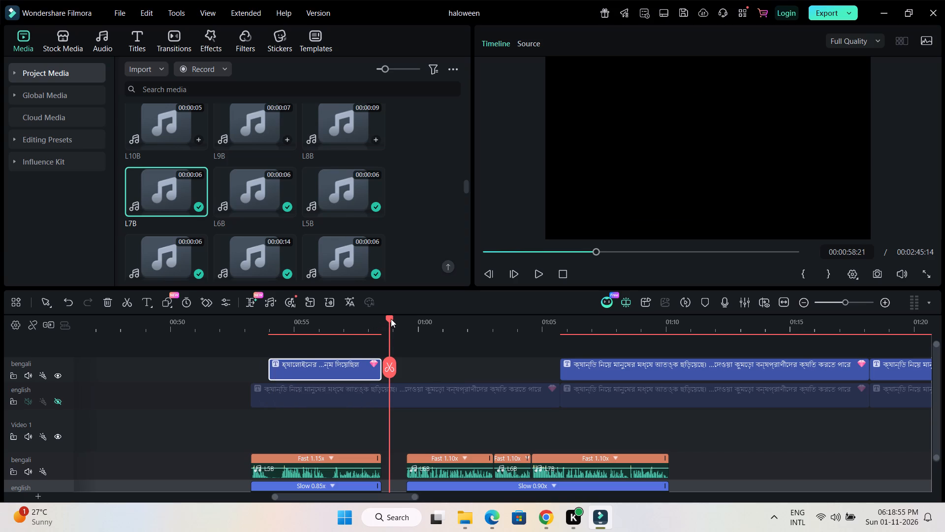
drag(391, 319, 269, 325)
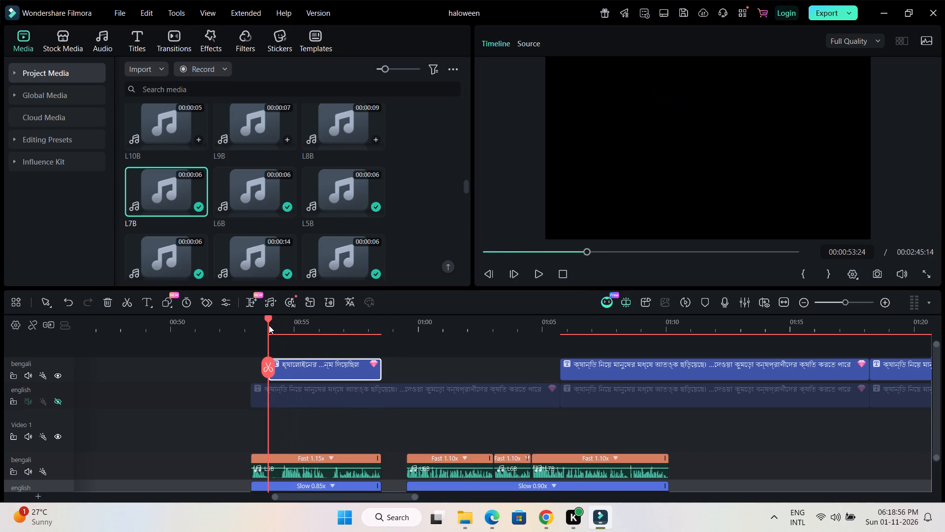
drag(269, 325, 270, 325)
drag(270, 325, 275, 325)
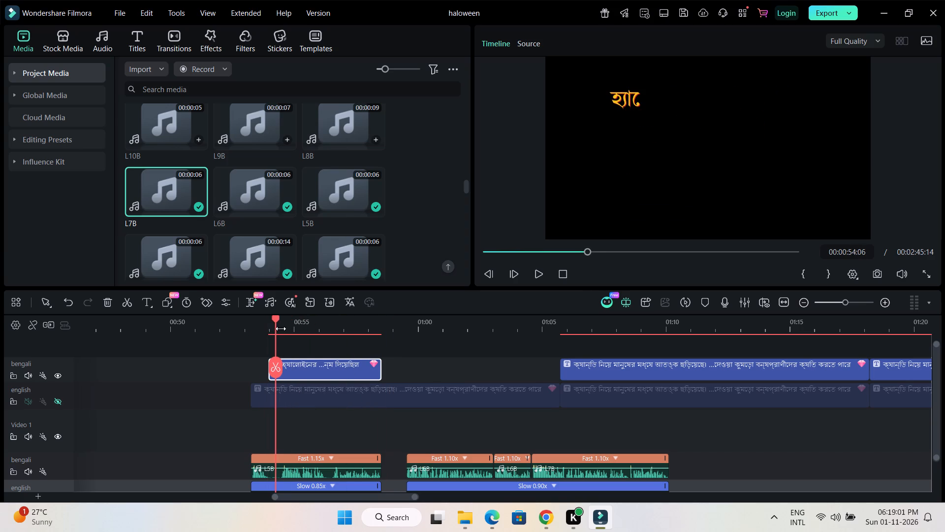
drag(281, 329, 468, 332)
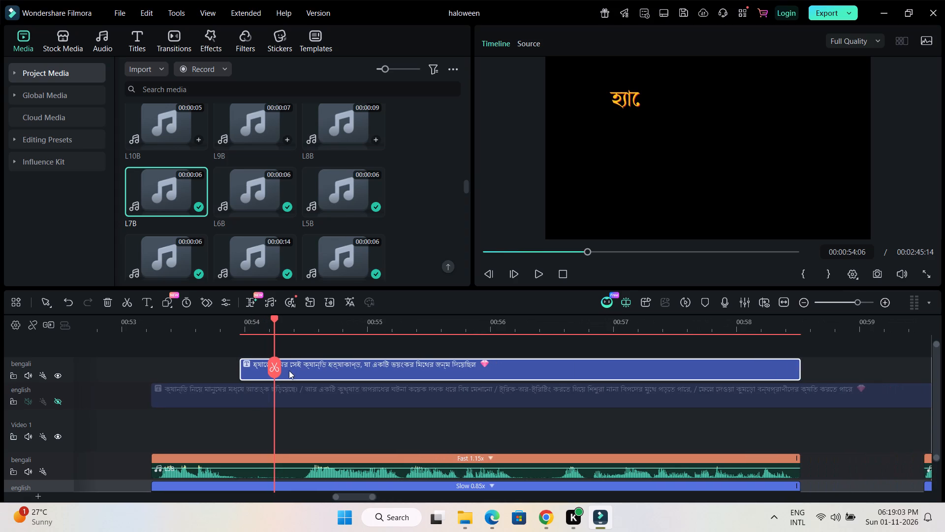
drag(243, 370, 257, 370)
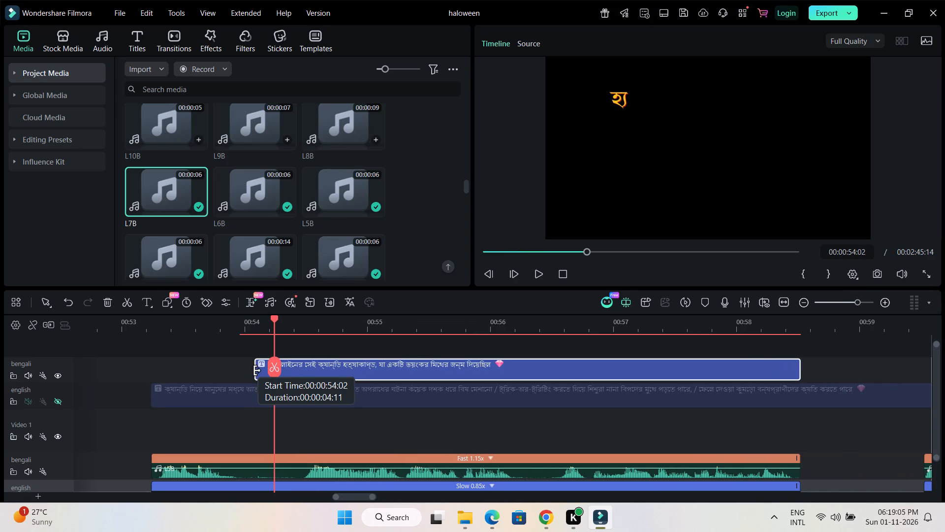
drag(257, 370, 258, 370)
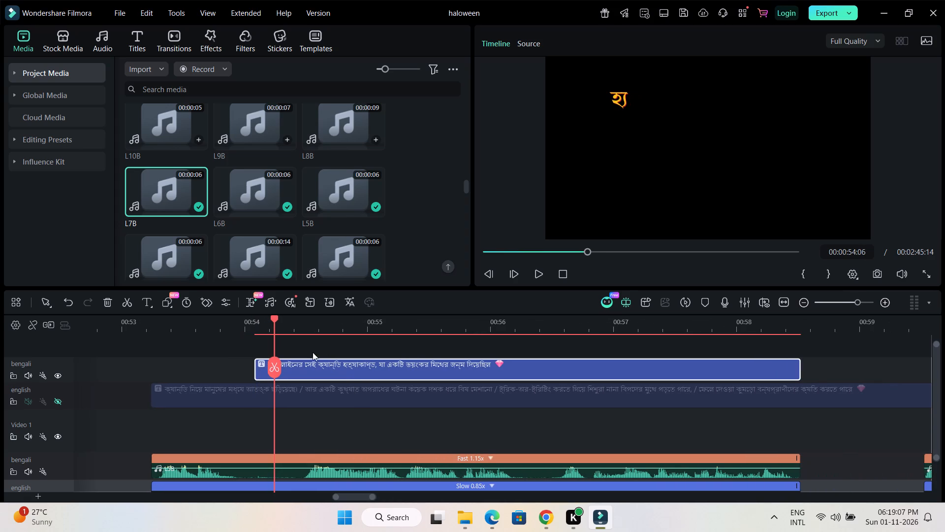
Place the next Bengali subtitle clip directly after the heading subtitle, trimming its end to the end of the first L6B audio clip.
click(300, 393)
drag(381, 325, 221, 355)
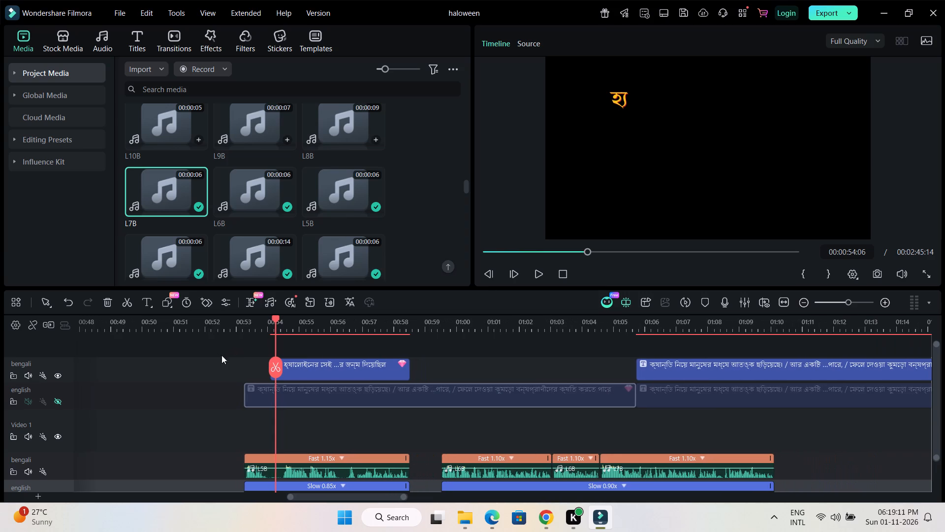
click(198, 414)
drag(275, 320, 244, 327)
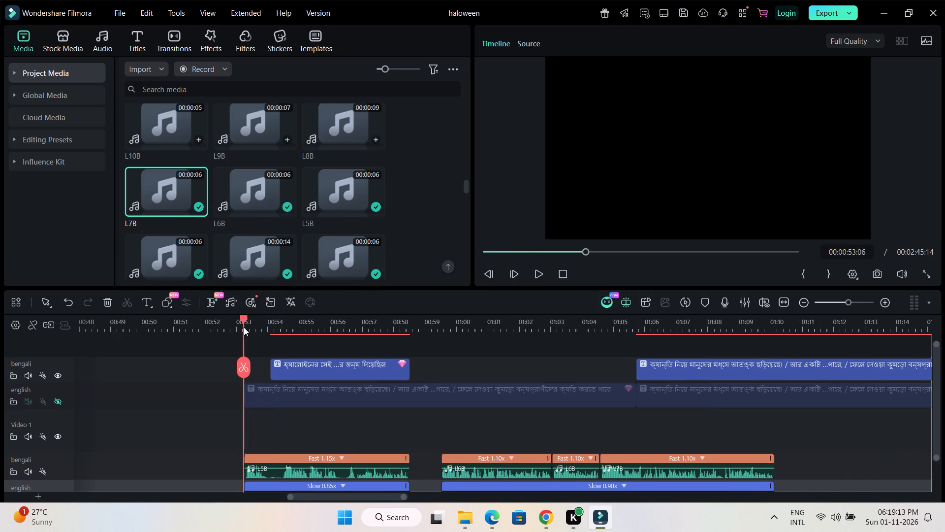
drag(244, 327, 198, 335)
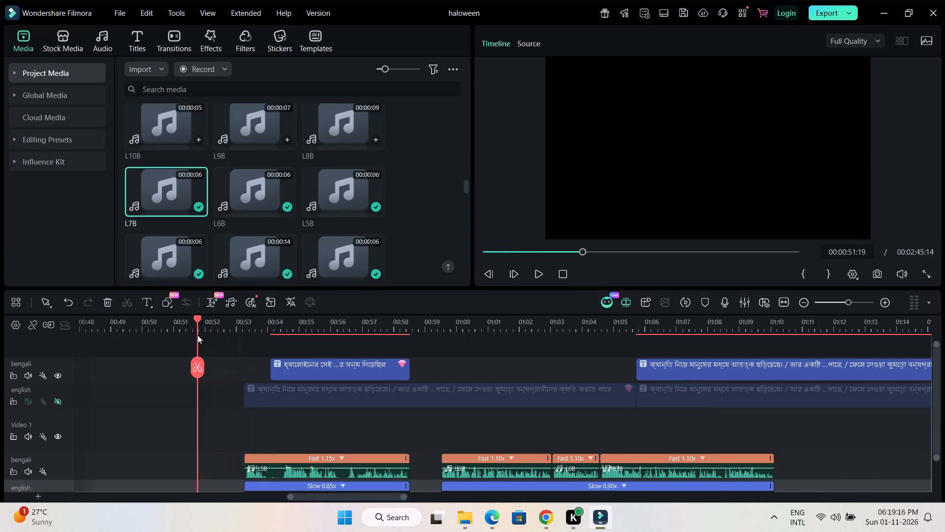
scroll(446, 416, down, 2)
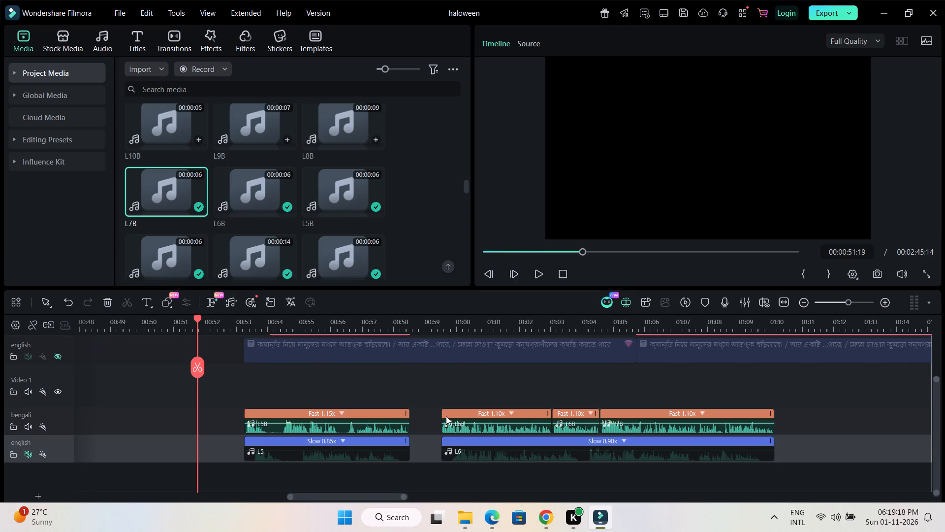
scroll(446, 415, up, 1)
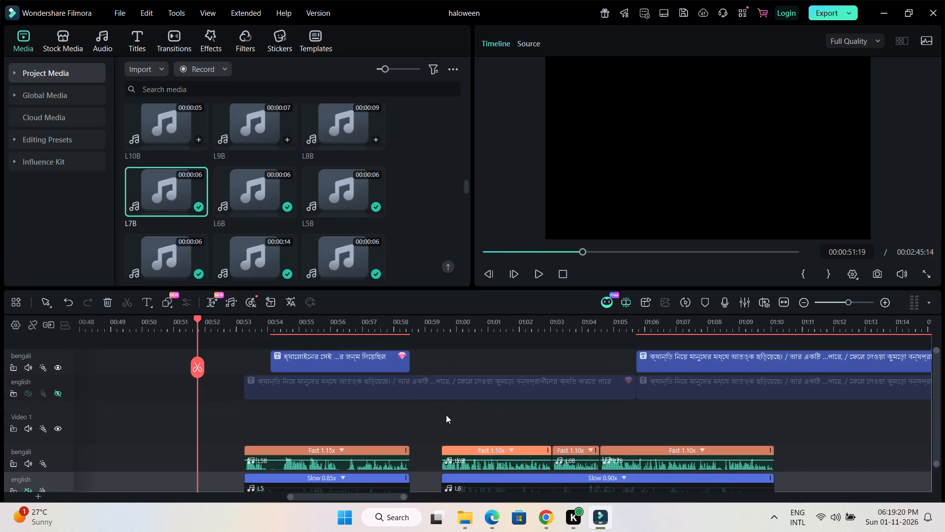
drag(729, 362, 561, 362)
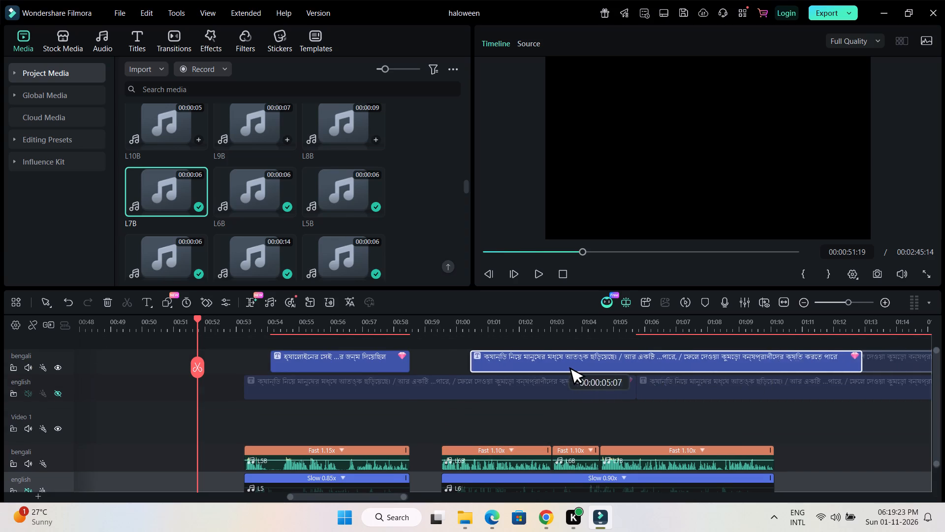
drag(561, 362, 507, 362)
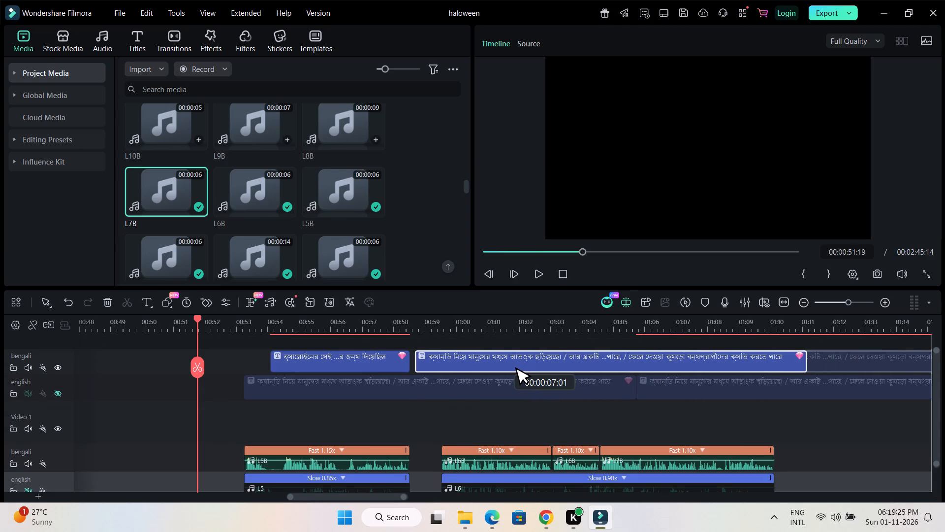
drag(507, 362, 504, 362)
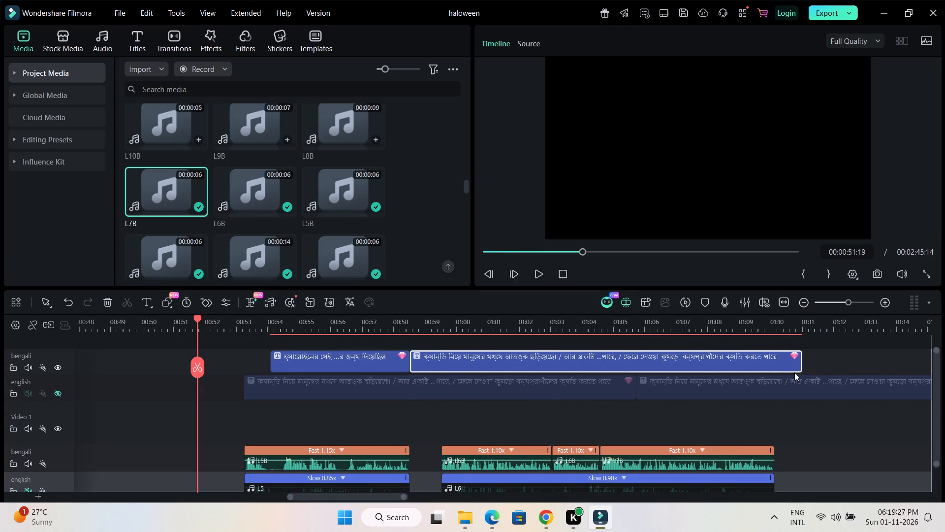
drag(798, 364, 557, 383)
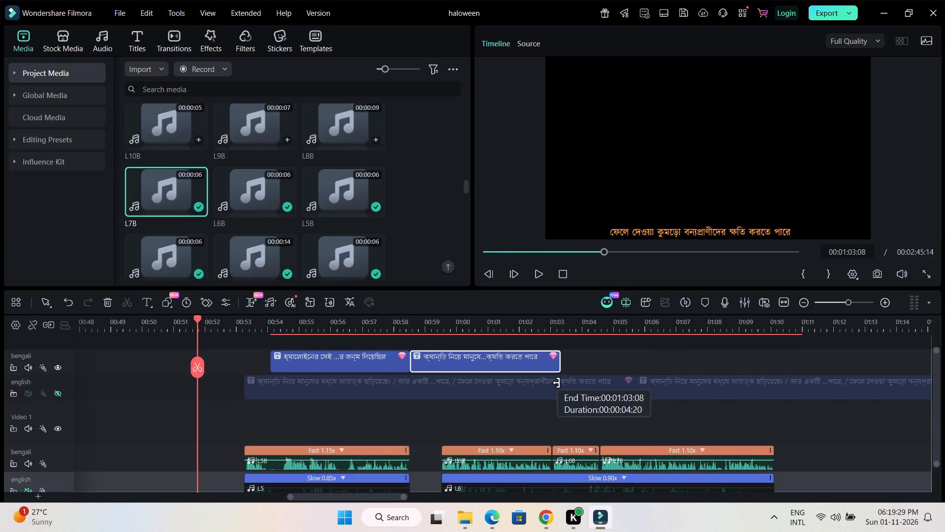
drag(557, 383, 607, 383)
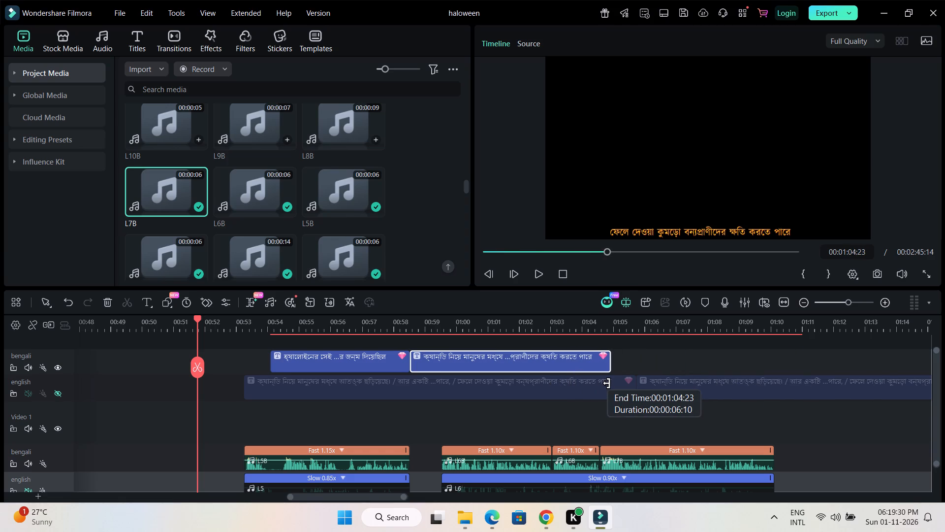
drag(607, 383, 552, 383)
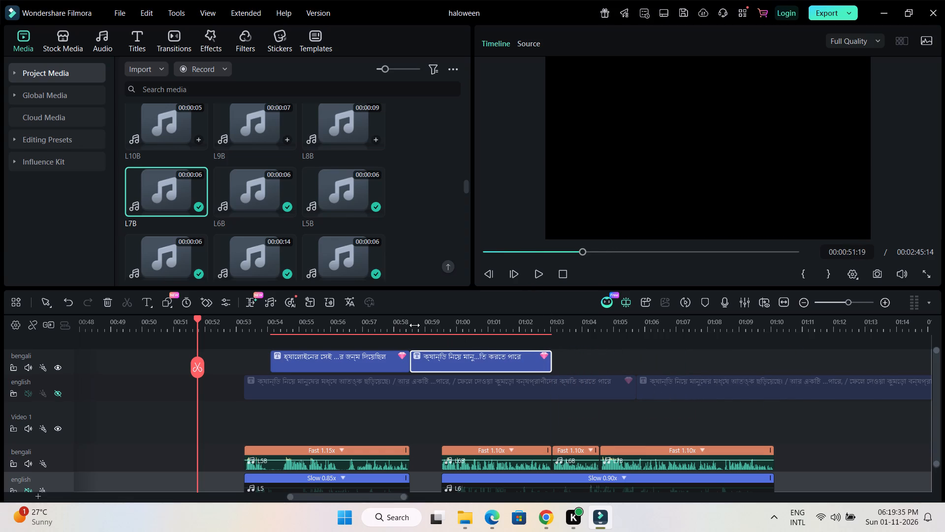
Play the timeline from just before the end of the heading subtitle to check the subtitle timing against the first L6B audio.
click(414, 325)
click(395, 326)
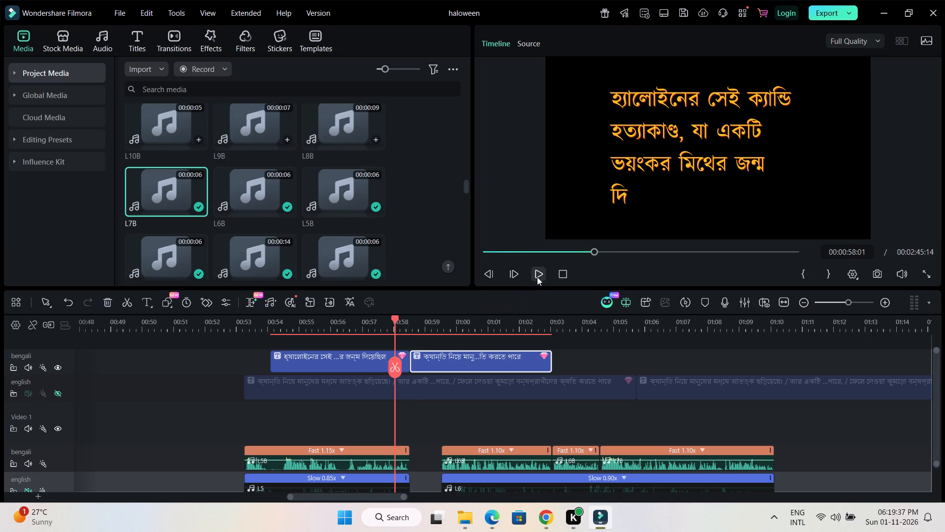
click(537, 277)
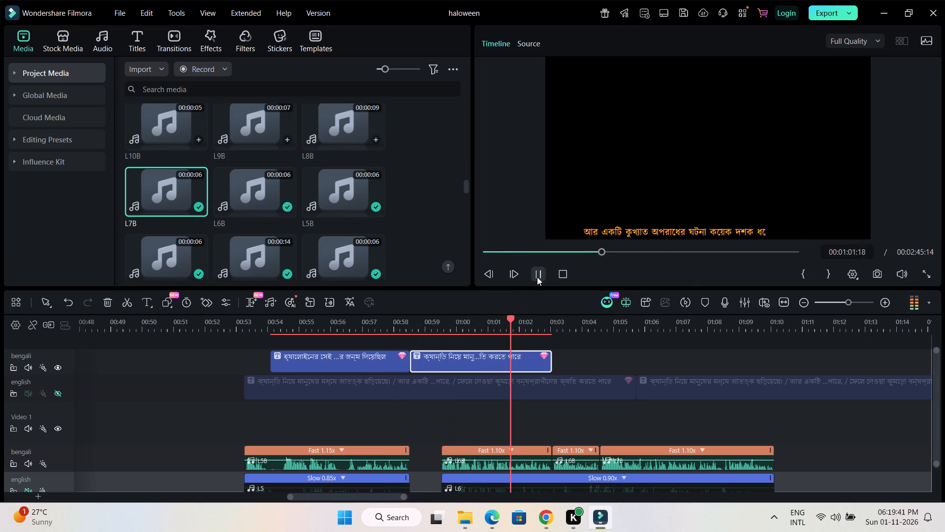
click(537, 277)
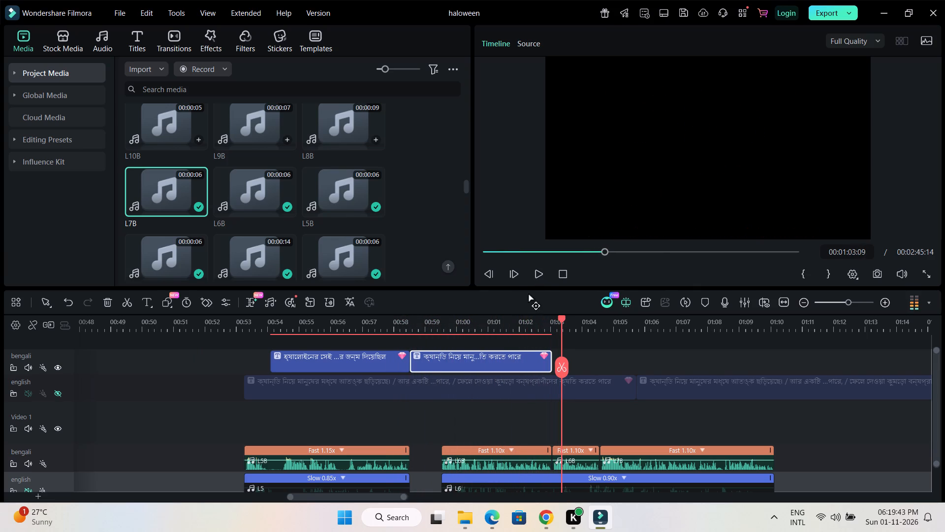
Align the Bengali subtitle clip with the first L6B audio clip, starting at 00:00:59:13 and lasting 00:00:03:13.
drag(503, 362, 520, 362)
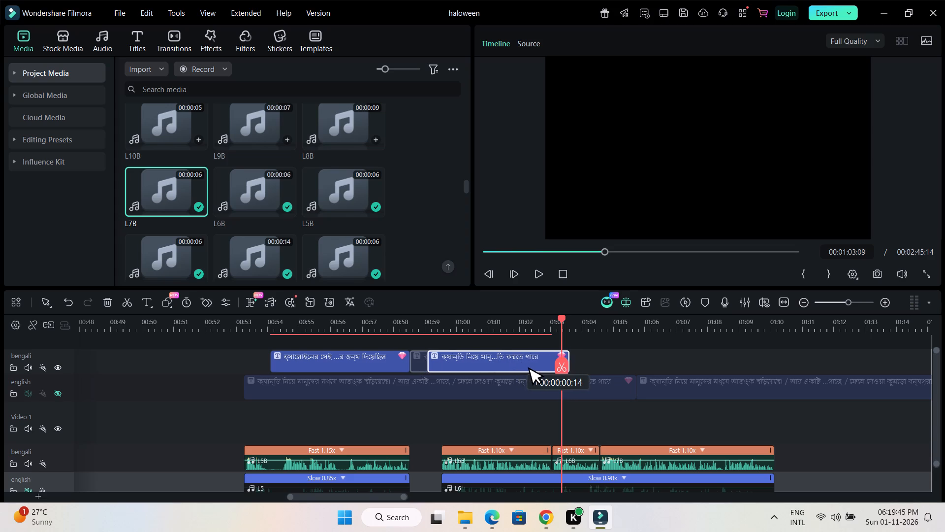
drag(520, 362, 534, 362)
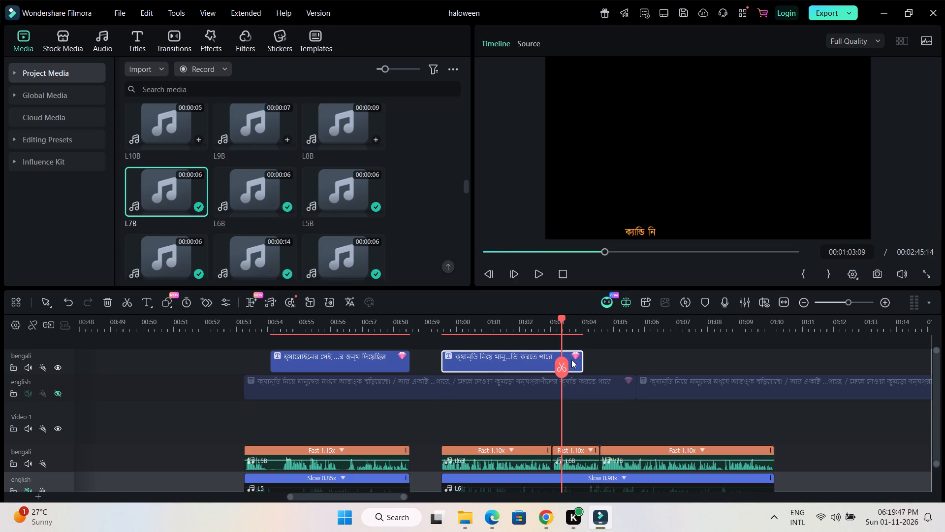
drag(582, 362, 554, 366)
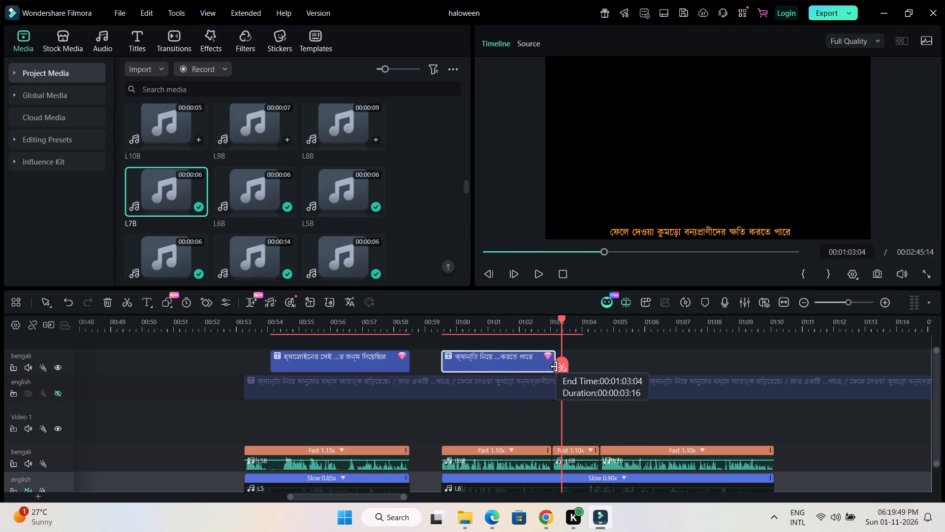
drag(554, 366, 553, 366)
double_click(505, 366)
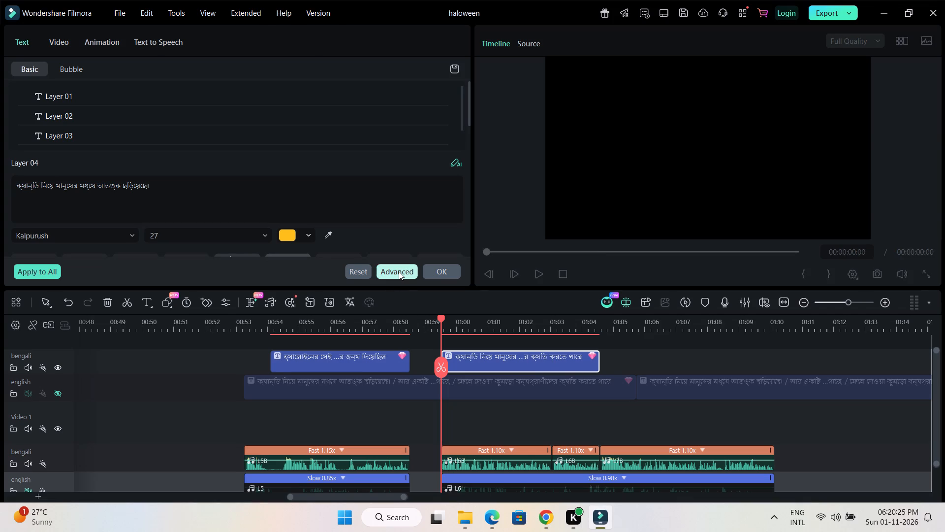
drag(769, 108, 766, 107)
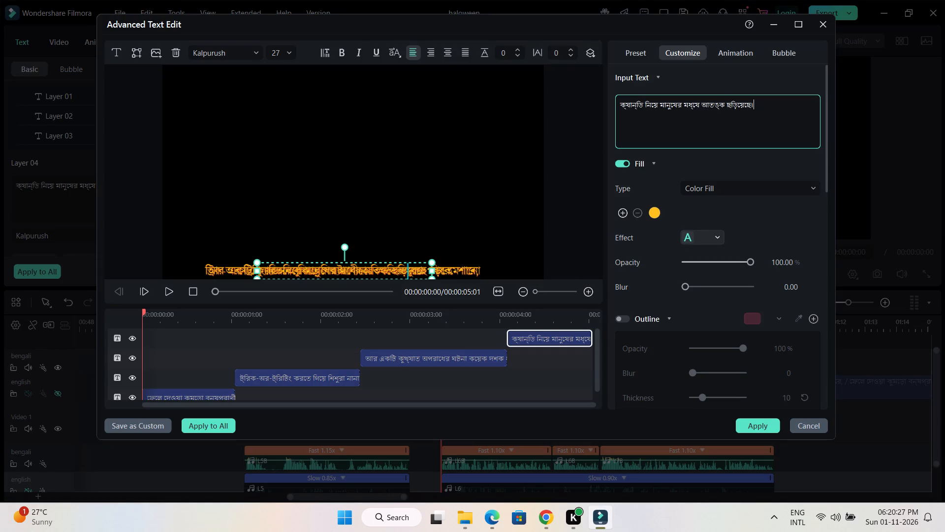
drag(766, 107, 610, 106)
key(ctrl+v)
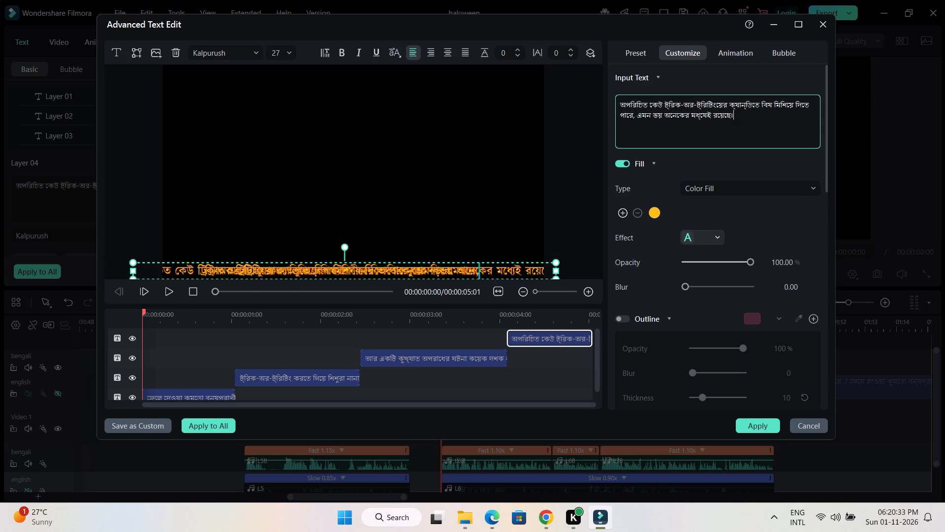
drag(636, 116, 724, 124)
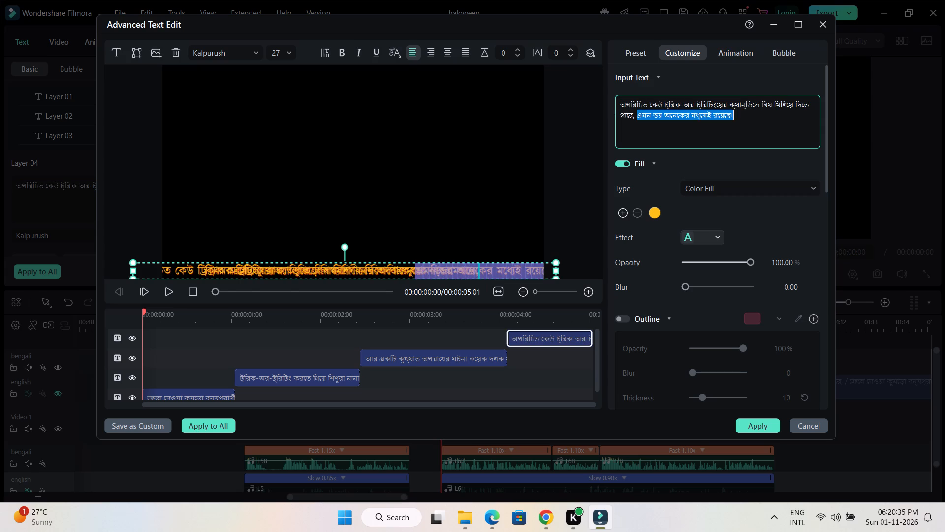
drag(724, 124, 748, 124)
key(BackSpace)
key(BackSpace)
key(BackSpace)
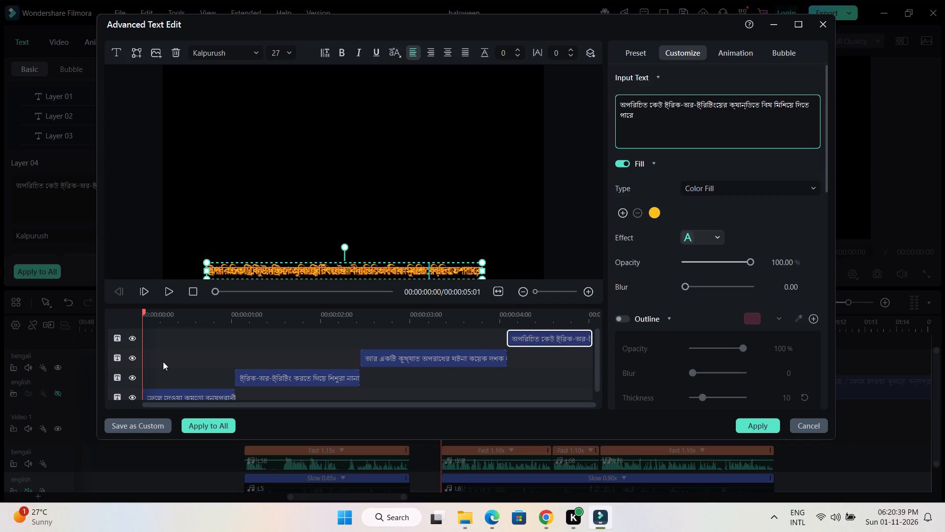
Replace the text of the subtitle's first layer, Layer 01, with the full copied sentence beginning "অপরিচিত কেউ ট্রিক-অর-ট্রিটিংয়ের".
scroll(163, 362, down, 1)
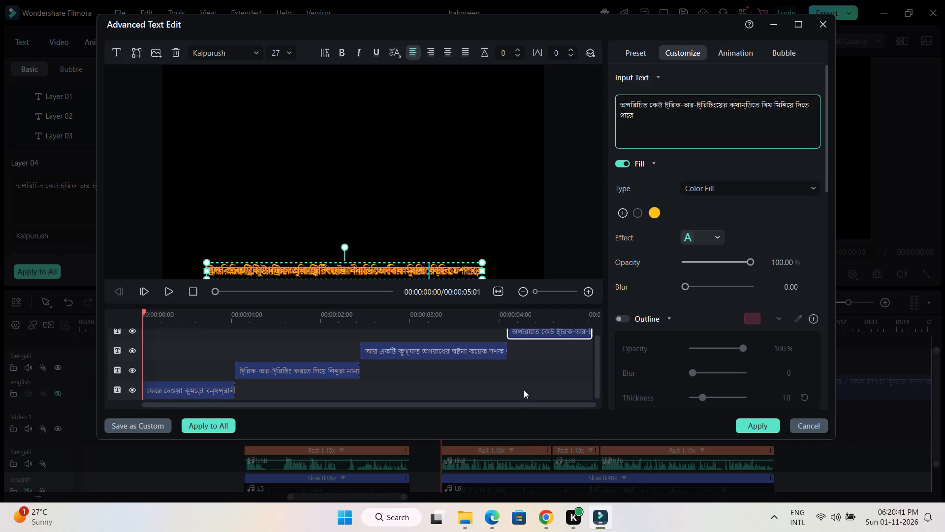
double_click(185, 389)
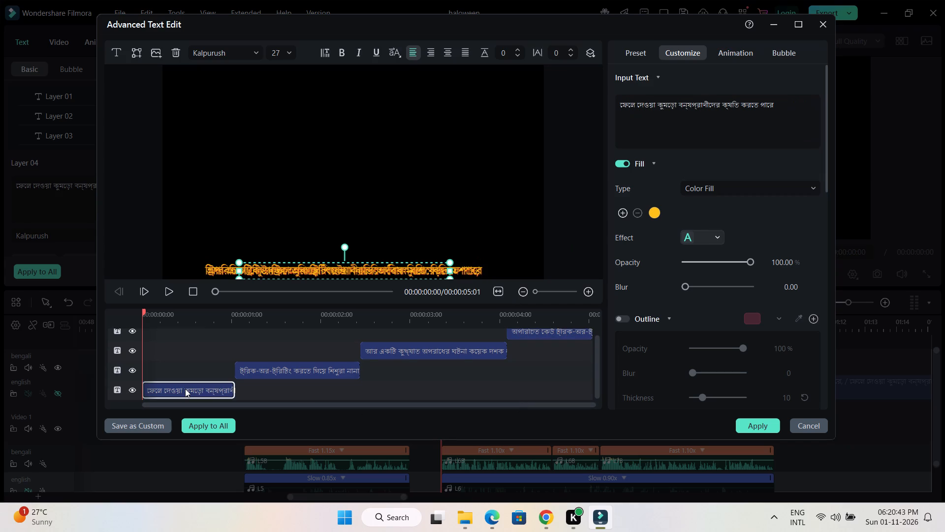
click(185, 389)
drag(779, 104, 758, 104)
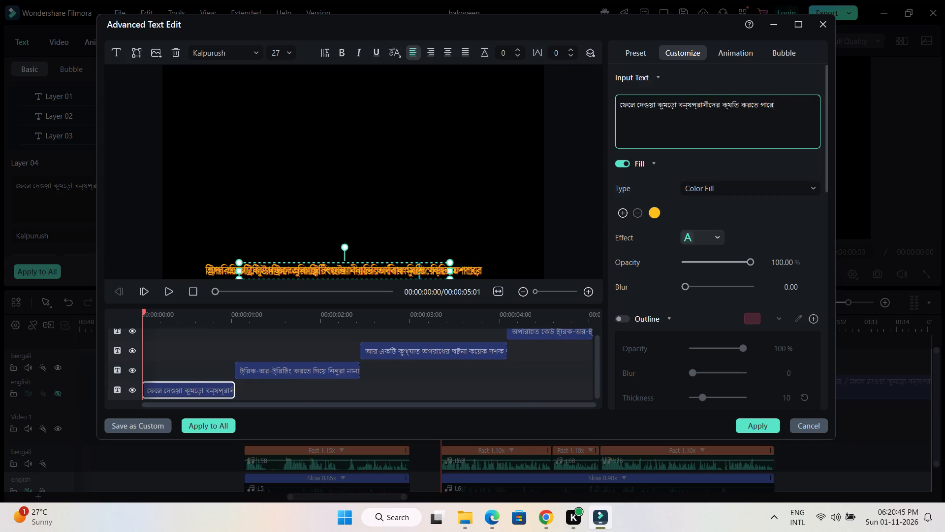
drag(758, 104, 604, 105)
key(ctrl+v)
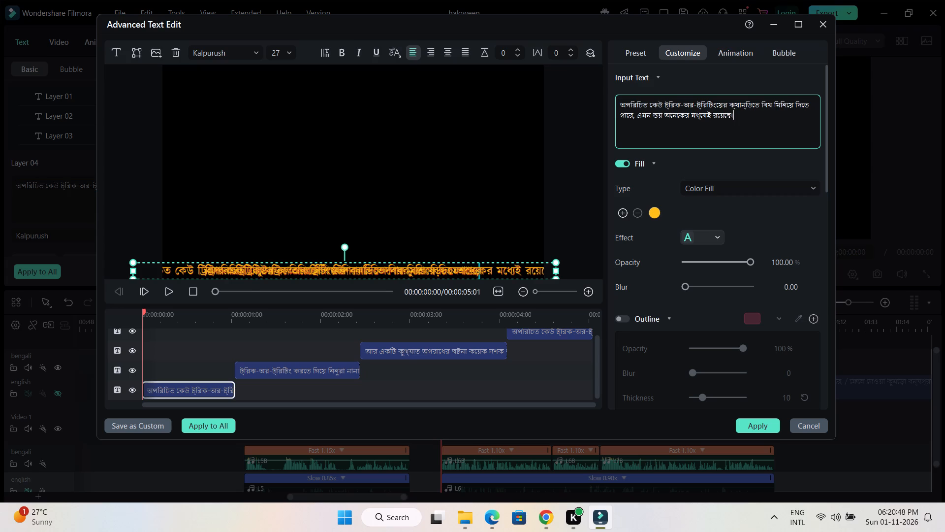
Delete the two middle text layers, leaving only the first and last layers of the subtitle.
scroll(527, 396, up, 1)
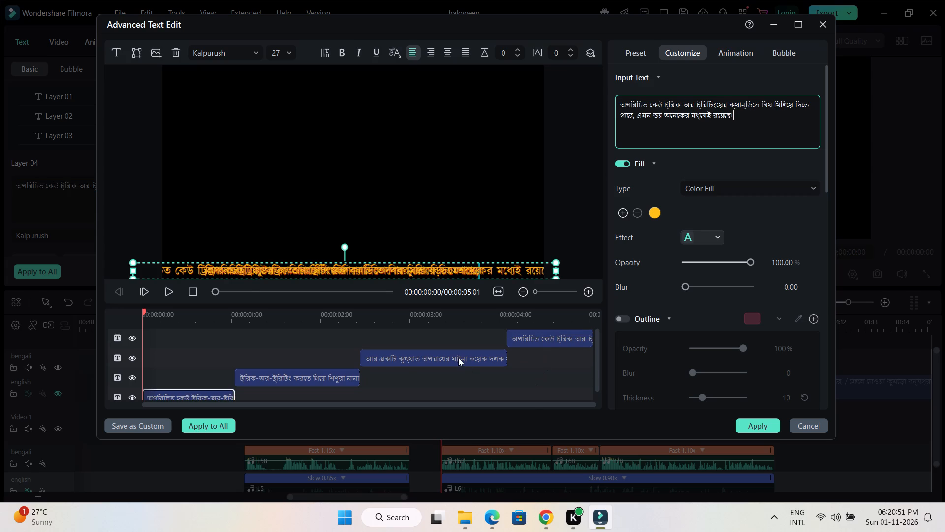
click(458, 358)
key(Delete)
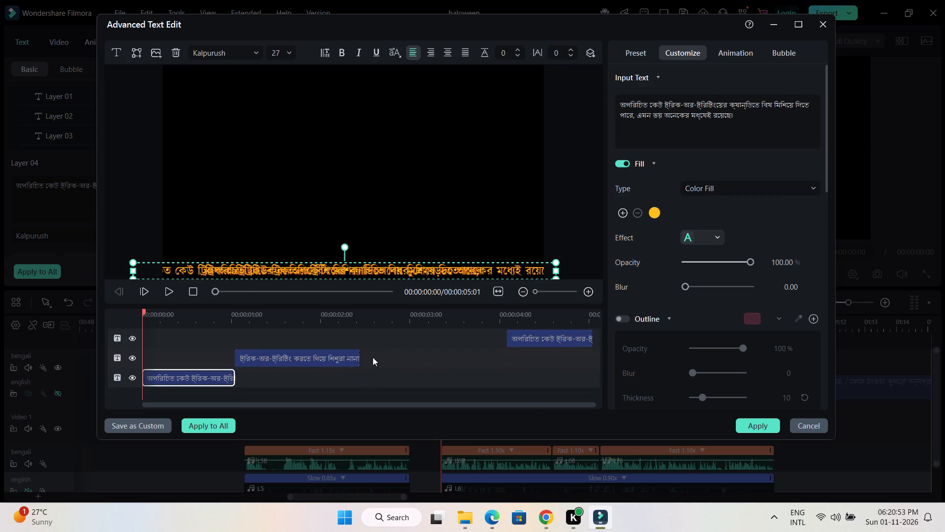
click(349, 357)
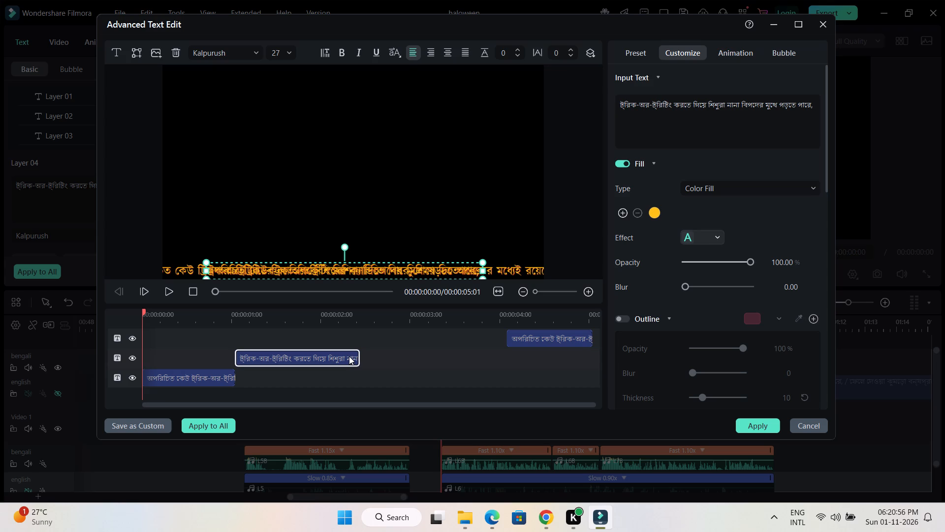
key(Delete)
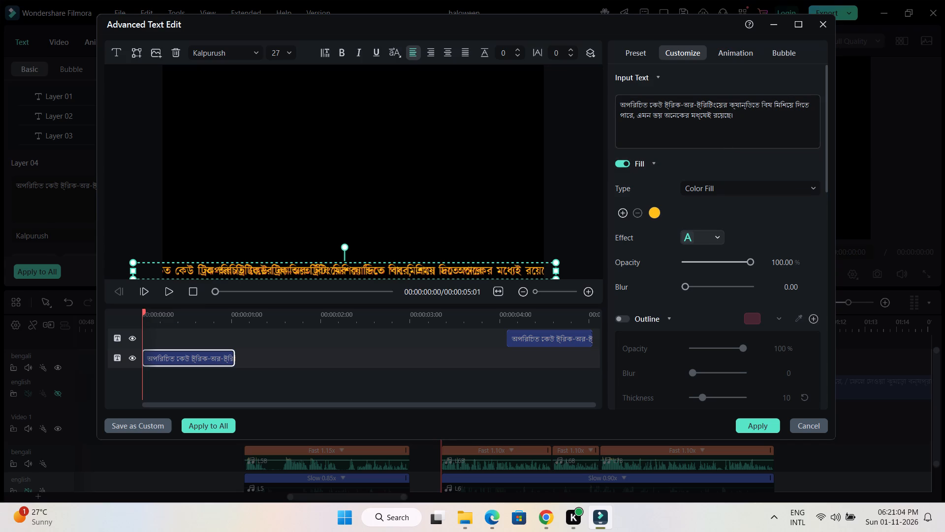
Play part of the subtitle, and trim Layer 01's text to end at "বিষ মিশিয়ে দিতে পারে", without the comma.
click(167, 294)
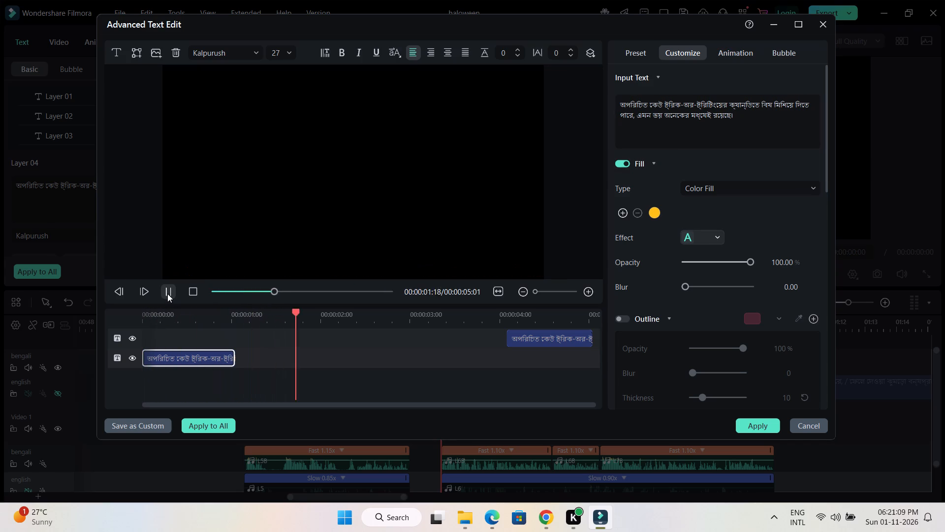
click(167, 294)
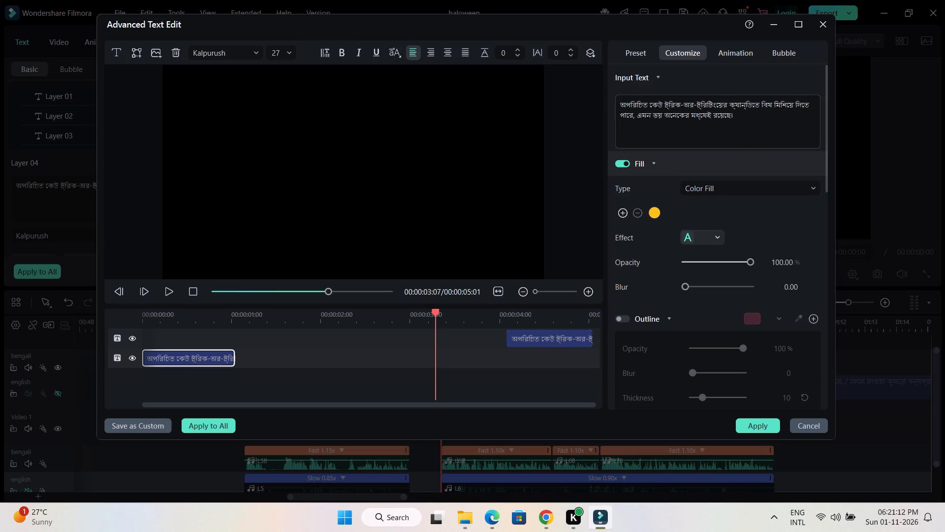
drag(637, 116, 667, 119)
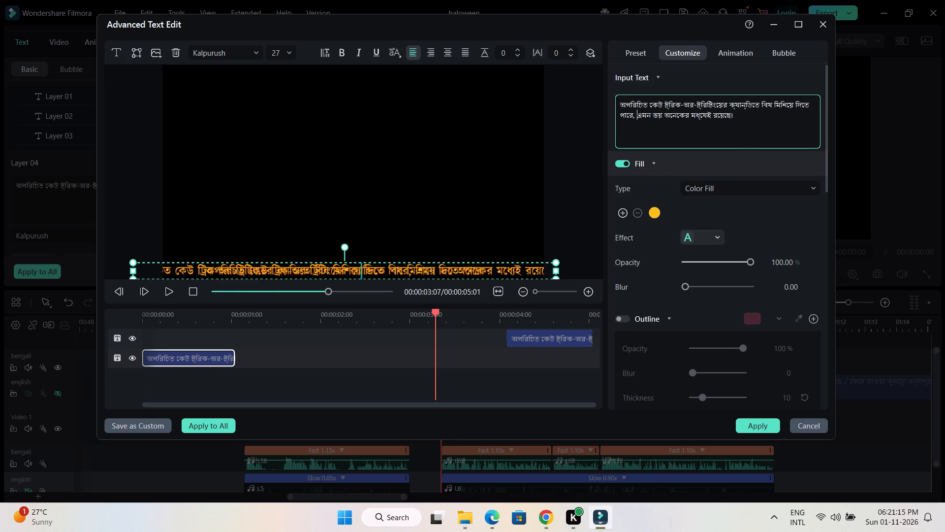
drag(667, 119, 744, 120)
key(BackSpace)
key(BackSpace)
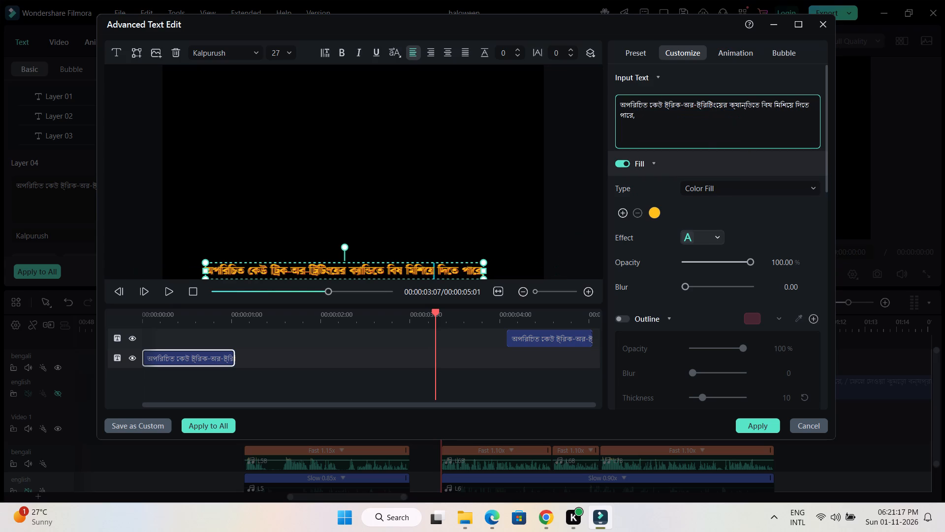
key(BackSpace)
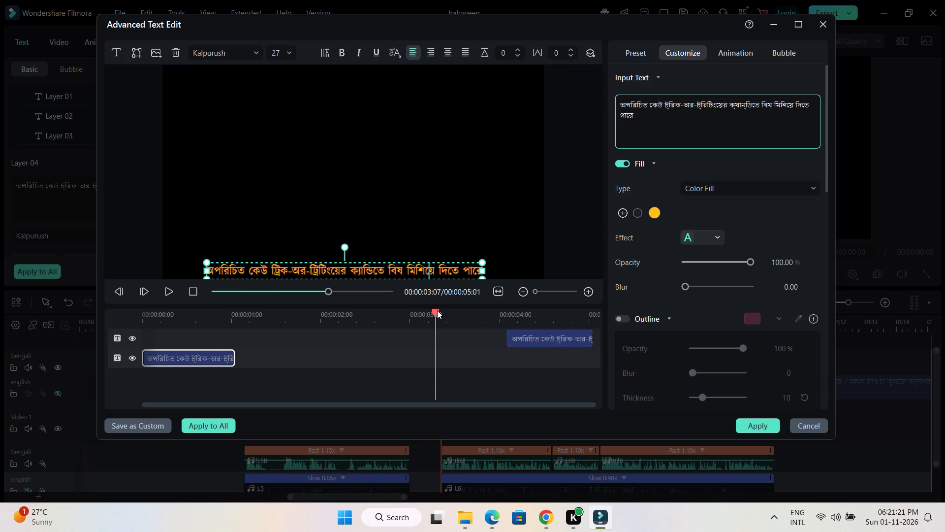
Make the two layers meet at 00:00:03:13 by extending the end of Layer 01 and pulling the start of Layer 04 back.
drag(437, 310, 415, 314)
key(space)
key(space)
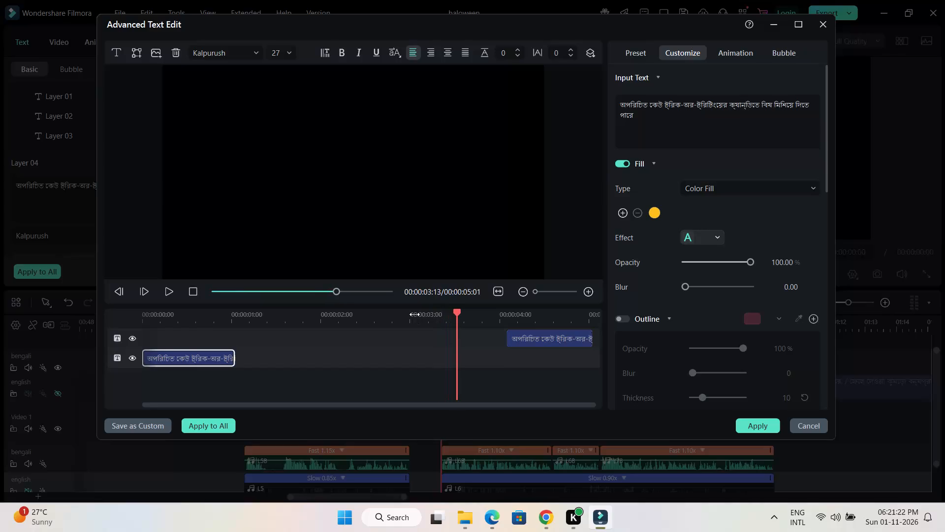
drag(233, 358, 419, 362)
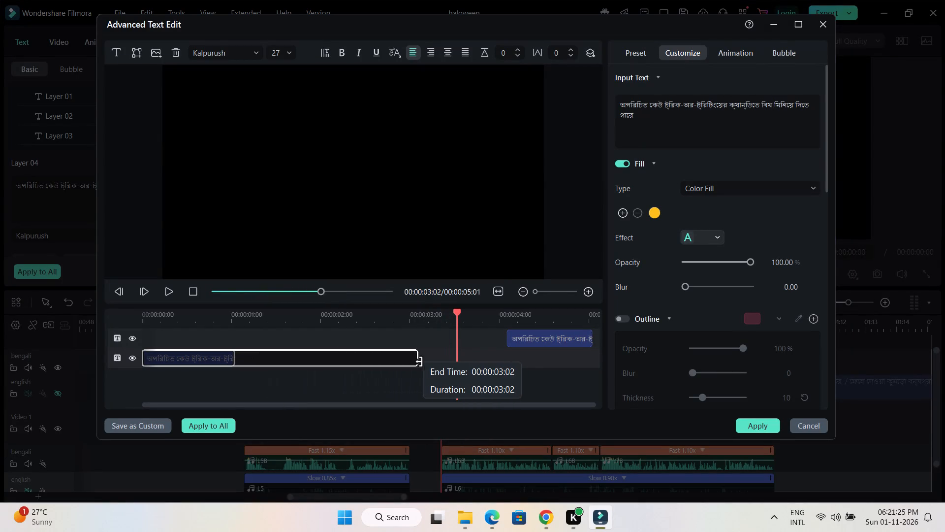
drag(419, 362, 451, 362)
click(551, 339)
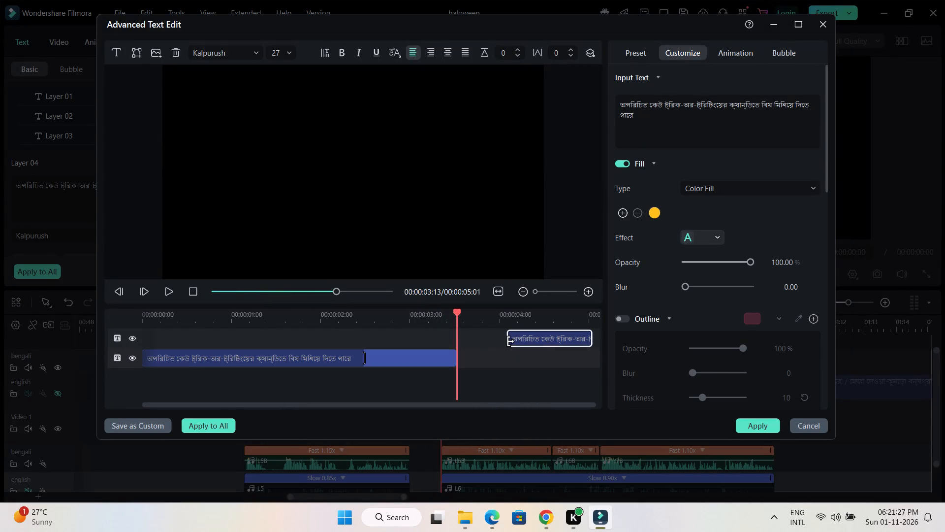
drag(510, 341, 461, 341)
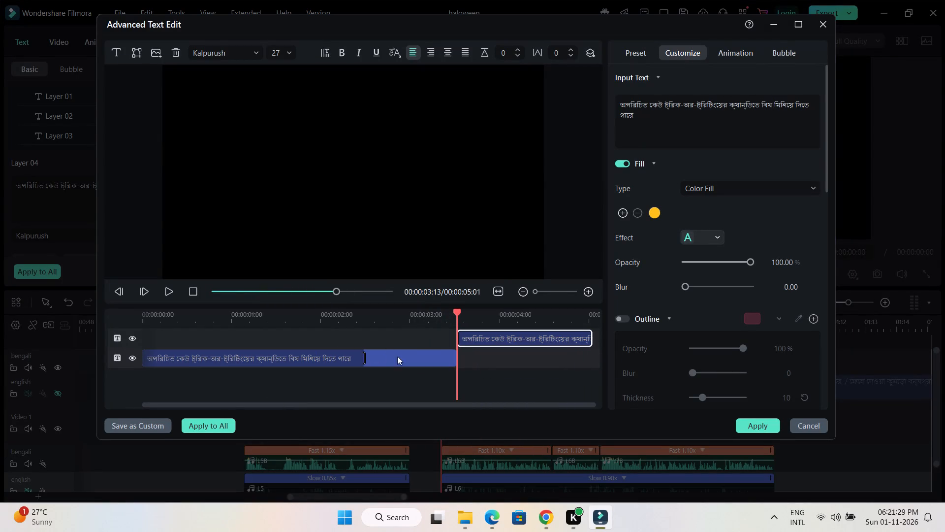
Lengthen Layer 01's typewriter animation so it runs almost to the end of the layer.
drag(369, 362, 450, 361)
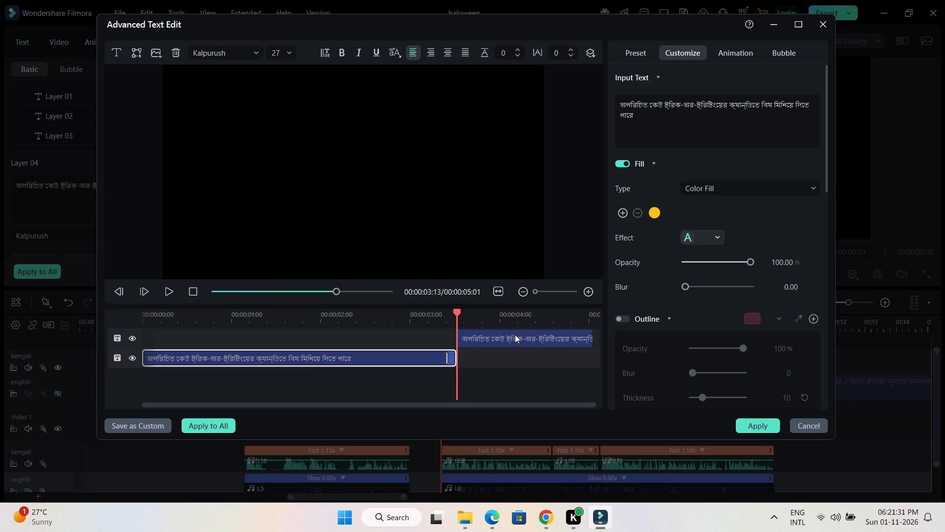
Replace Layer 04's text with the copied sentence's second half, "এমন ভয় অনেকের মধ্যেই রয়েছে।".
double_click(515, 334)
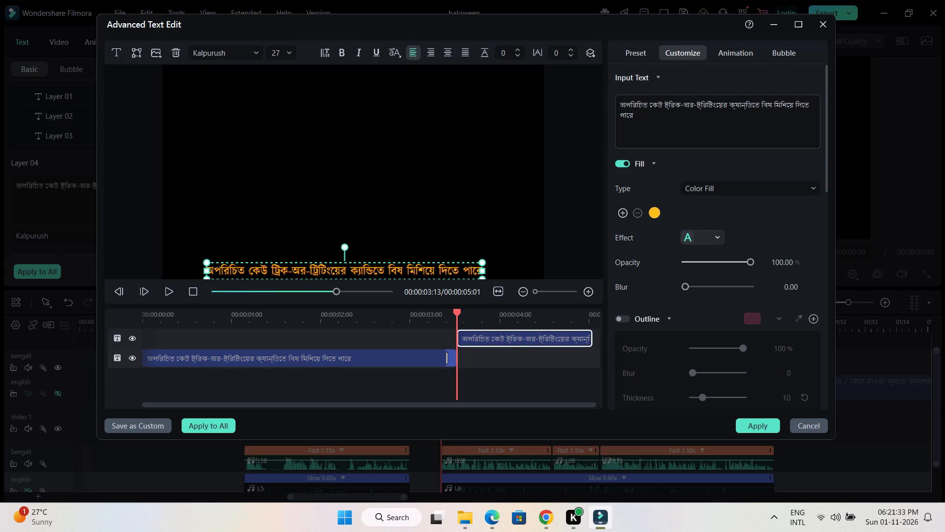
drag(657, 123, 585, 105)
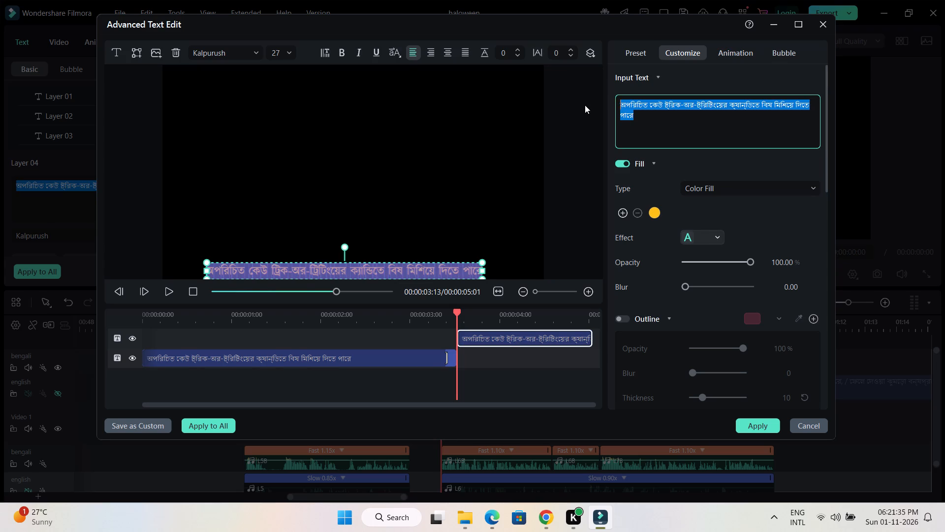
key(ctrl+v)
drag(637, 115, 626, 104)
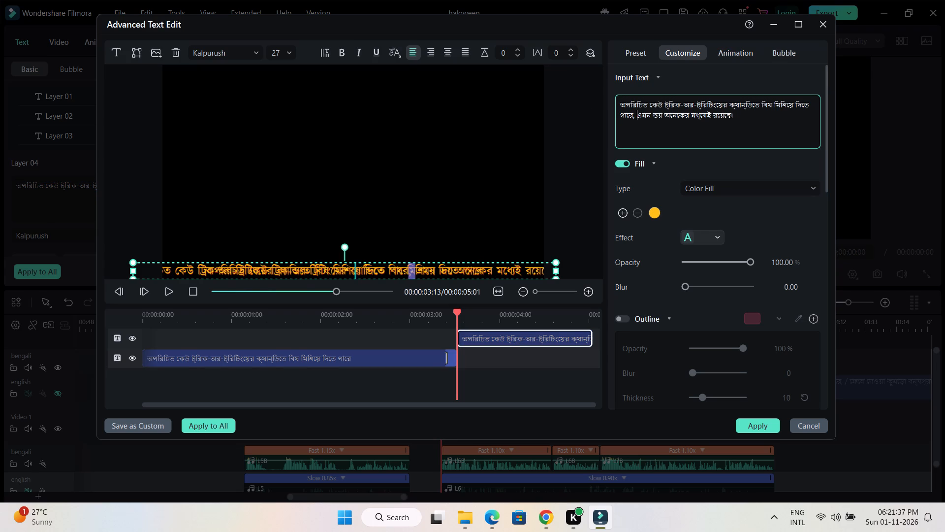
drag(626, 104, 612, 93)
key(BackSpace)
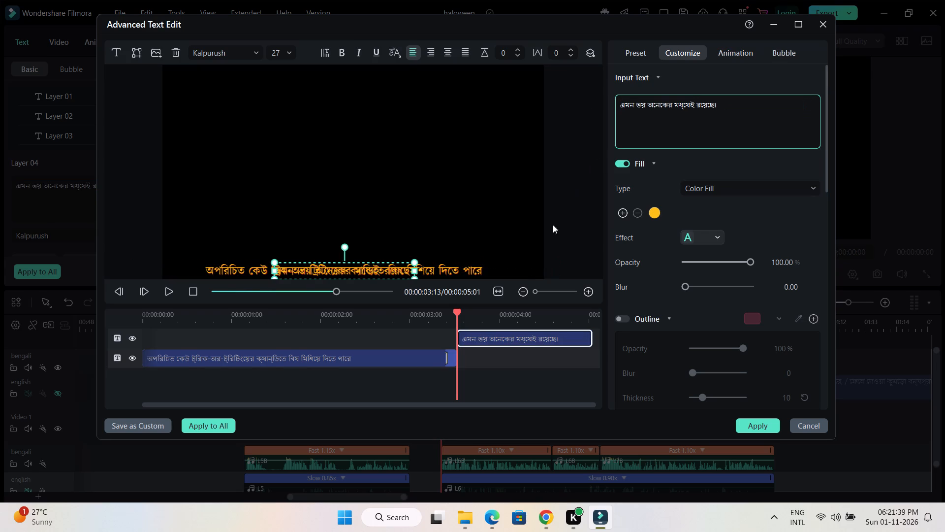
Play the two-layer subtitle from its beginning, and apply the advanced text edits to the timeline clip.
double_click(517, 339)
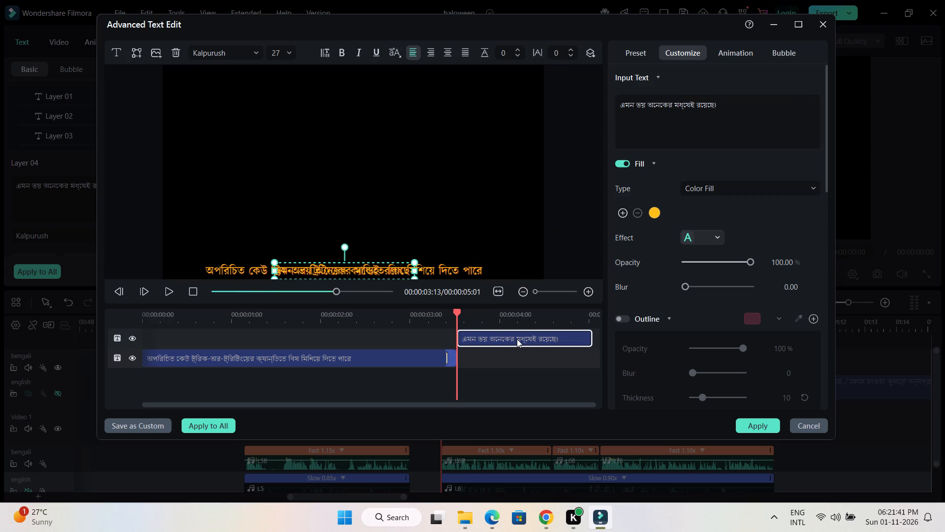
drag(458, 311, 77, 312)
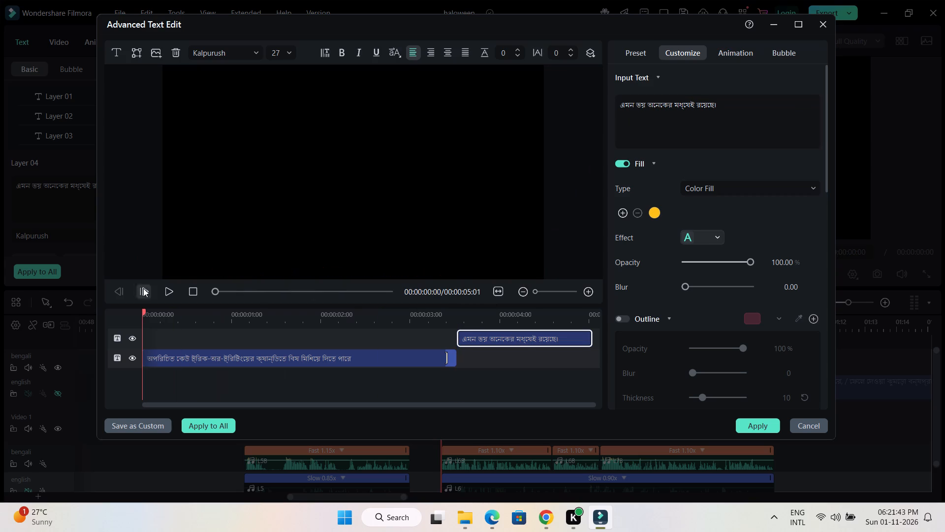
click(165, 288)
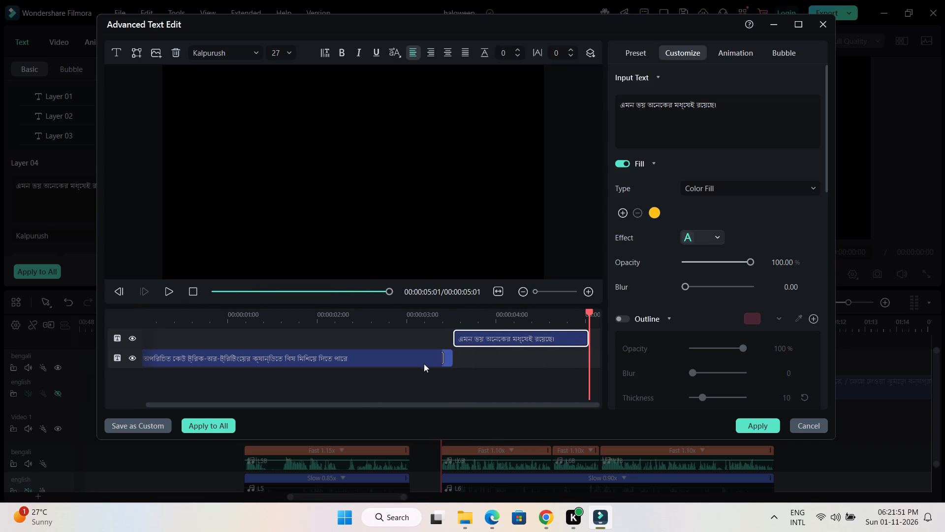
click(770, 427)
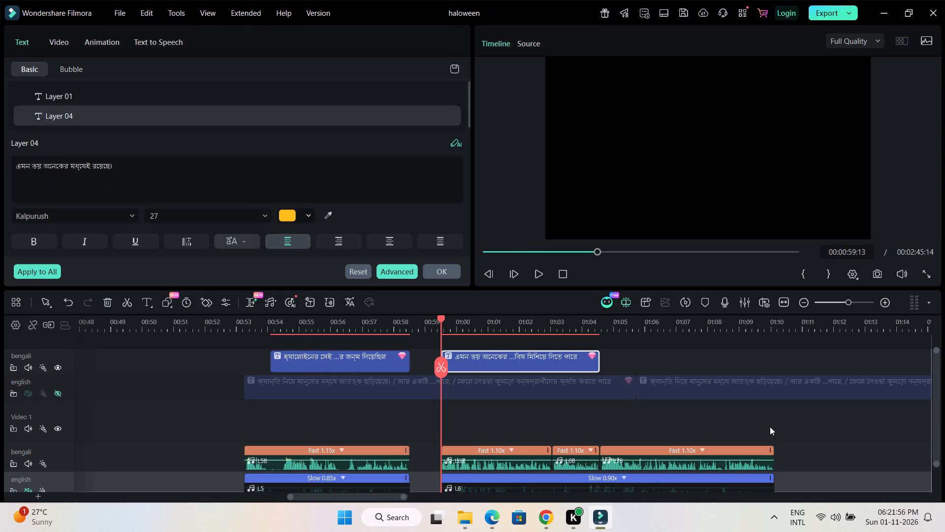
click(453, 275)
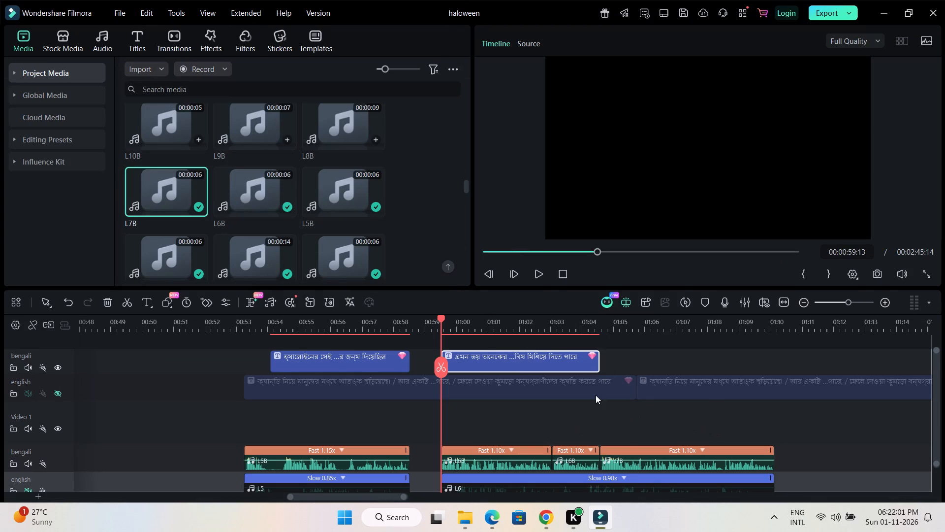
Move the next Bengali subtitle clip to directly follow the edited one, starting with the L7B audio, and play that section.
drag(616, 330, 473, 330)
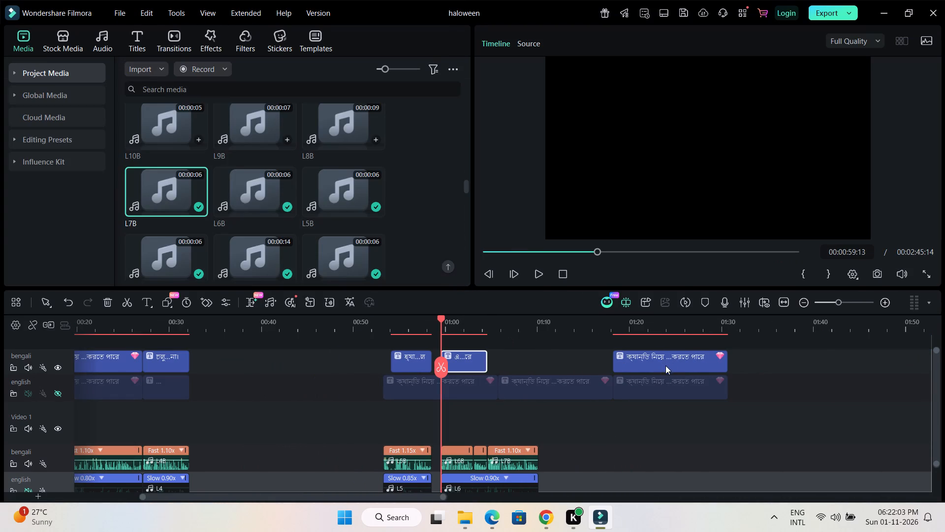
drag(666, 360, 544, 360)
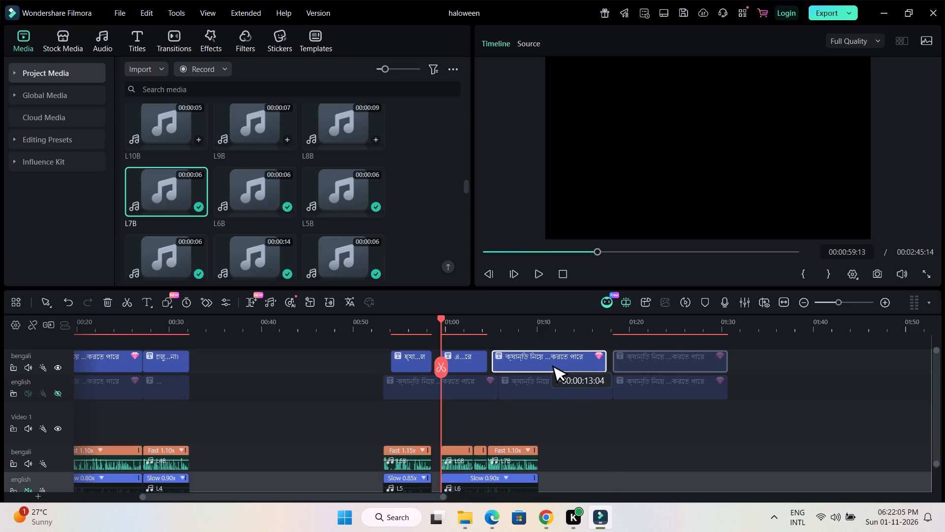
drag(544, 360, 543, 360)
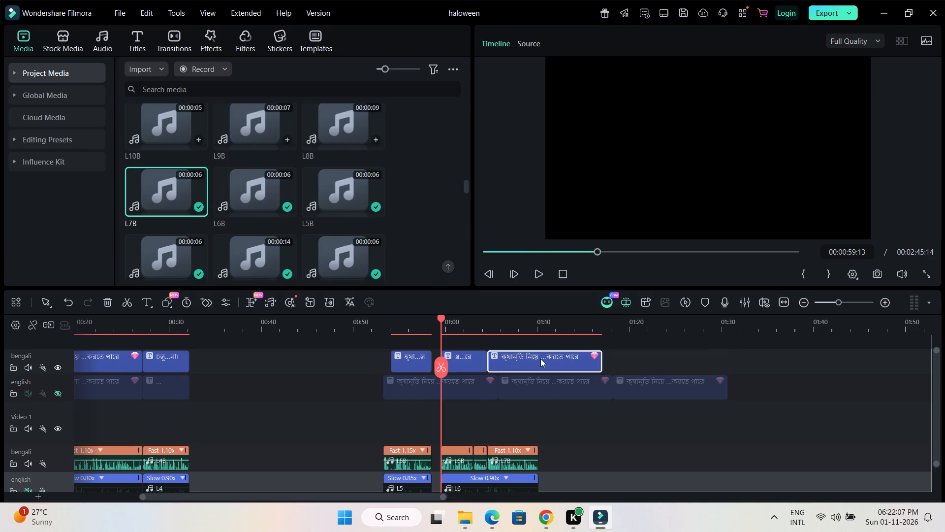
click(480, 328)
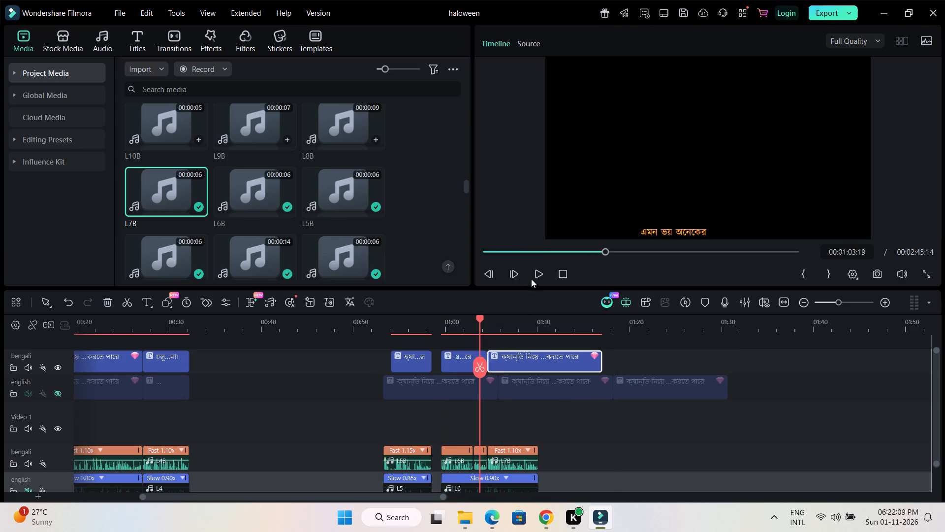
click(538, 275)
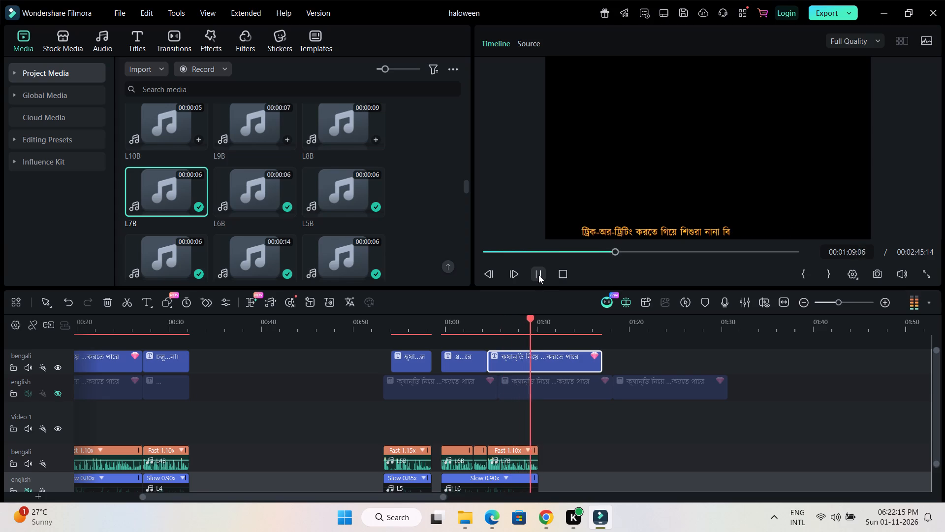
click(538, 275)
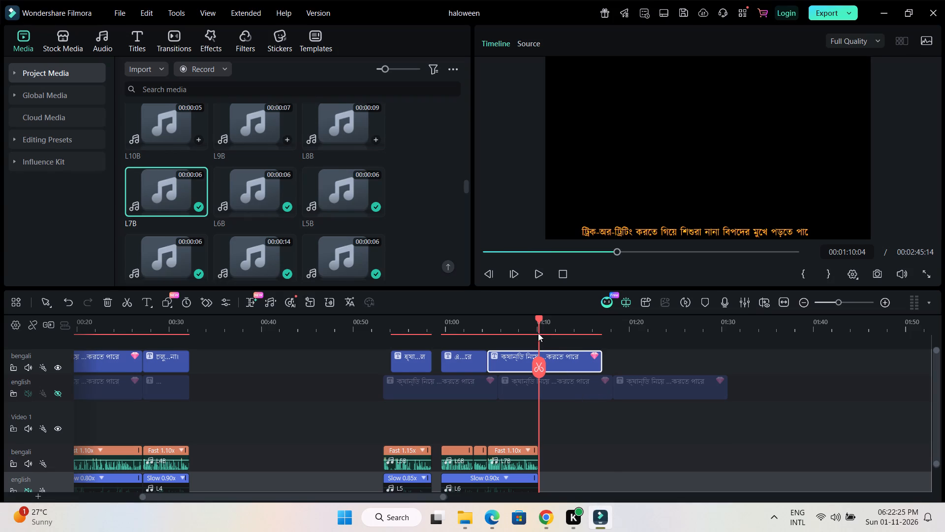
drag(546, 327, 810, 329)
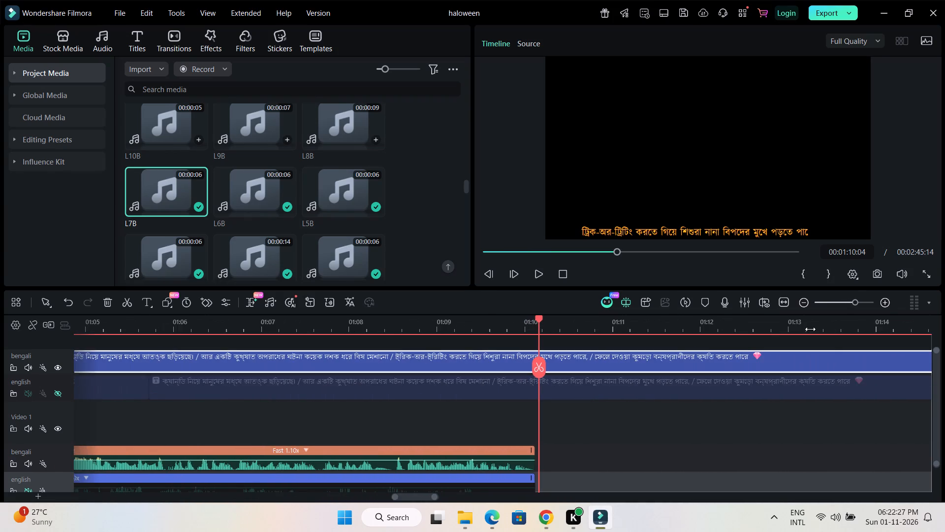
drag(810, 329, 696, 330)
drag(541, 320, 481, 324)
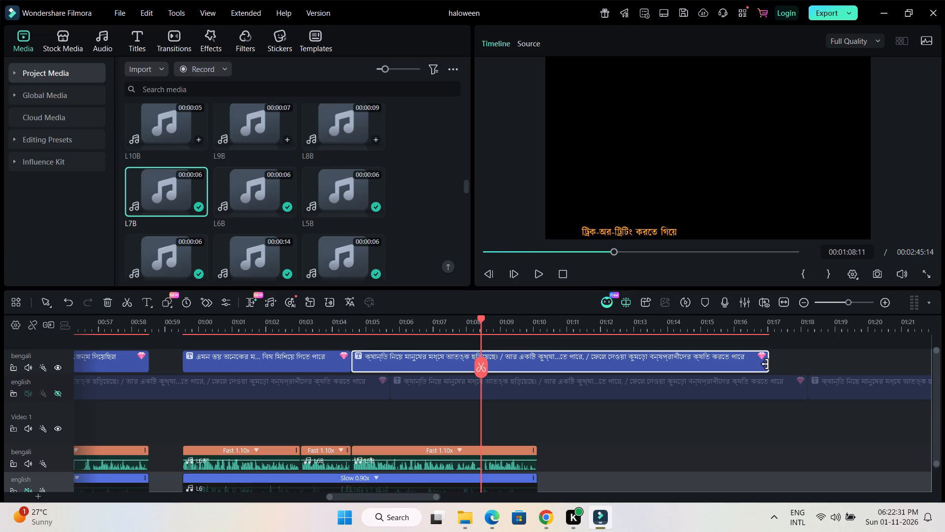
drag(765, 364, 541, 382)
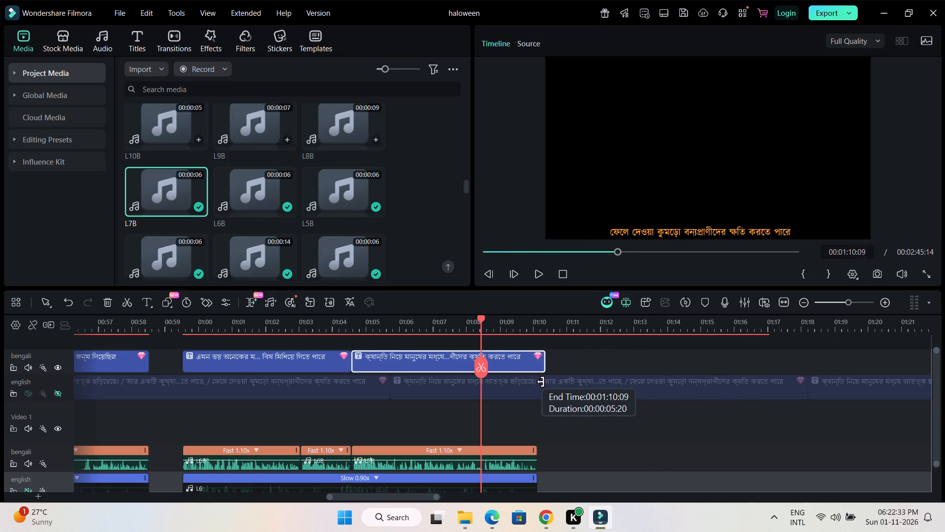
drag(541, 382, 541, 383)
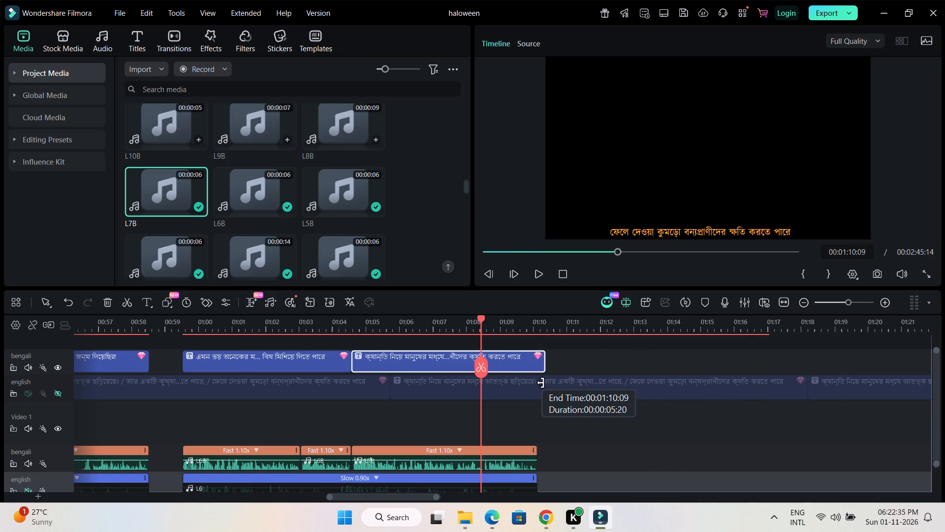
drag(541, 383, 537, 383)
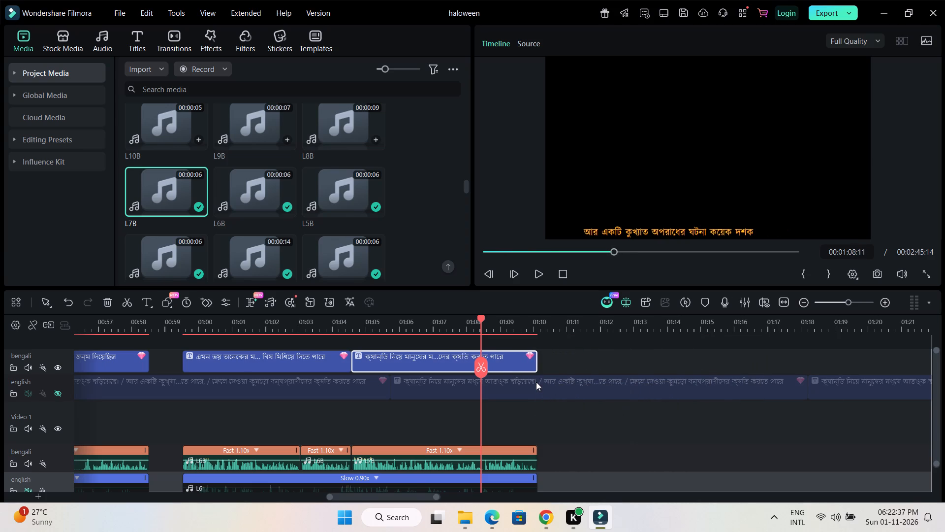
In Advanced Text Edit, replace the earliest layer's text with the copied sentence's first half, "তবে হ্যালোইনের ইতিহাসে সবচেয়ে কুখ্যাত বিষপ্রয়োগের ঘটনাগুলোর".
double_click(414, 362)
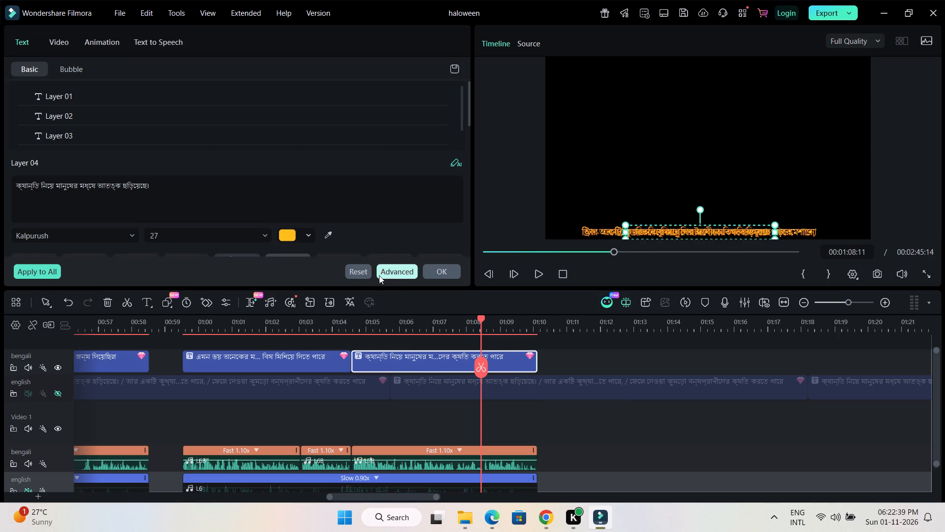
click(384, 274)
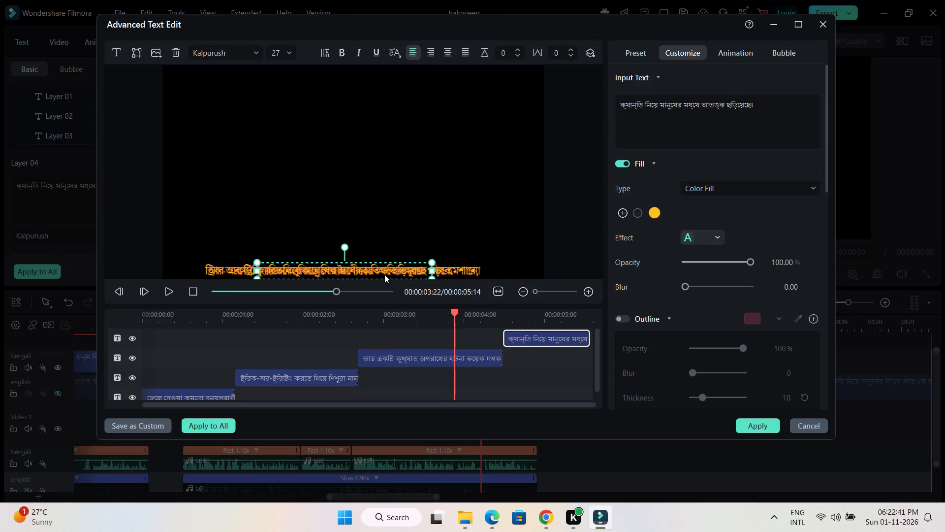
scroll(183, 373, down, 1)
click(185, 390)
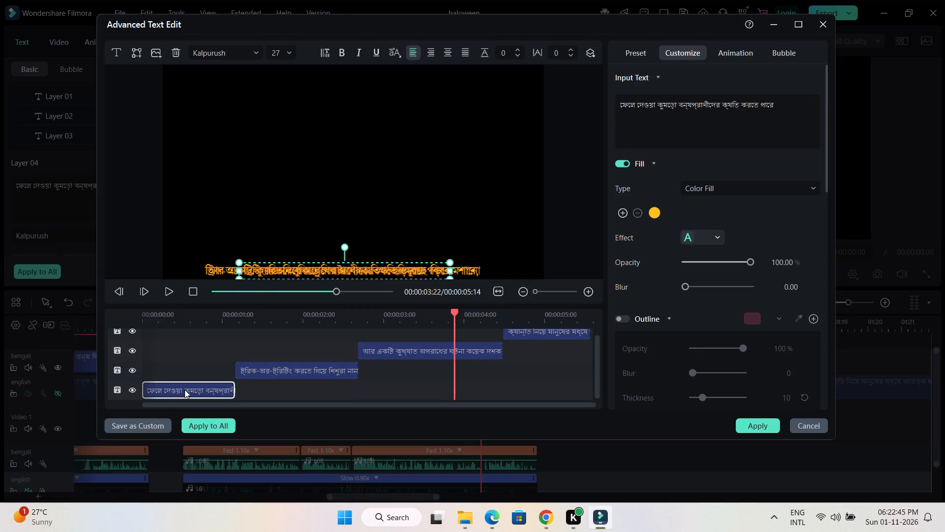
drag(776, 104, 602, 104)
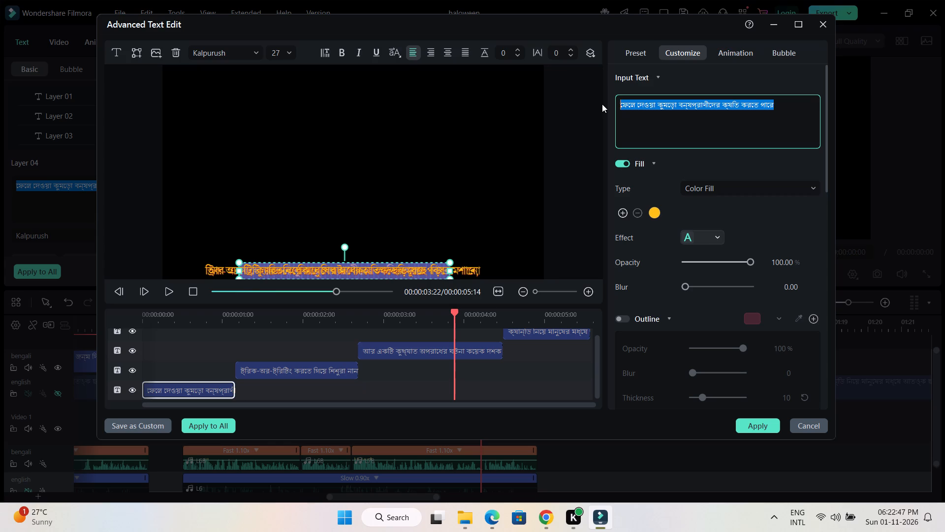
key(ctrl+v)
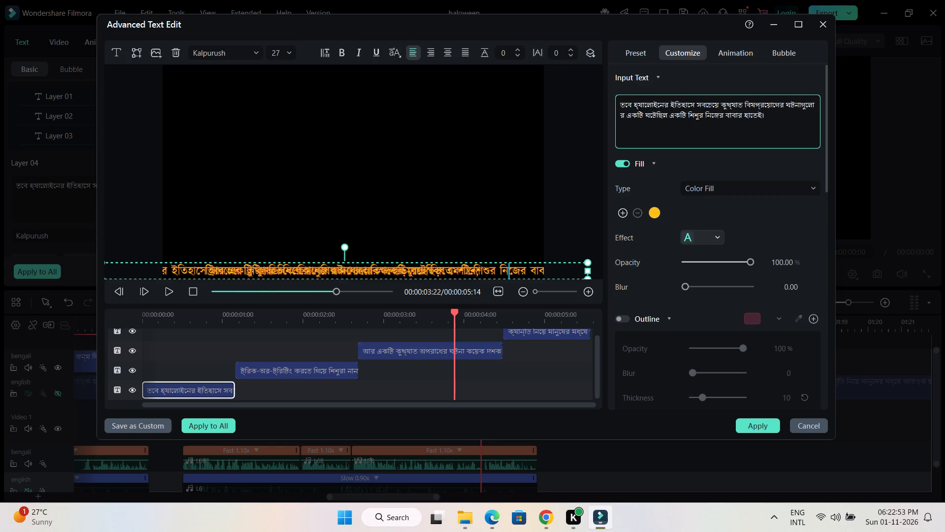
drag(628, 116, 756, 121)
key(BackSpace)
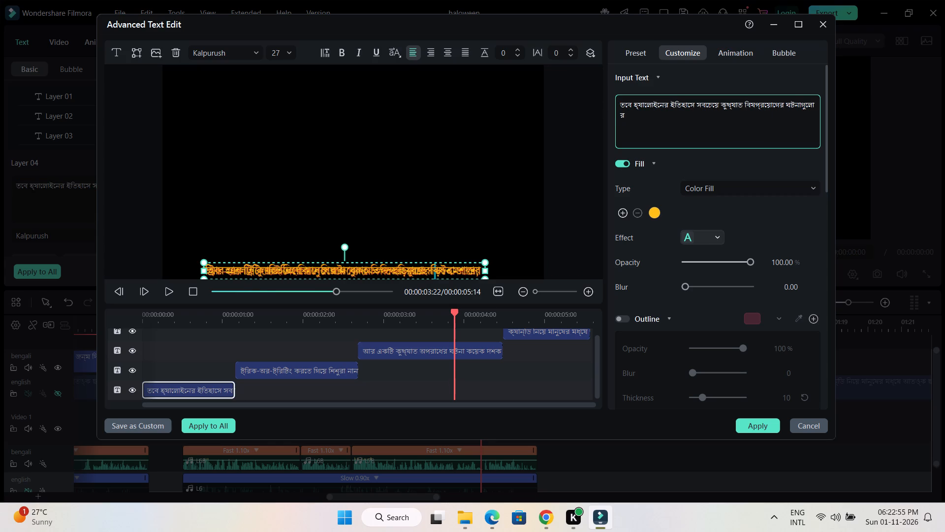
key(BackSpace)
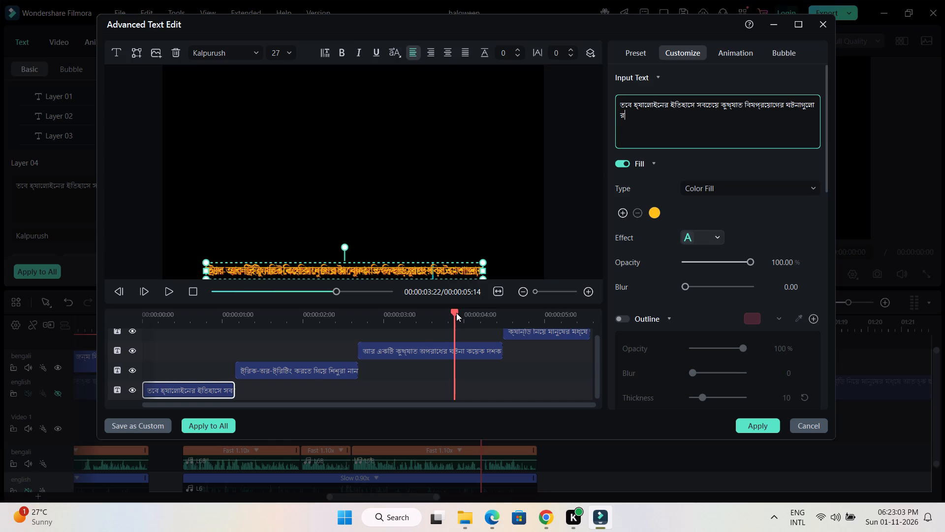
Delete the two last text layers, beginning "ক্যান্ডি নিয়ে" and "আর একটি কুখ্যাত", leaving a two-layer subtitle.
drag(456, 313, 393, 312)
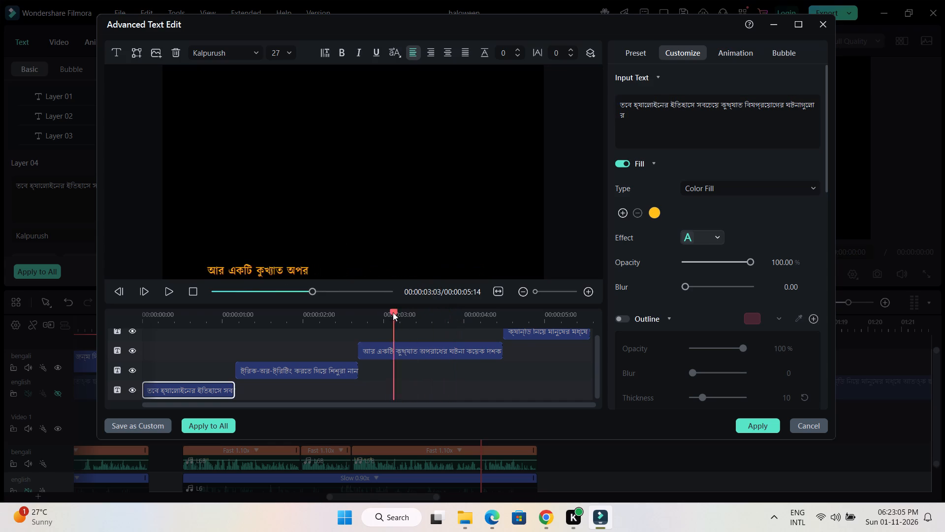
drag(393, 312, 332, 314)
click(541, 335)
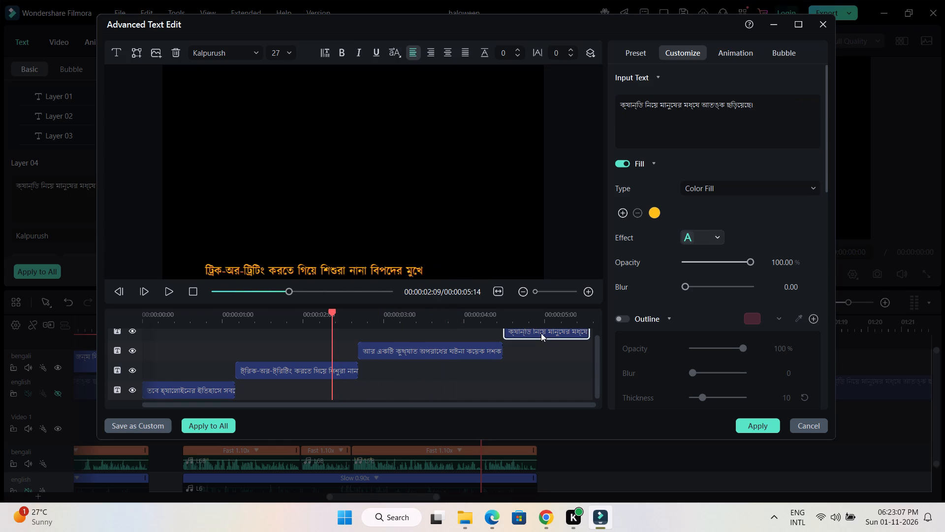
key(Delete)
click(480, 340)
key(Delete)
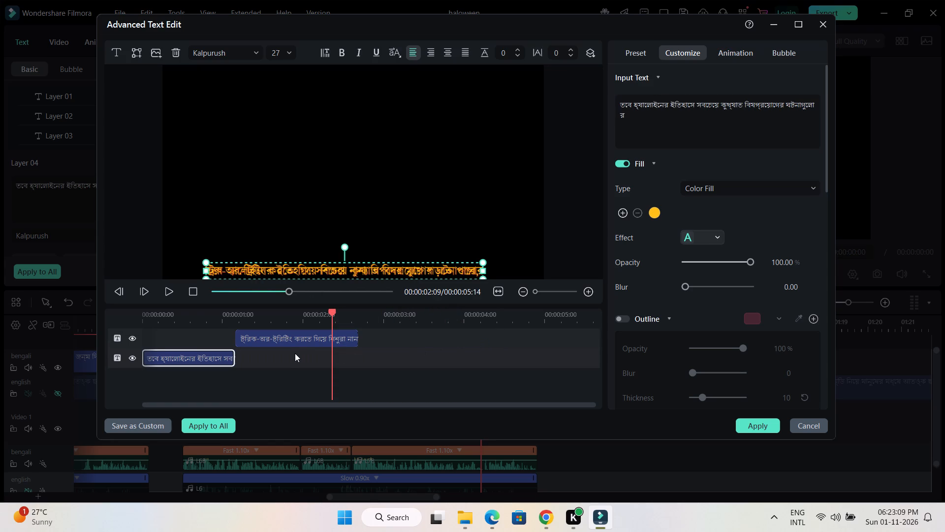
Move the "ট্রিক-অর-ট্রিটিং" text layer to the end of the subtitle, starting at about 00:00:04:01.
drag(298, 339, 535, 346)
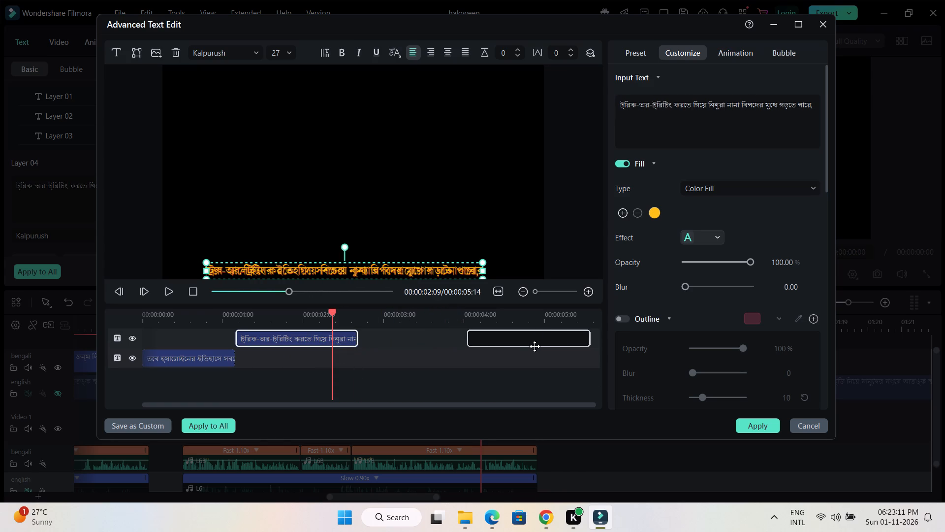
drag(535, 346, 557, 346)
drag(565, 321, 545, 321)
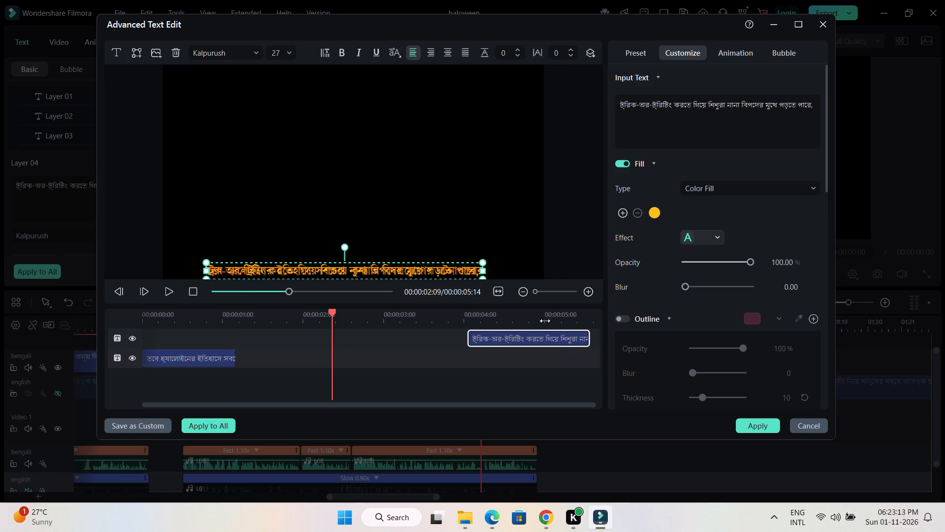
drag(545, 321, 457, 321)
drag(518, 339, 579, 339)
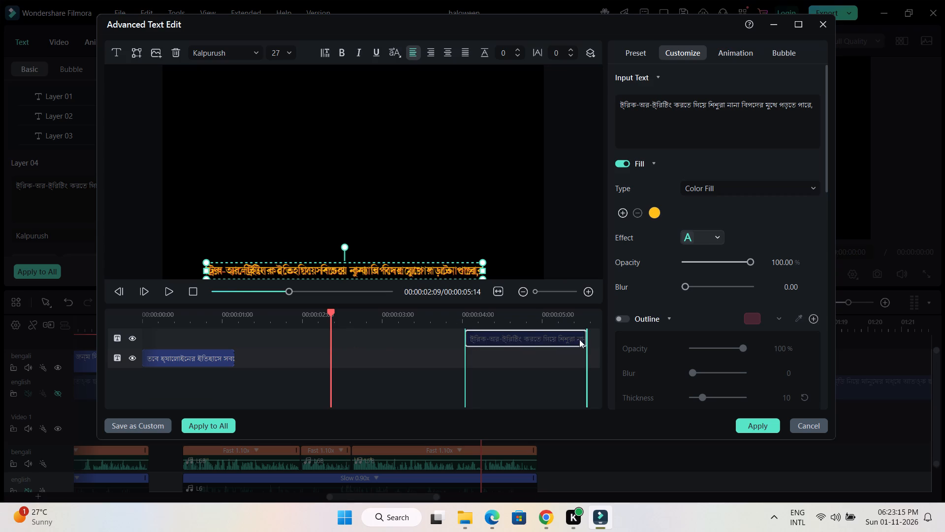
drag(332, 311, 129, 314)
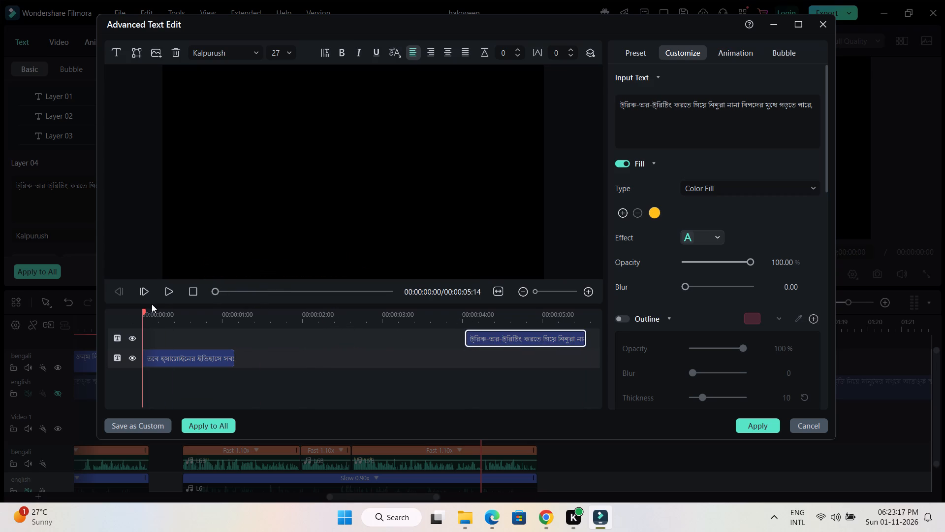
key(space)
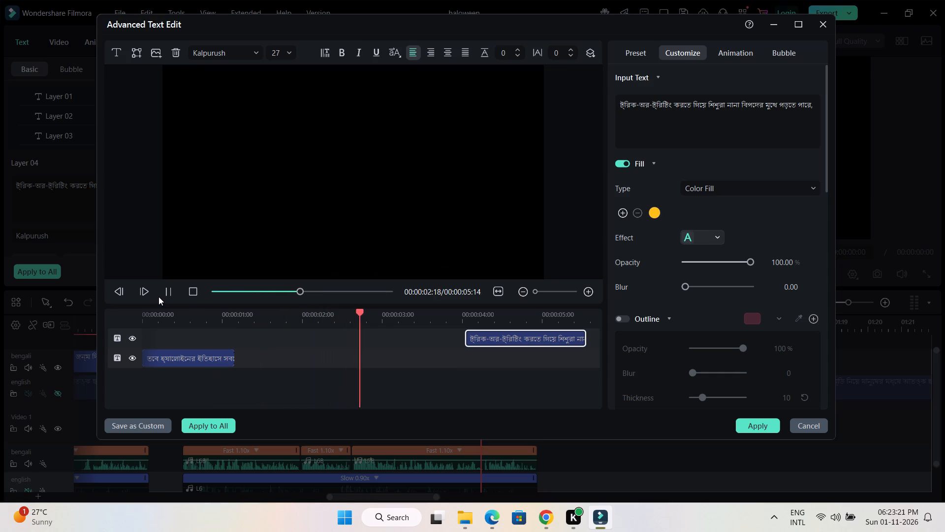
key(space)
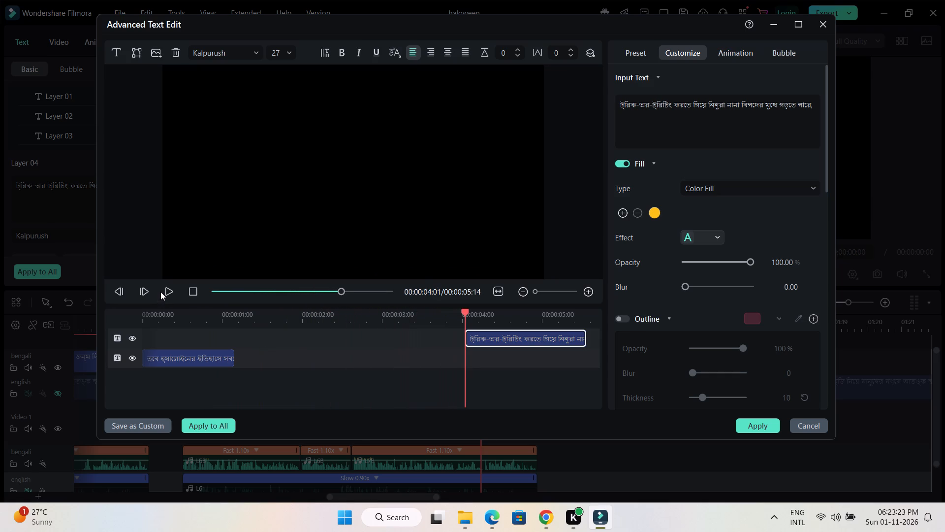
drag(466, 312, 340, 314)
key(space)
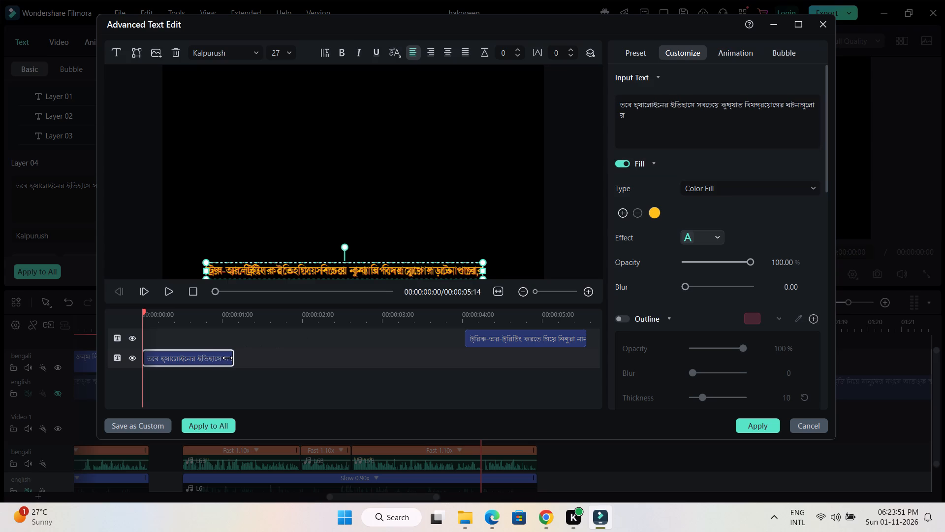
double_click(517, 341)
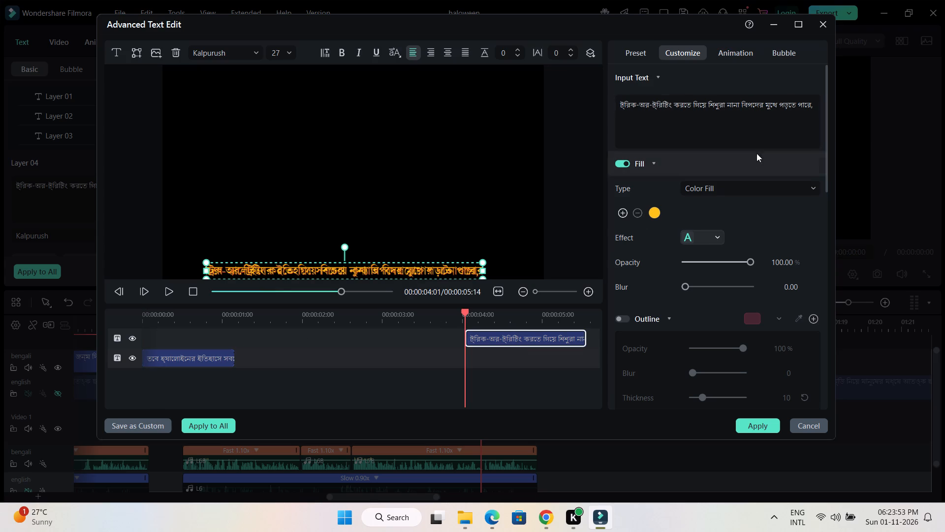
drag(813, 107, 587, 105)
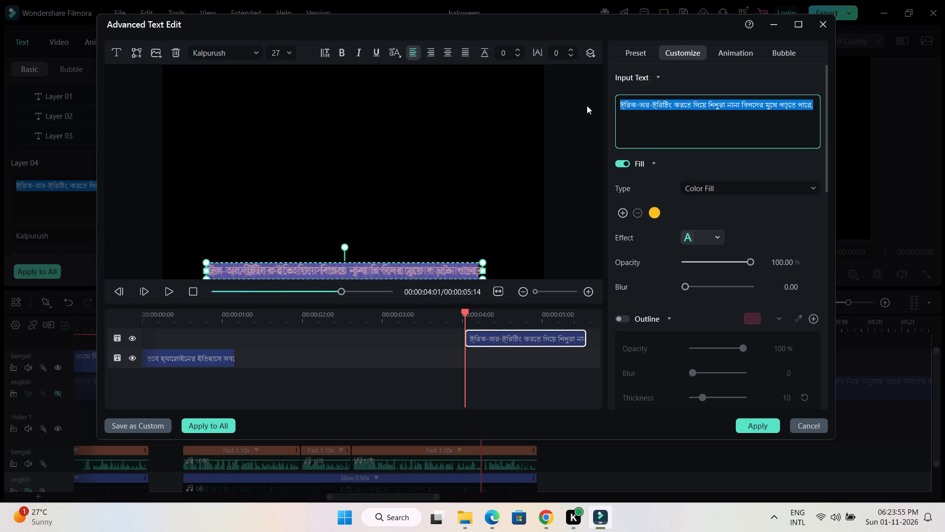
key(ctrl+v)
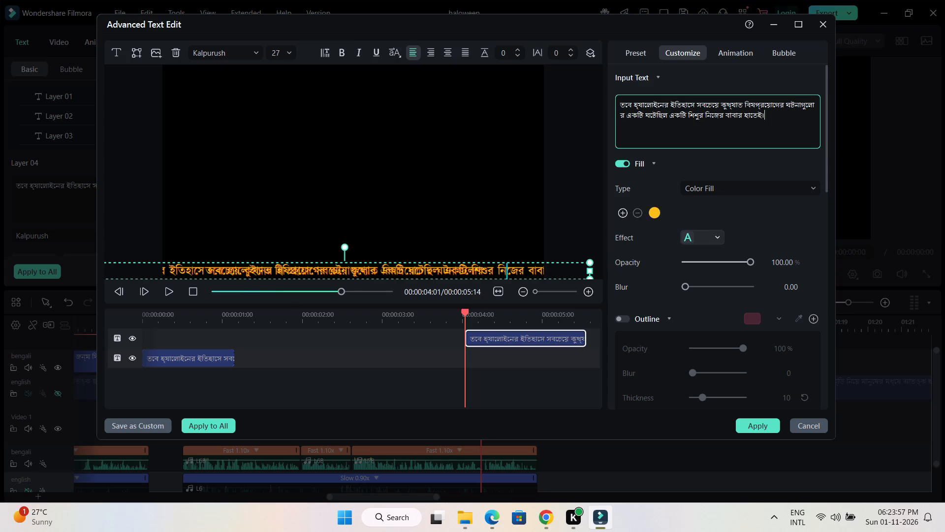
drag(626, 115, 613, 91)
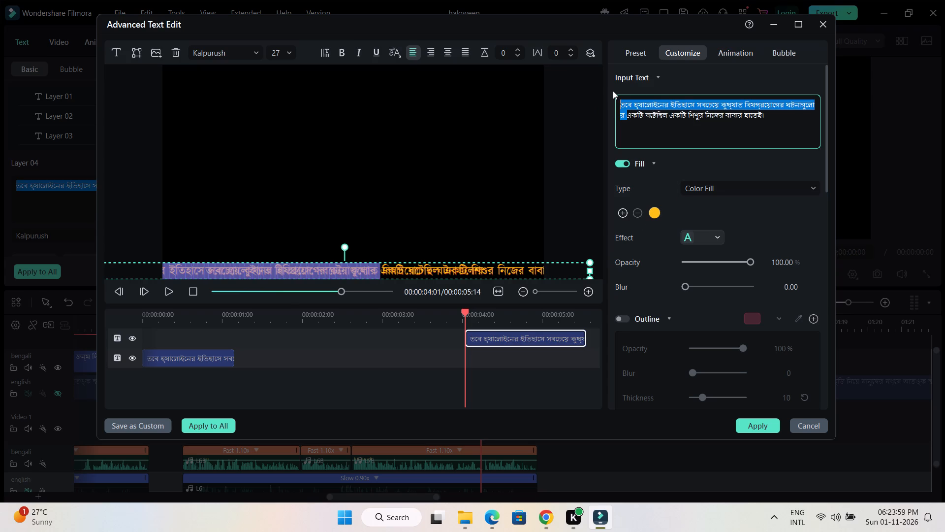
key(BackSpace)
key(BackSpace)
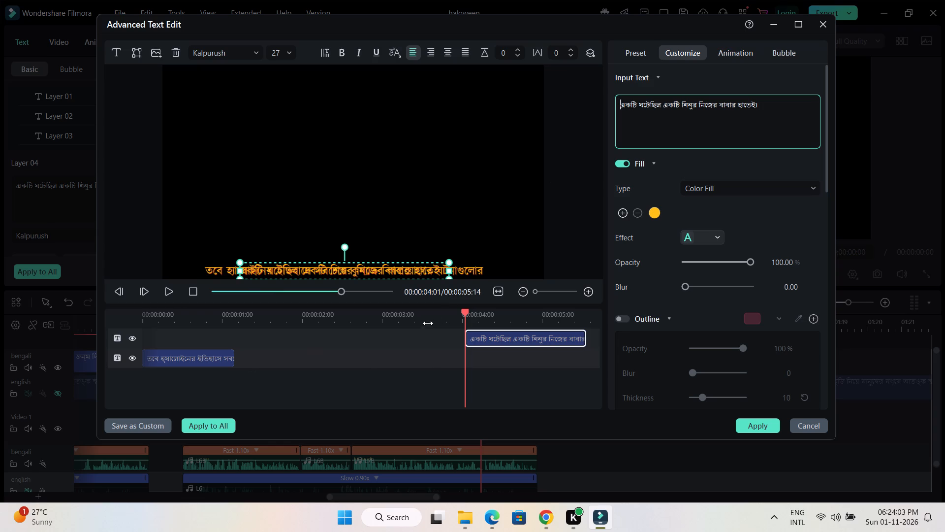
Replay the narration from about 00:00:02:09 to find the phrase break, and extend the first text layer's end to about 00:00:03:02.
drag(465, 311, 330, 311)
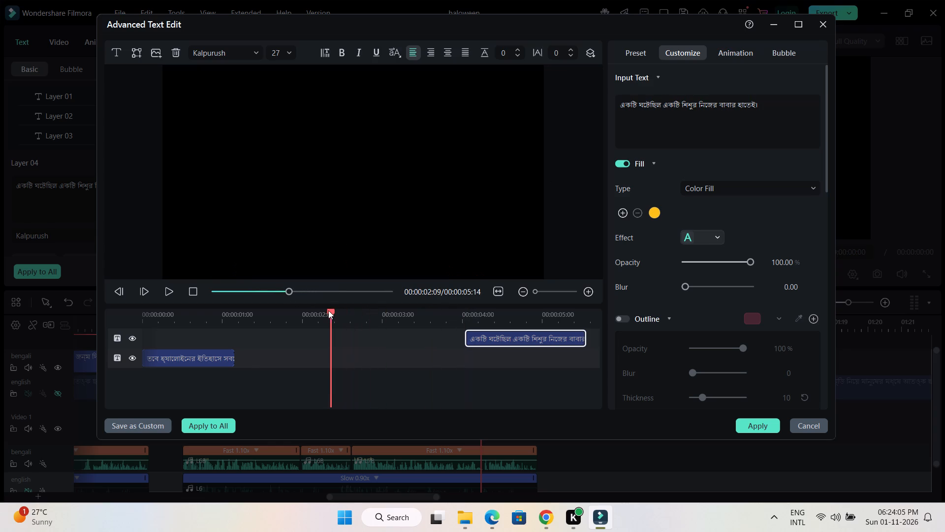
key(space)
key(space)
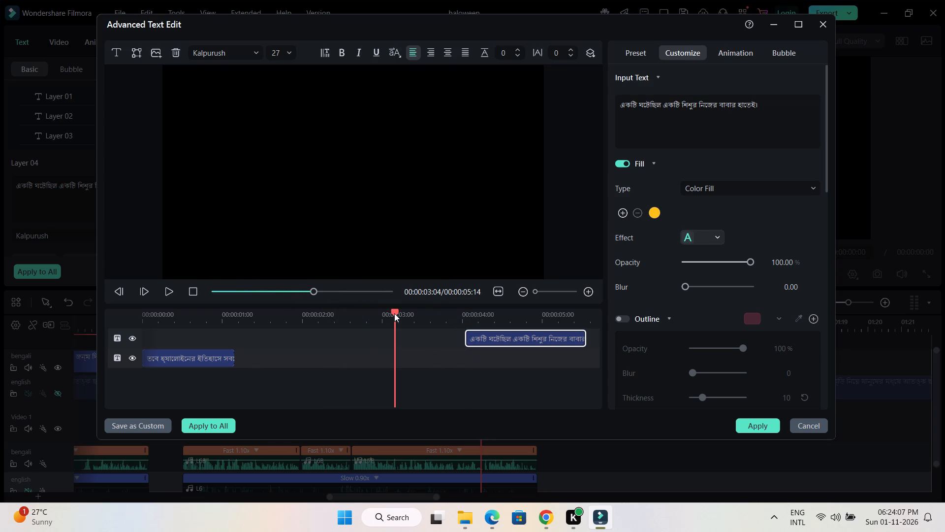
drag(395, 313, 390, 315)
click(229, 356)
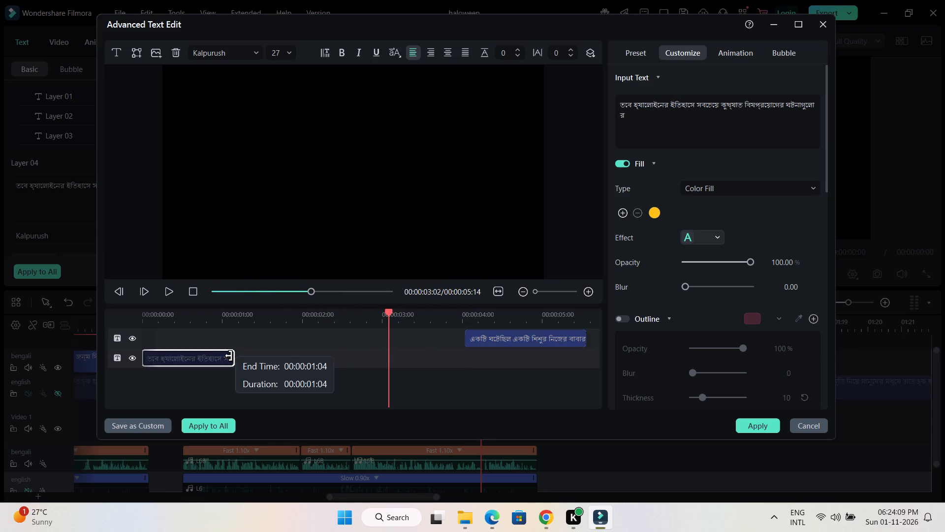
drag(231, 359, 384, 366)
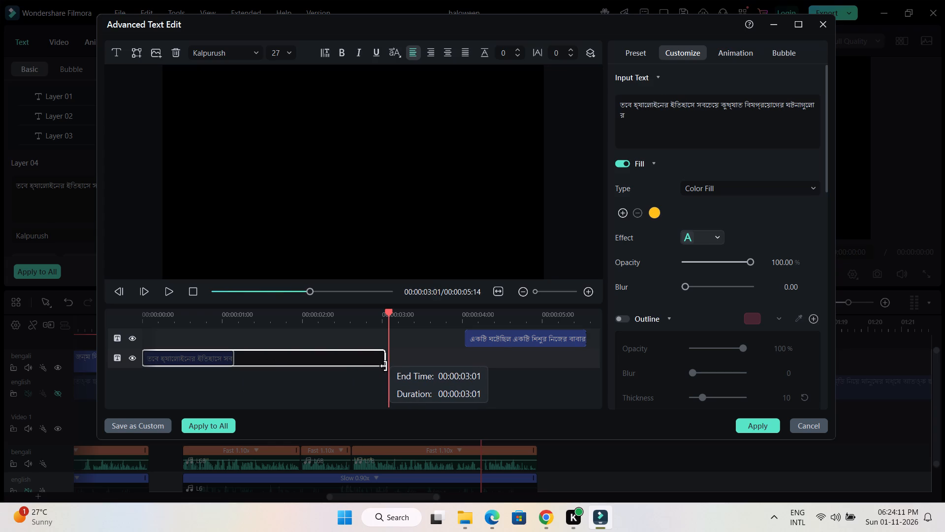
drag(384, 366, 386, 366)
Extend the second text layer's start back to about 00:00:03:02, directly following the first layer.
click(493, 341)
drag(468, 340, 392, 340)
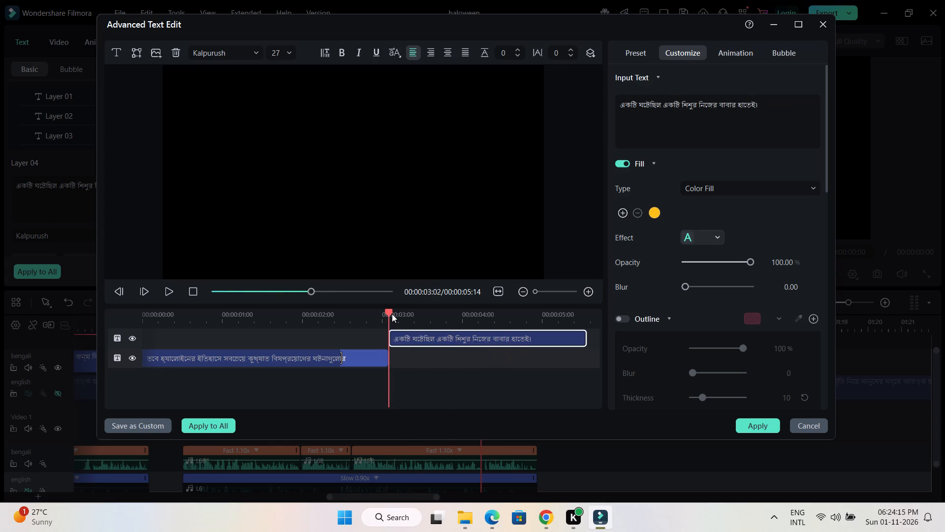
Lengthen the first text layer's opening typewriter animation to run almost to the layer's end.
drag(340, 359, 378, 361)
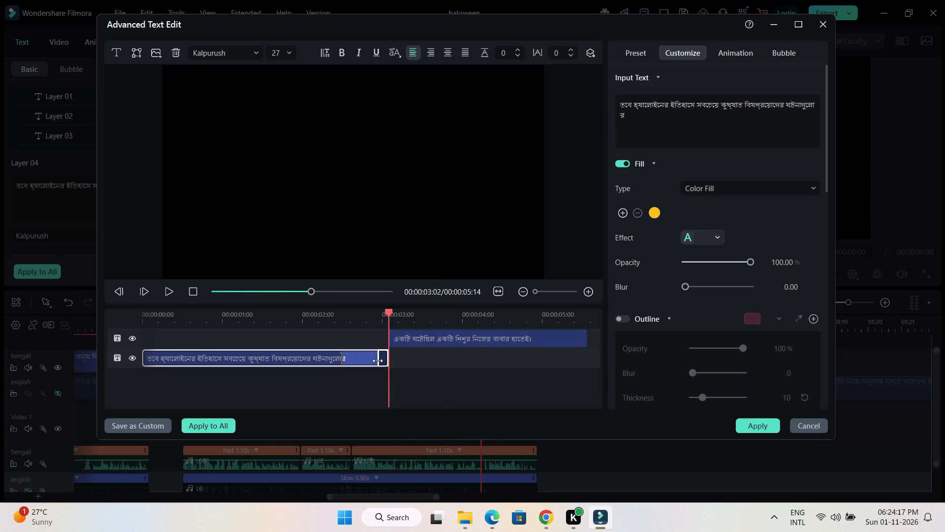
Play the retimed two-layer subtitle from its beginning, apply the advanced text edits and close the title's settings.
drag(389, 311, 80, 340)
key(space)
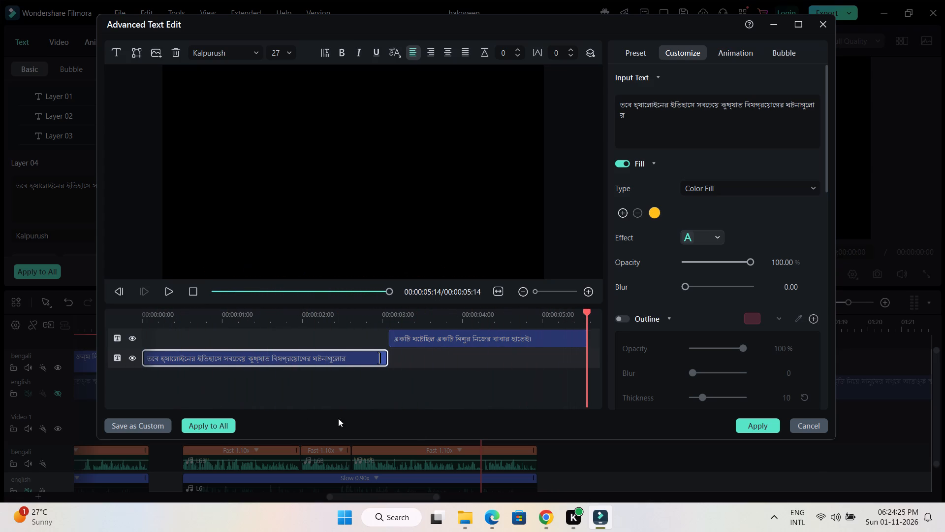
click(773, 430)
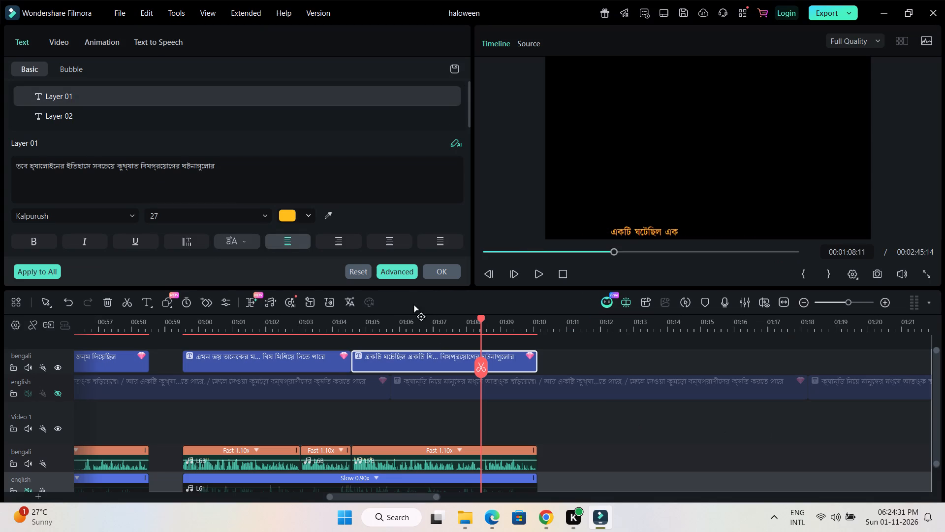
click(453, 272)
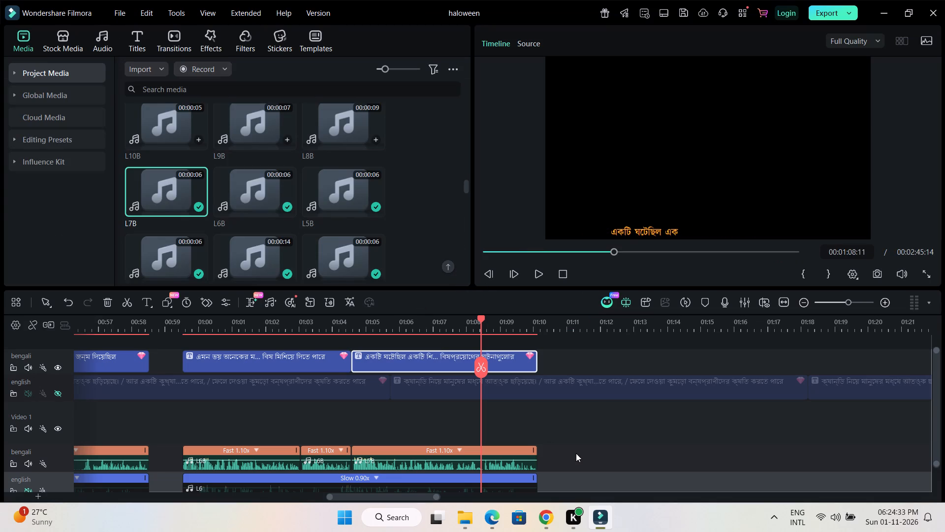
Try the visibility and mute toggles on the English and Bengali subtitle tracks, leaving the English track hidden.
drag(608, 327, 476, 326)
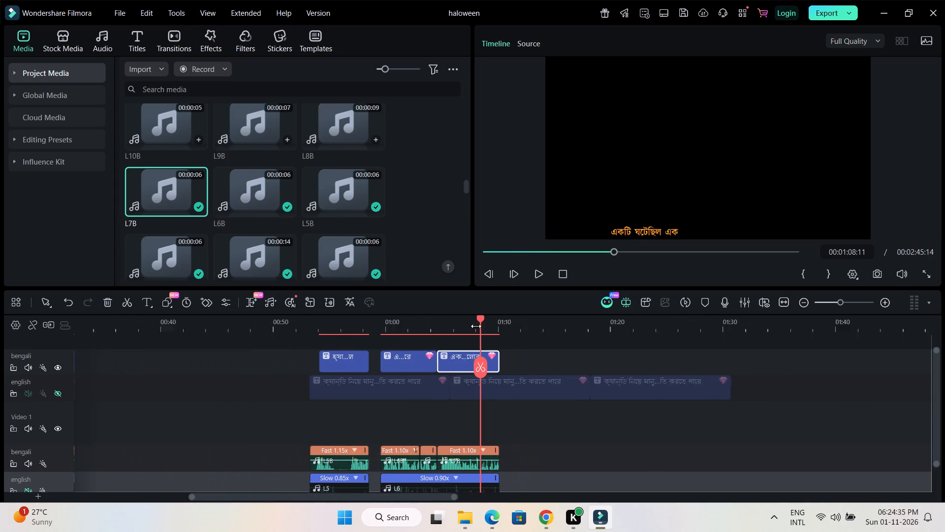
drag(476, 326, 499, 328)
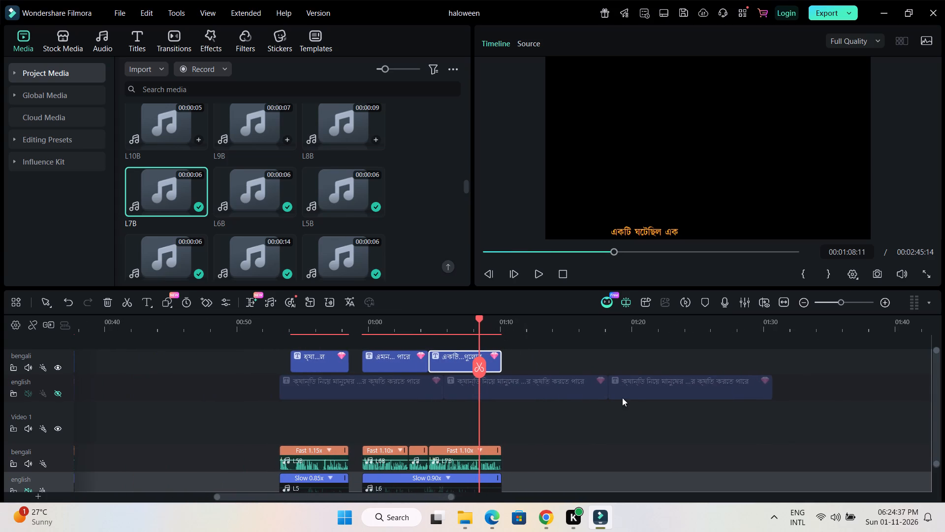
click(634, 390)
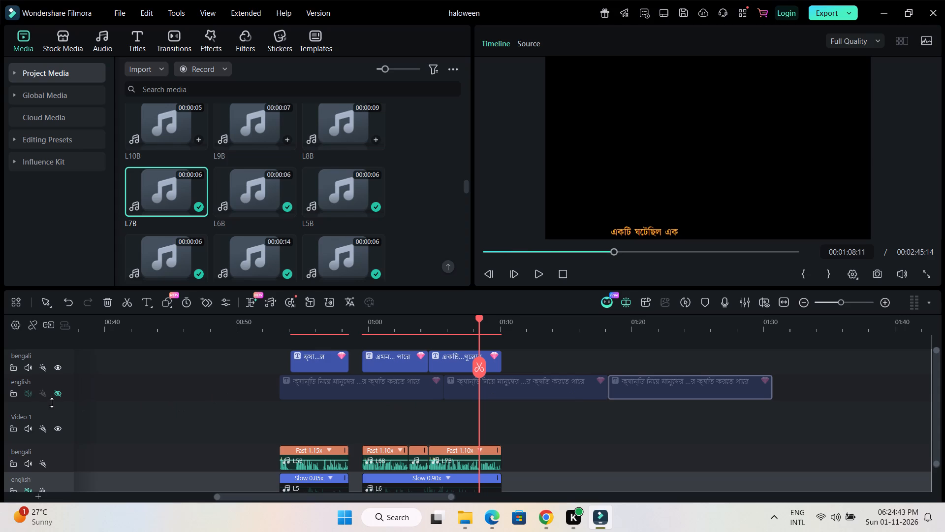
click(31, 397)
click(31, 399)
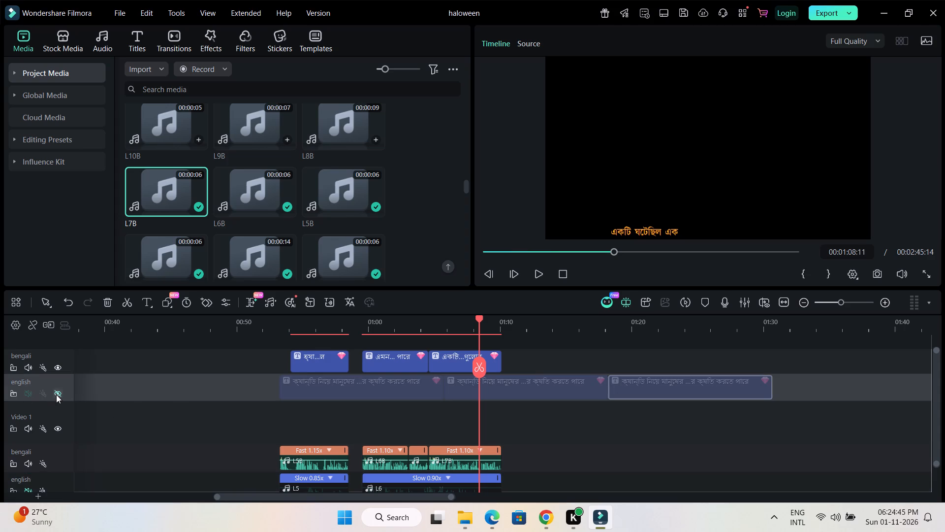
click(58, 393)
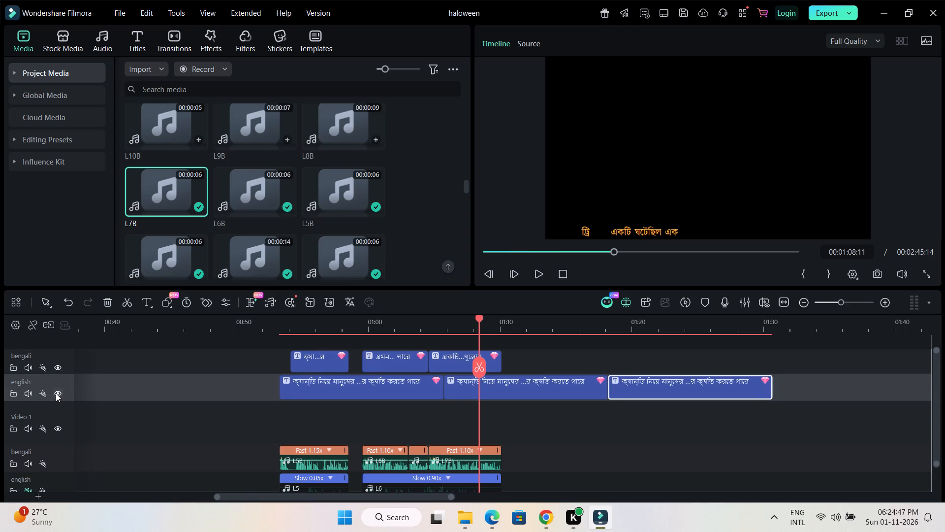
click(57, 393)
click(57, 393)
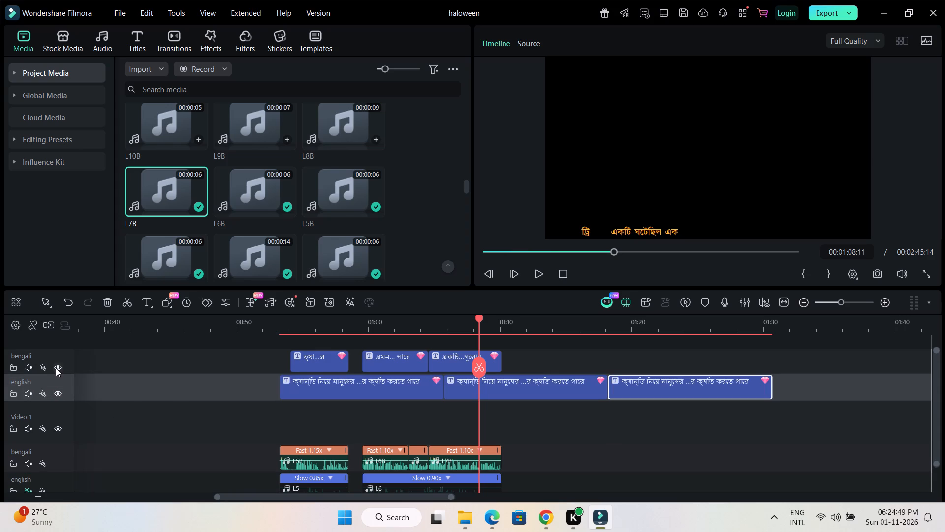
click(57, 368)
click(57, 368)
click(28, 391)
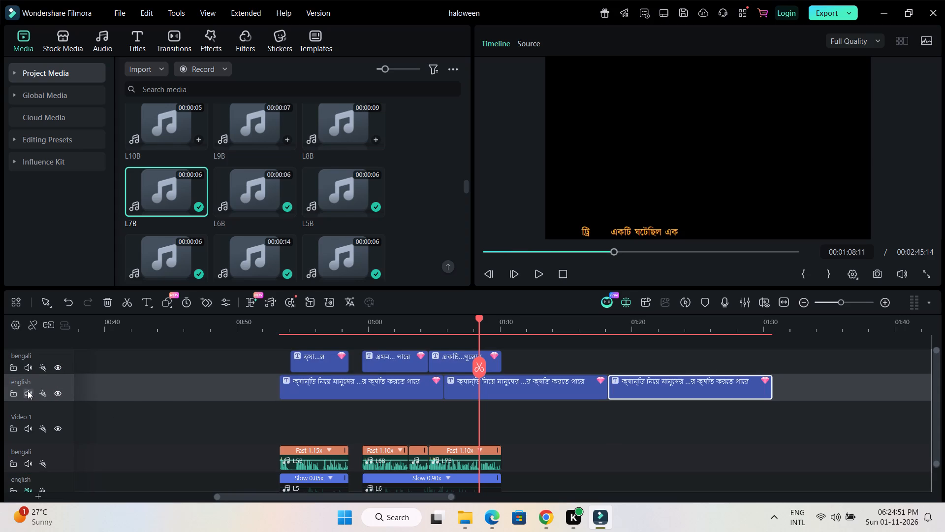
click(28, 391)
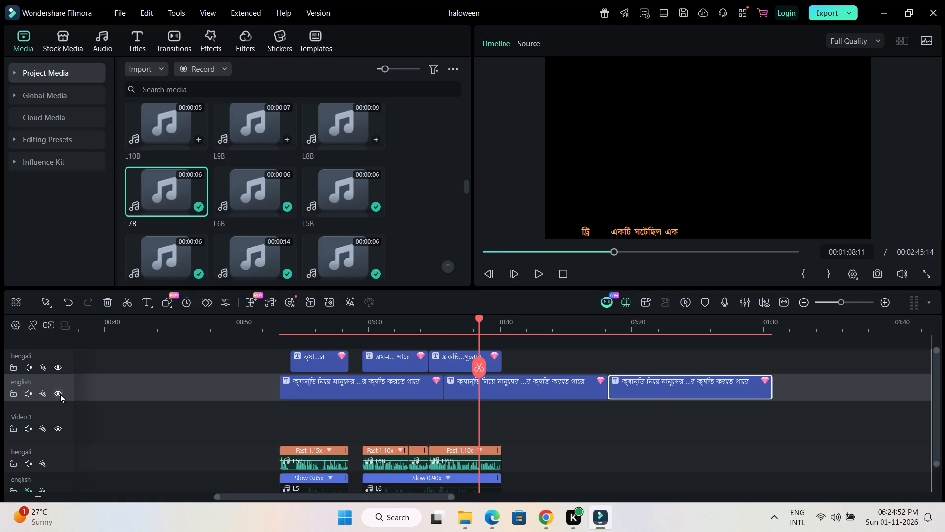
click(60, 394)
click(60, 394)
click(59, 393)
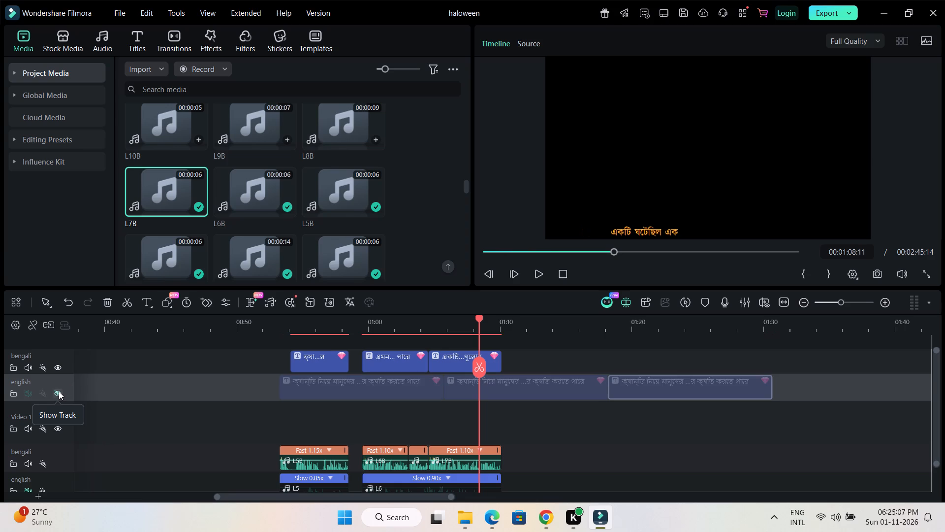
Save the haloween project.
click(114, 15)
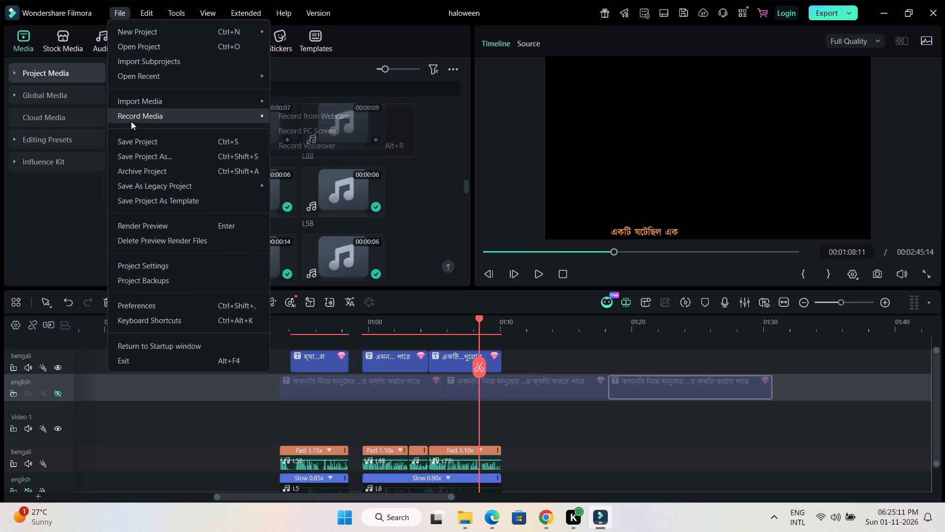
click(131, 140)
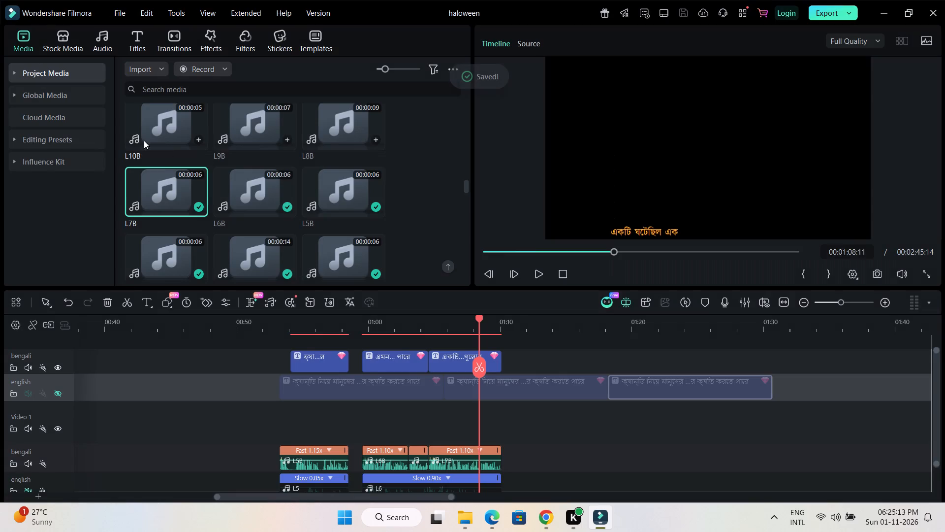